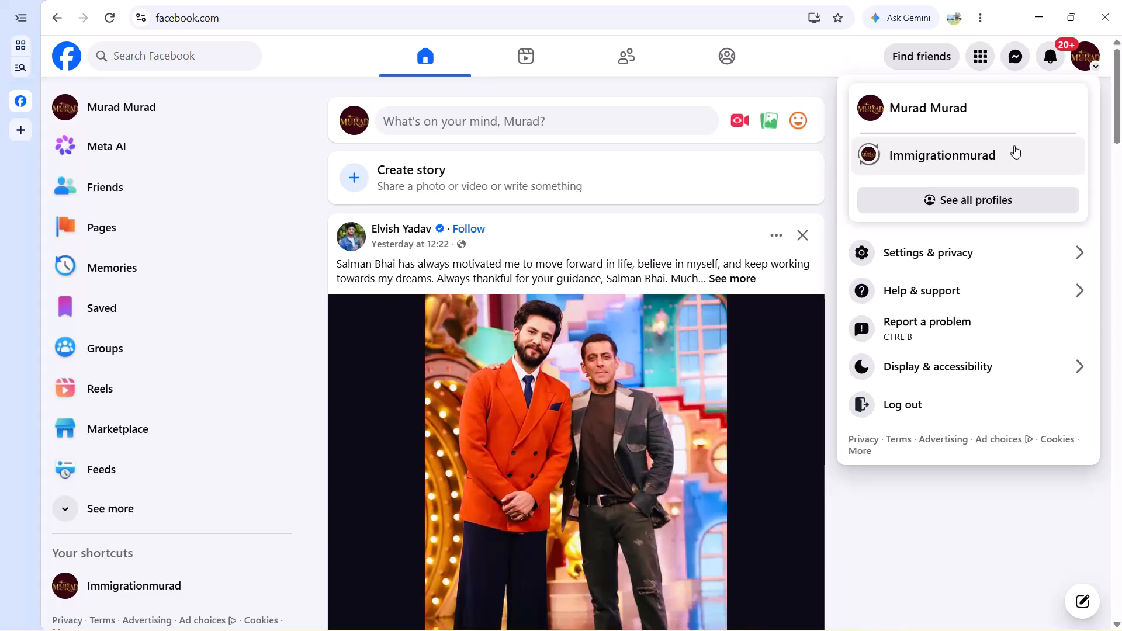
# Switch from the personal profile to the Immigrationmurad page profile.
pyautogui.click(1000, 152)
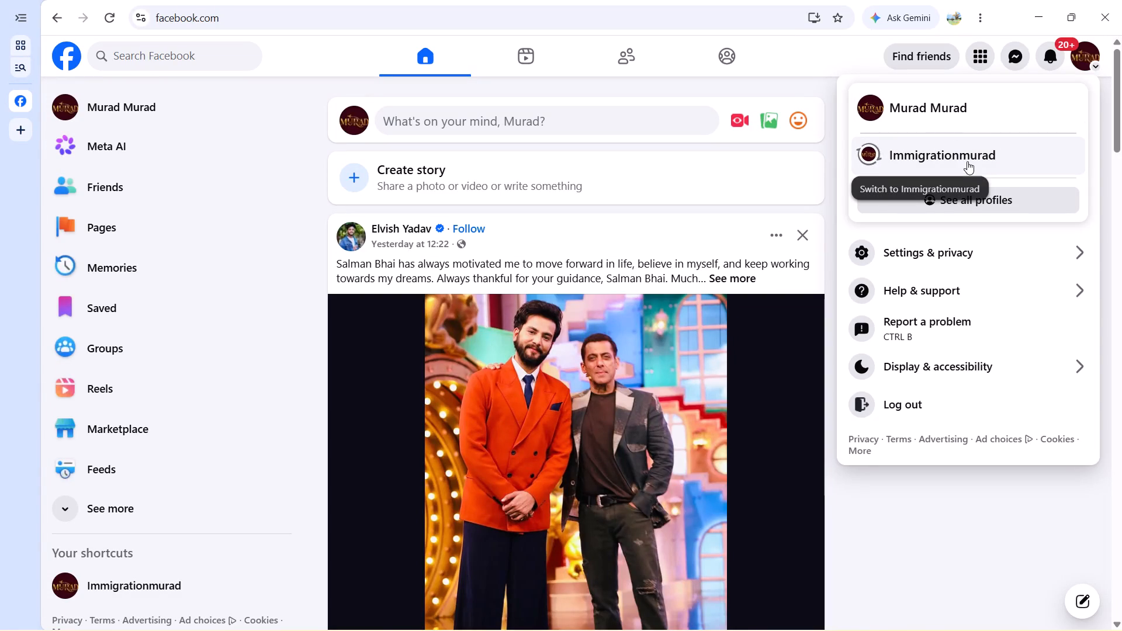
pyautogui.click(1079, 49)
pyautogui.click(1079, 49)
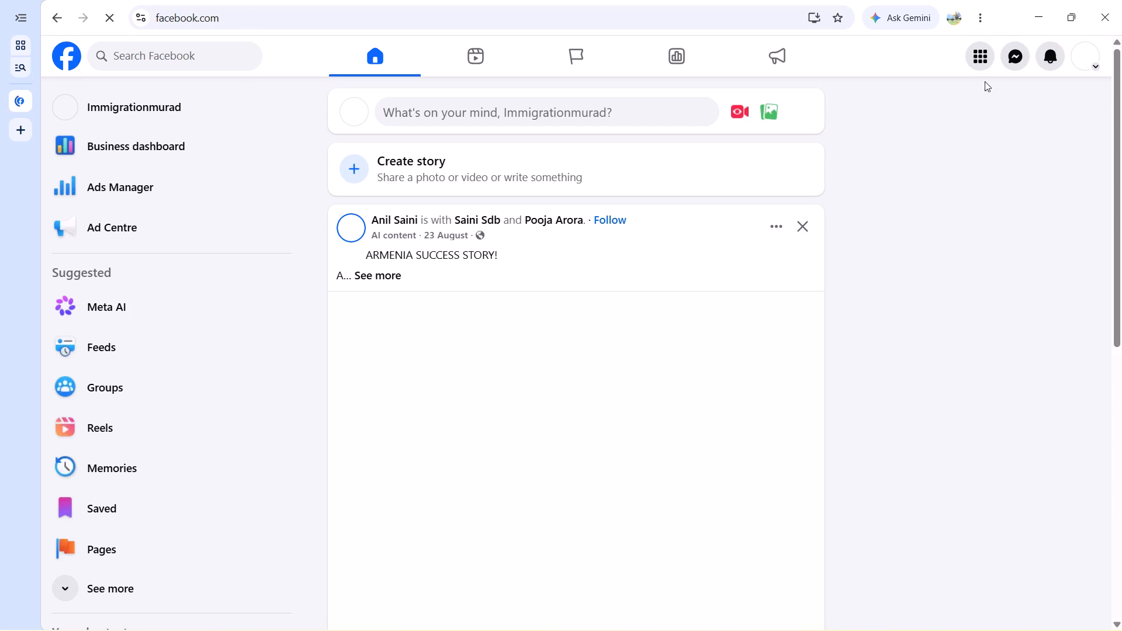
# Dismiss the profile-switch notice and close the site's notification permission request without allowing or blocking it.
pyautogui.click(971, 57)
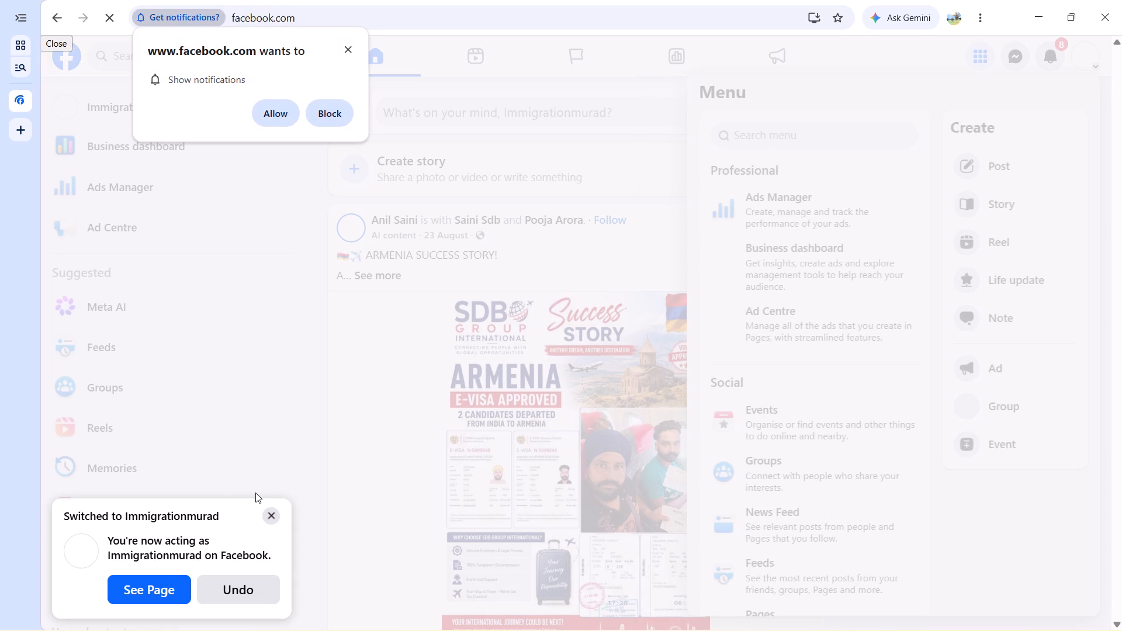
pyautogui.click(276, 517)
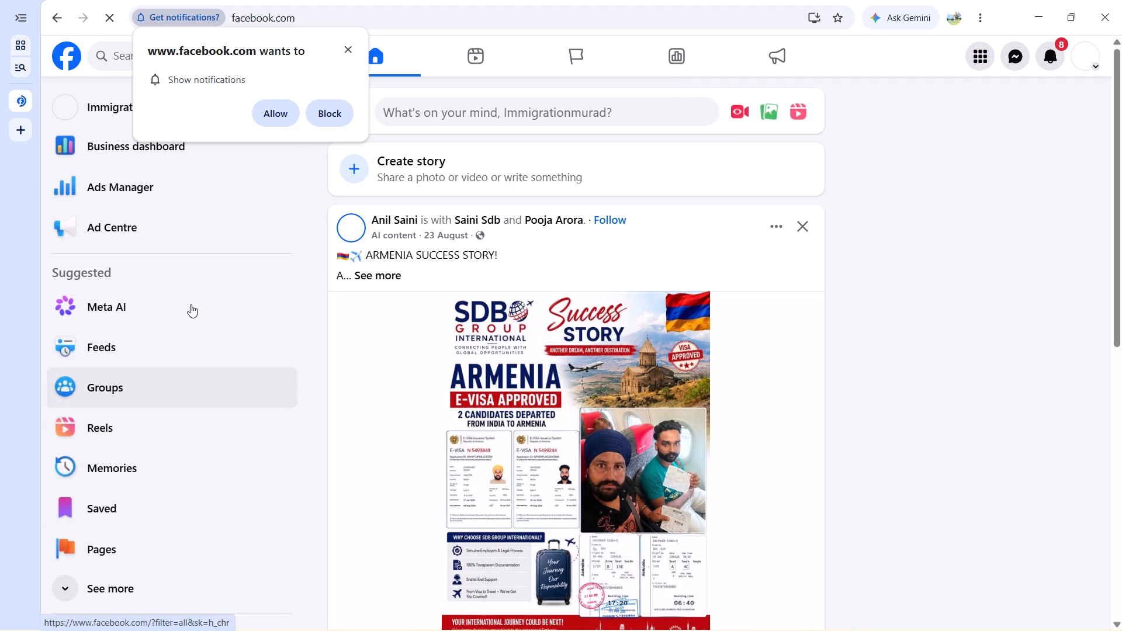
pyautogui.click(343, 50)
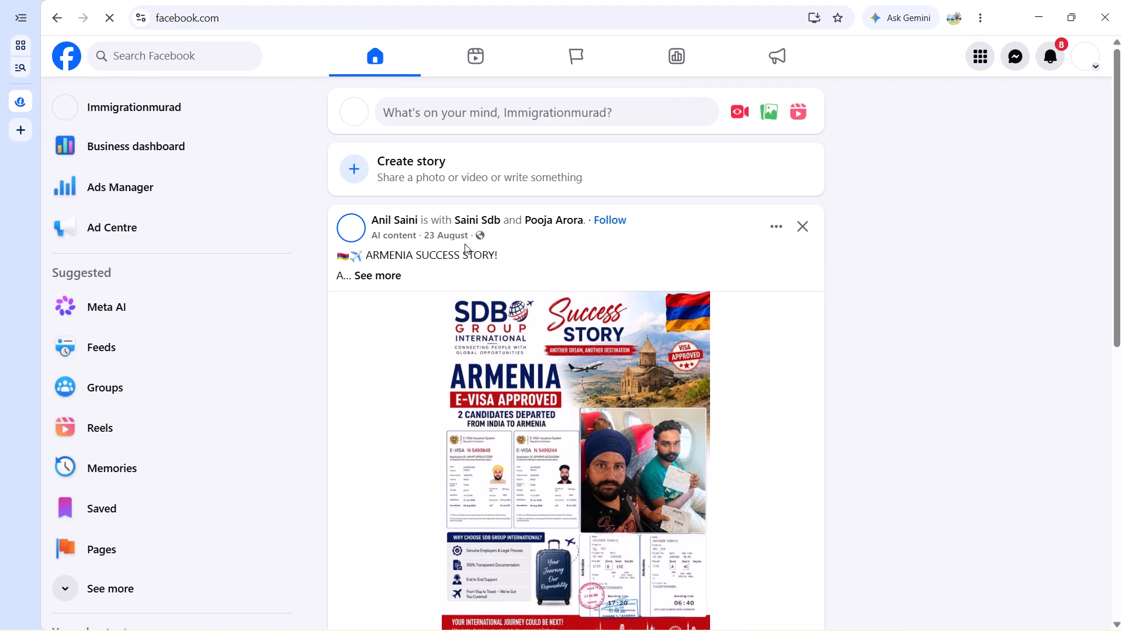
# Open Ads Manager for the Immigrationmurad page.
pyautogui.click(985, 57)
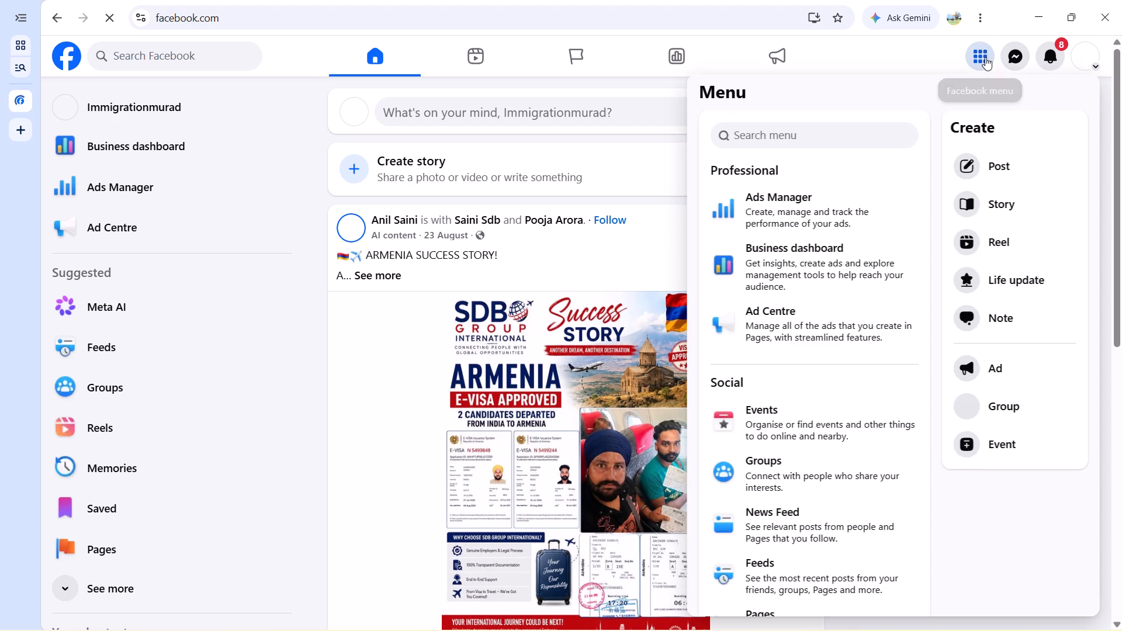
pyautogui.click(789, 221)
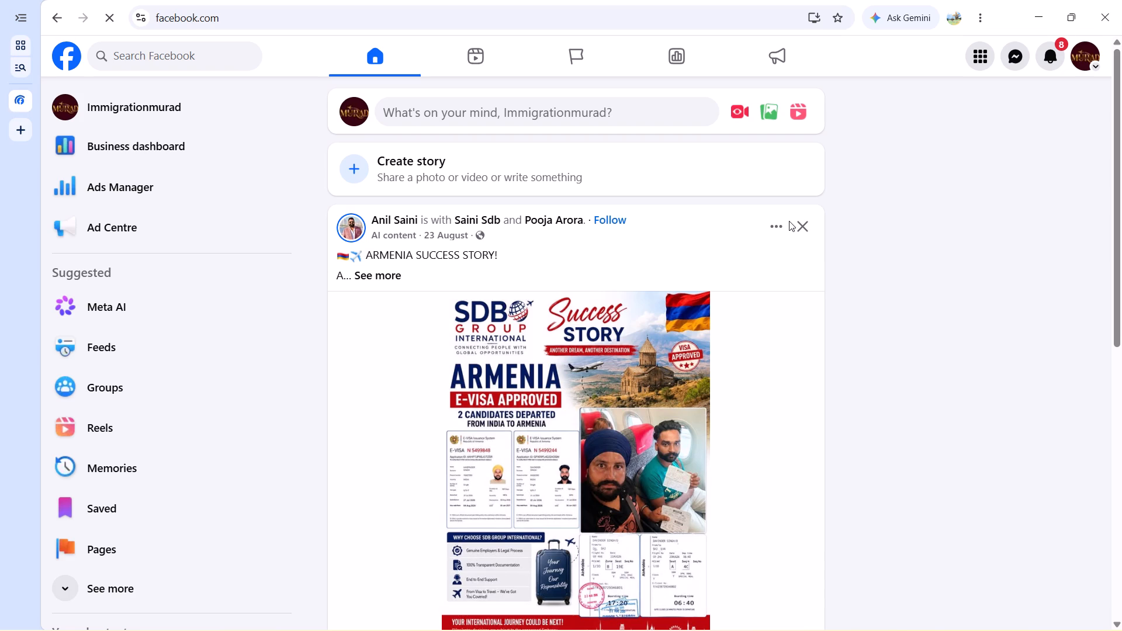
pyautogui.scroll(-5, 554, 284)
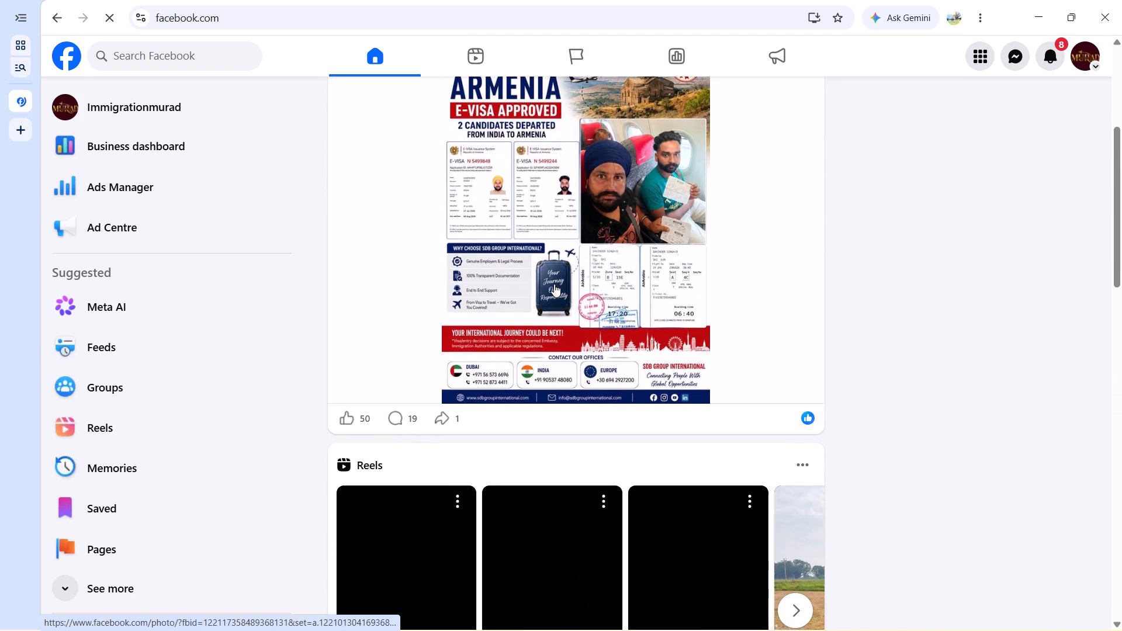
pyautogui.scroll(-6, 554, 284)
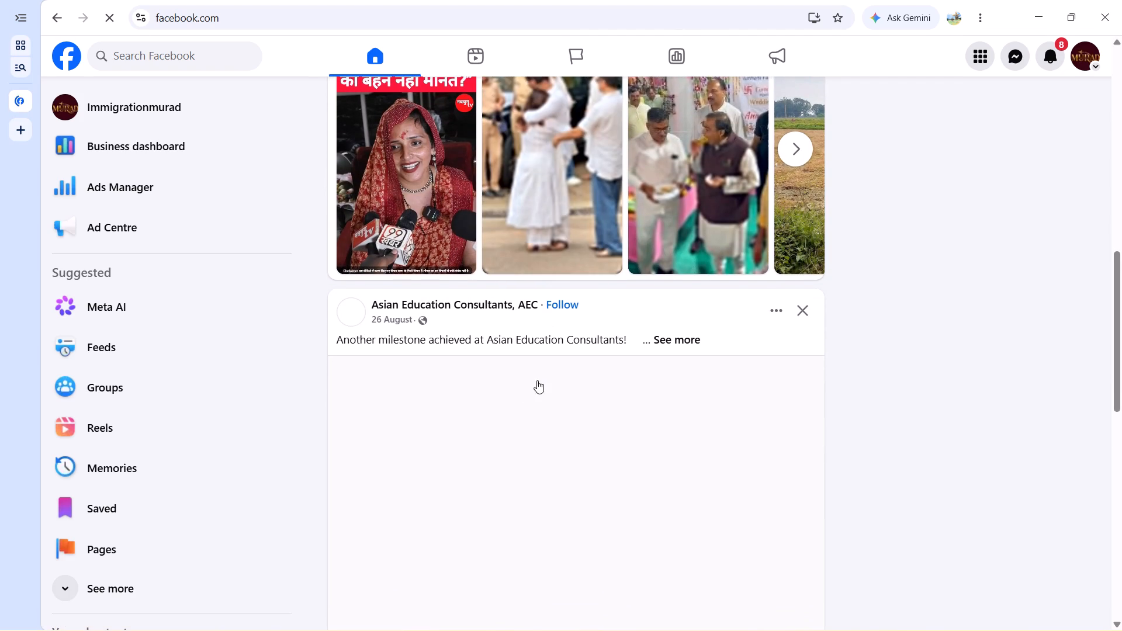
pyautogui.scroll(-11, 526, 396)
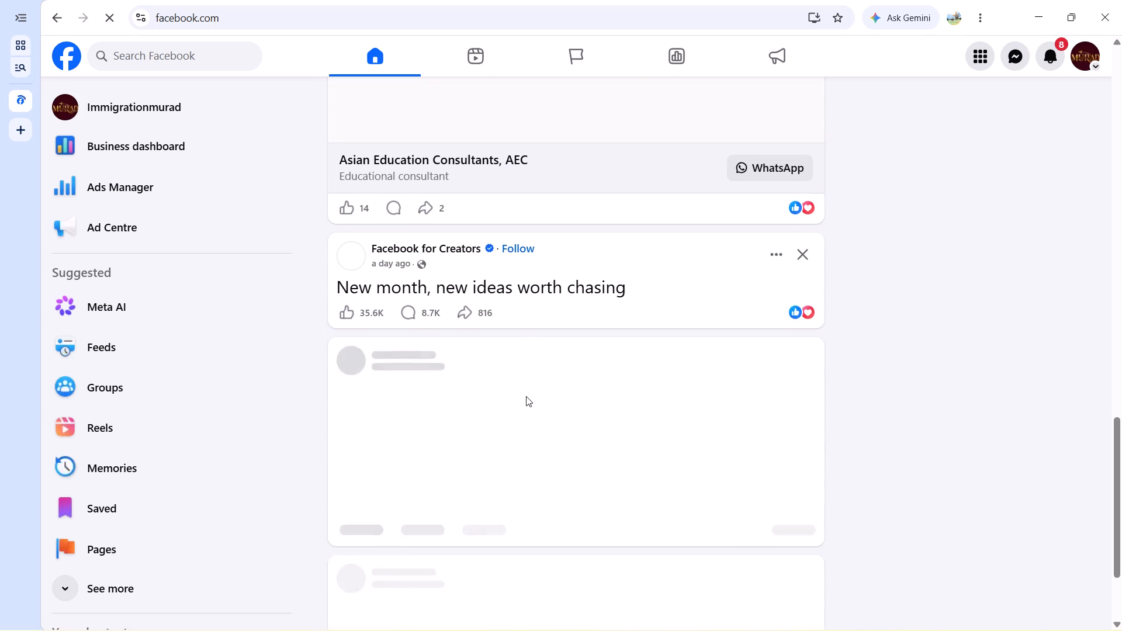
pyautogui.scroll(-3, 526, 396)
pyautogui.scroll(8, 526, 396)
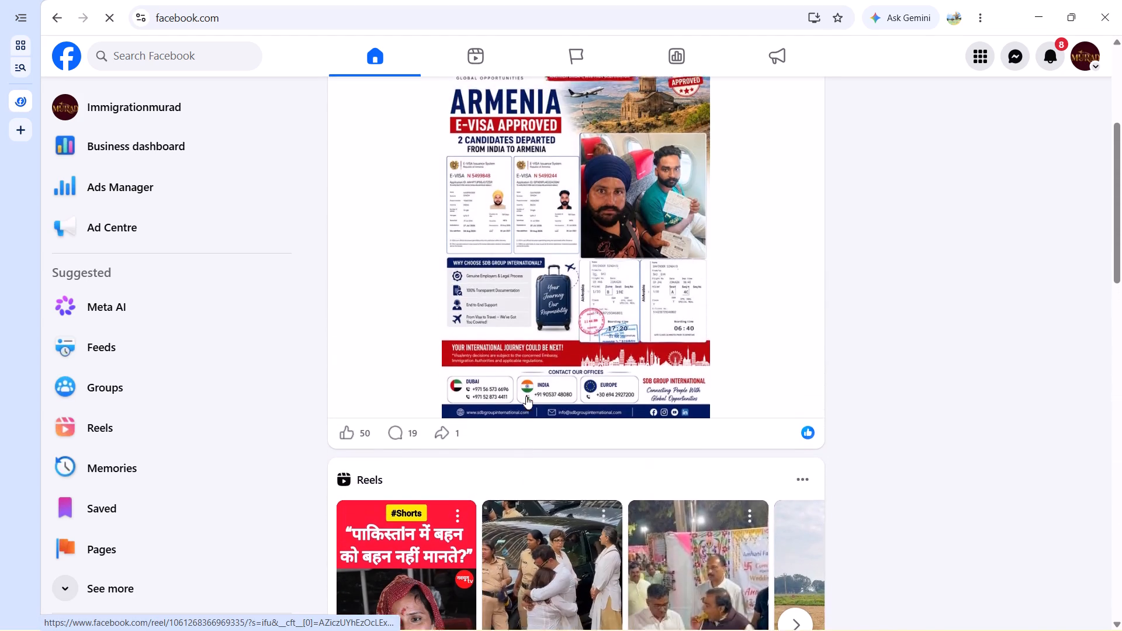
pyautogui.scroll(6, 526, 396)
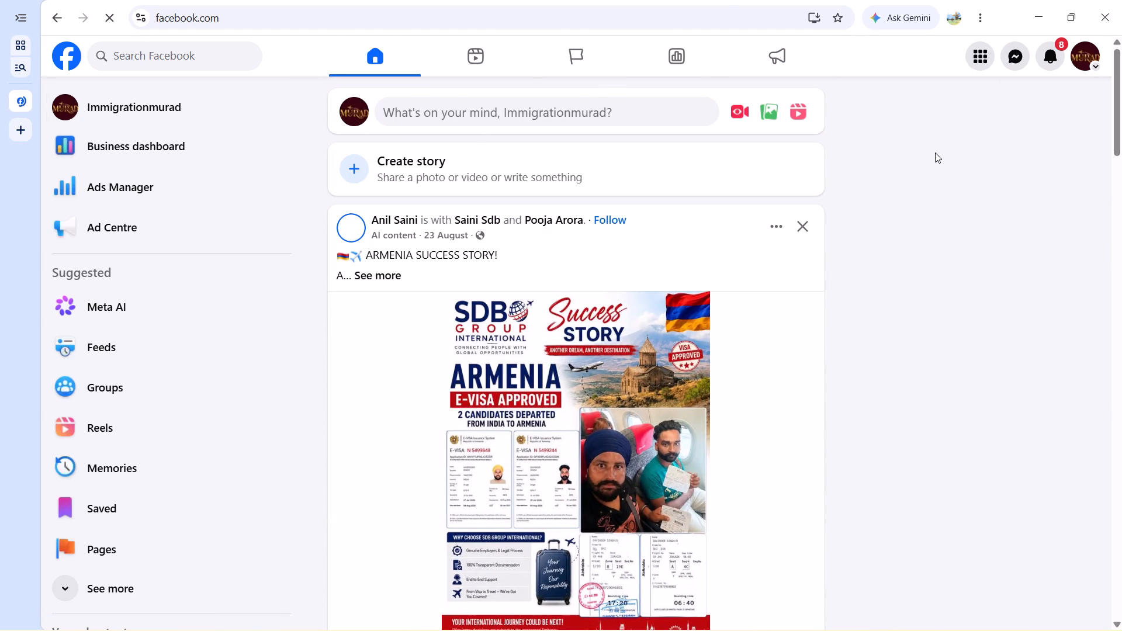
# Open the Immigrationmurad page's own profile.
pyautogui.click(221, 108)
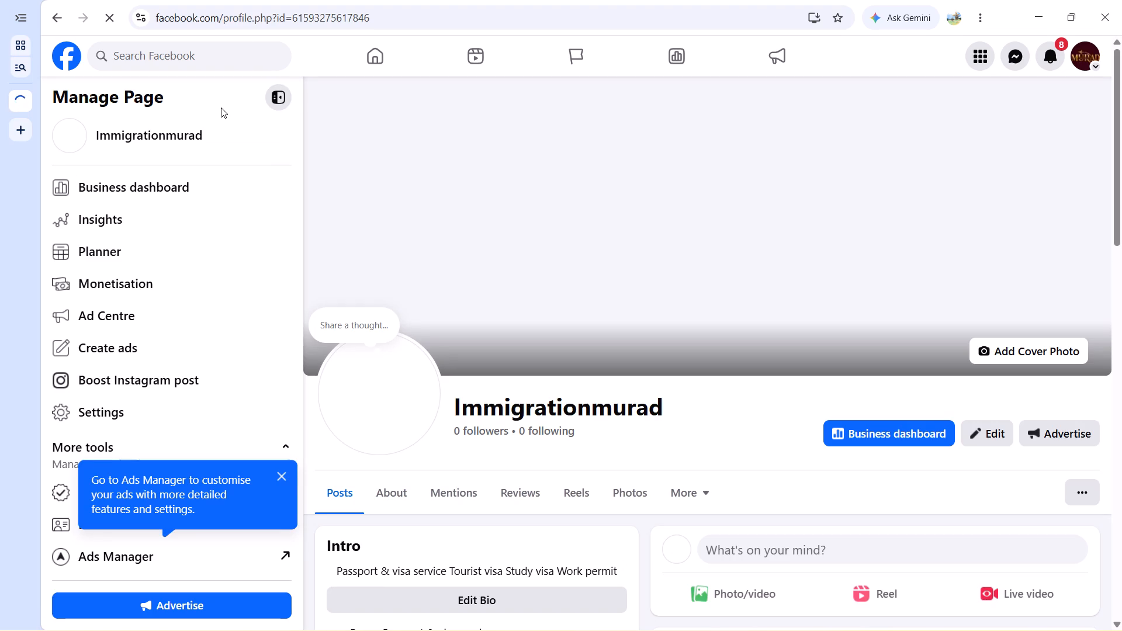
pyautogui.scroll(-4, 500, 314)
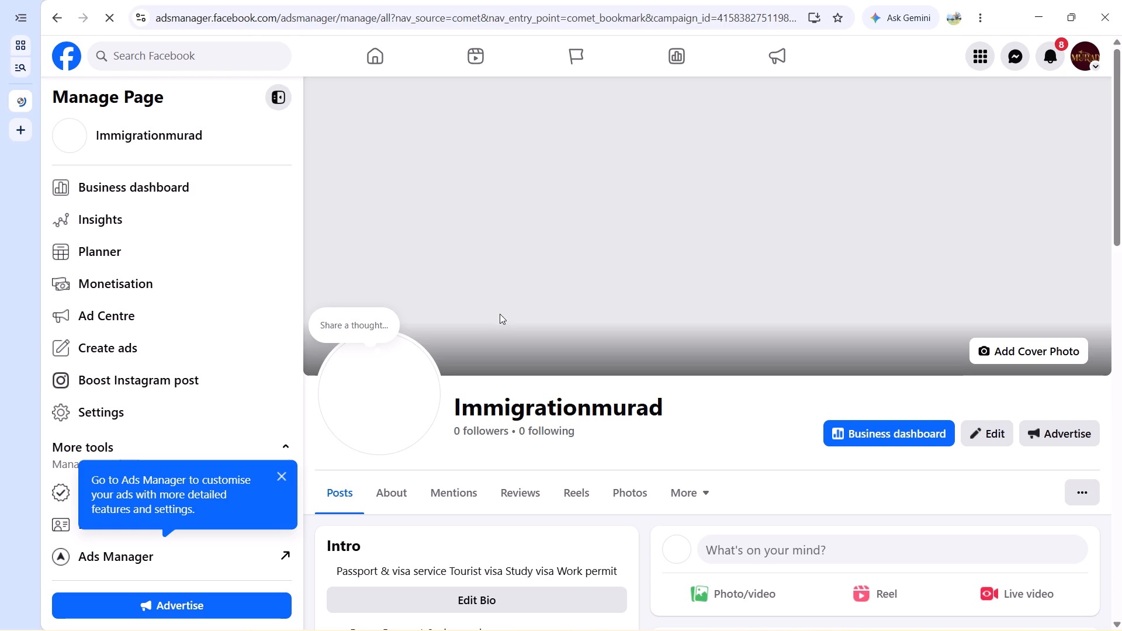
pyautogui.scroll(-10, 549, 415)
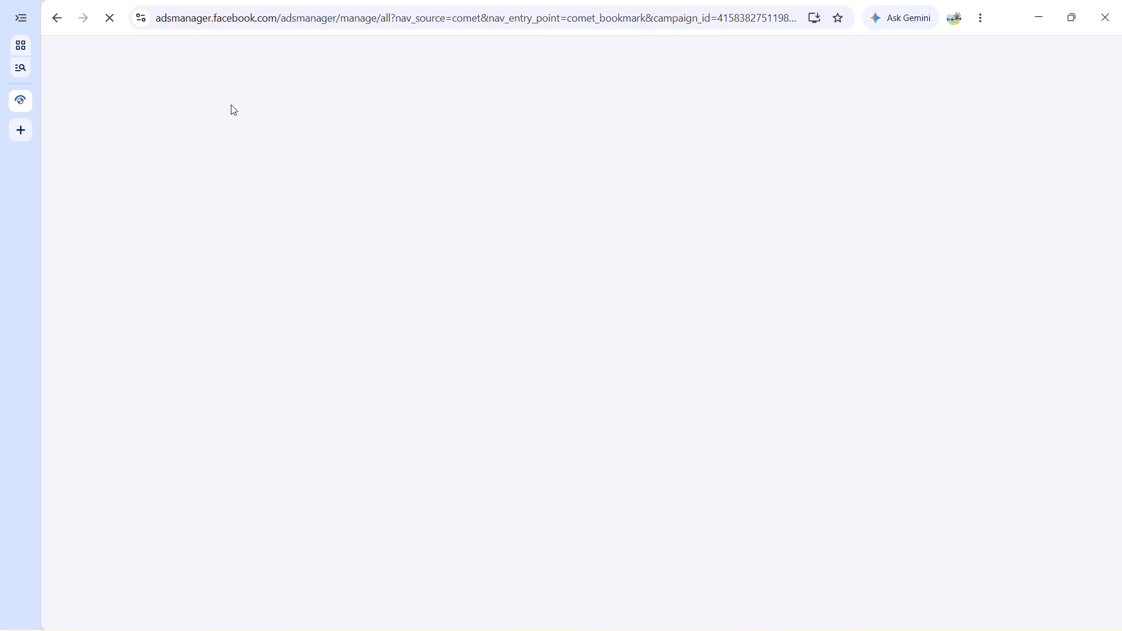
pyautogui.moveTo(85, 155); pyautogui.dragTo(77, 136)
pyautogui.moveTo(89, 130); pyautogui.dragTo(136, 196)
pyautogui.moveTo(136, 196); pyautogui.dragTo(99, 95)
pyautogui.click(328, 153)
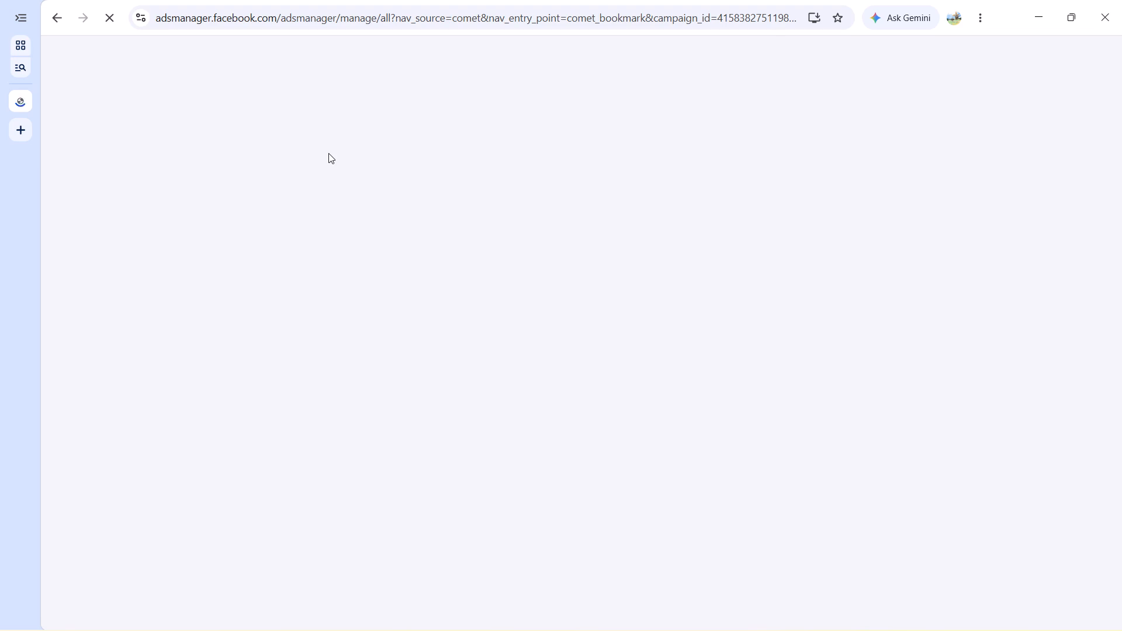
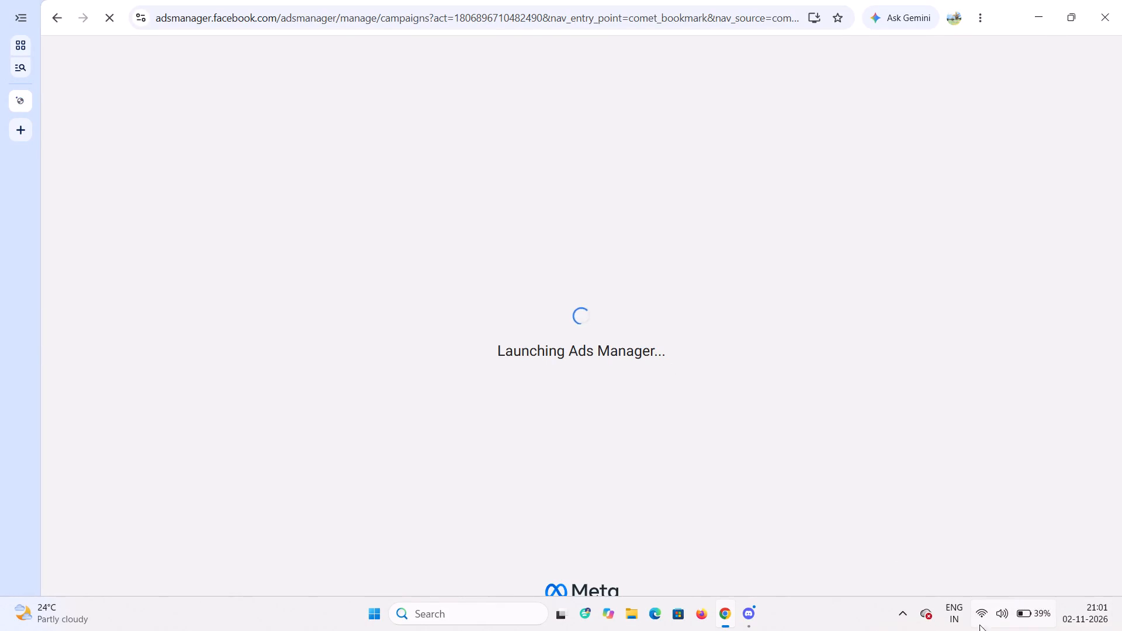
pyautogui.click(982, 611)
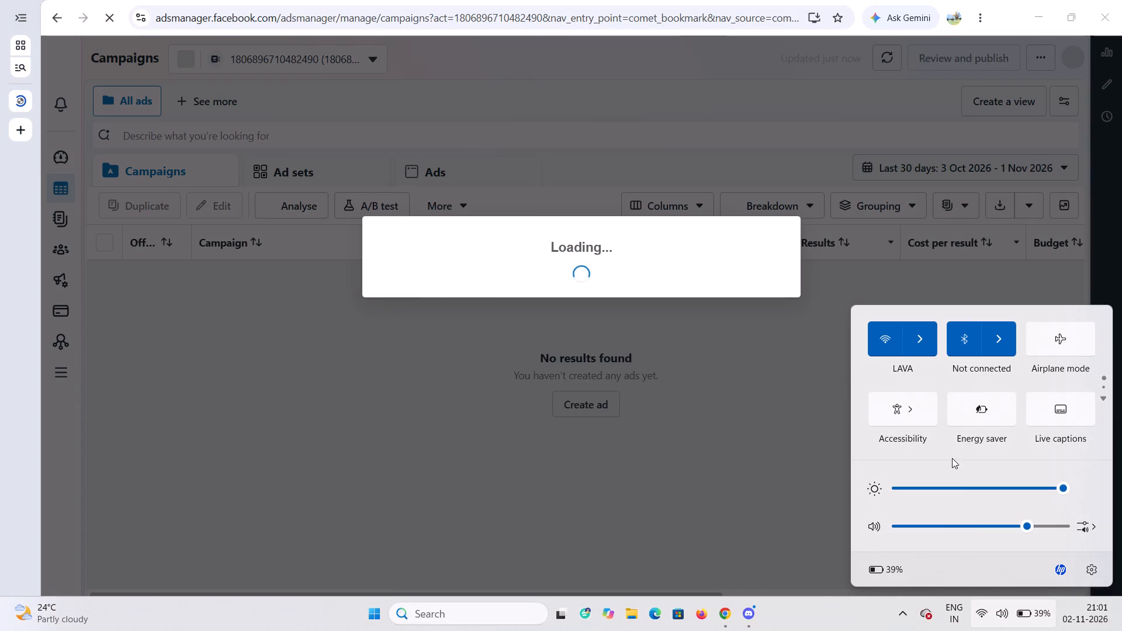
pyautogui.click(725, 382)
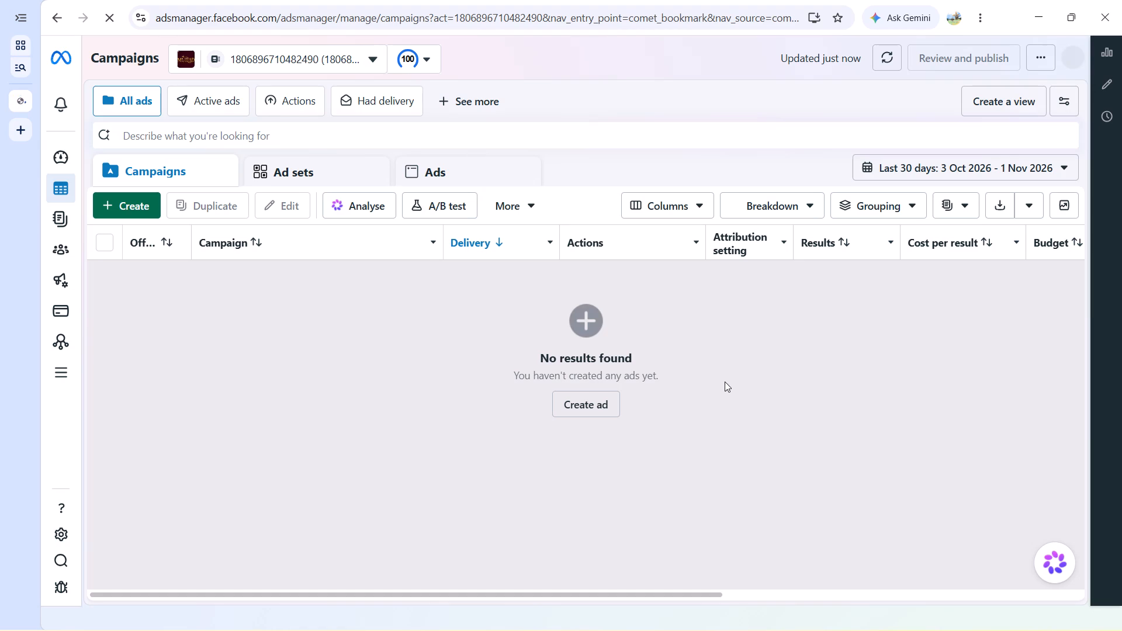
# Start creating a new ad campaign from the Campaigns view of the ad account.
pyautogui.click(135, 201)
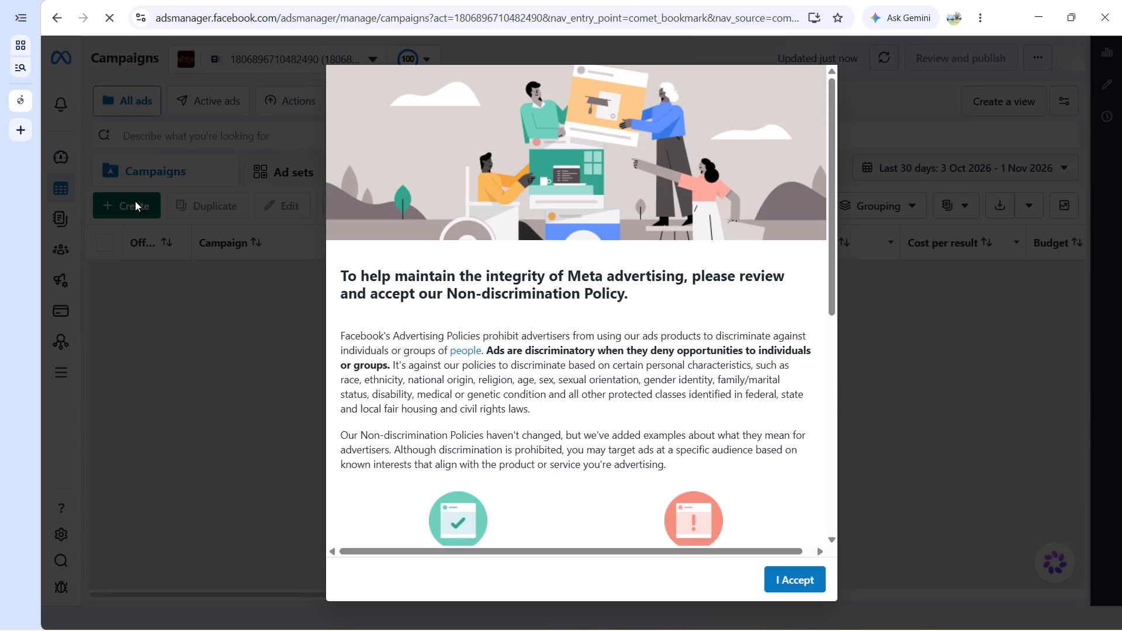
# Open the account overview, then review and accept Meta's Non-discrimination Policy and close the acknowledgement.
pyautogui.scroll(-5, 423, 346)
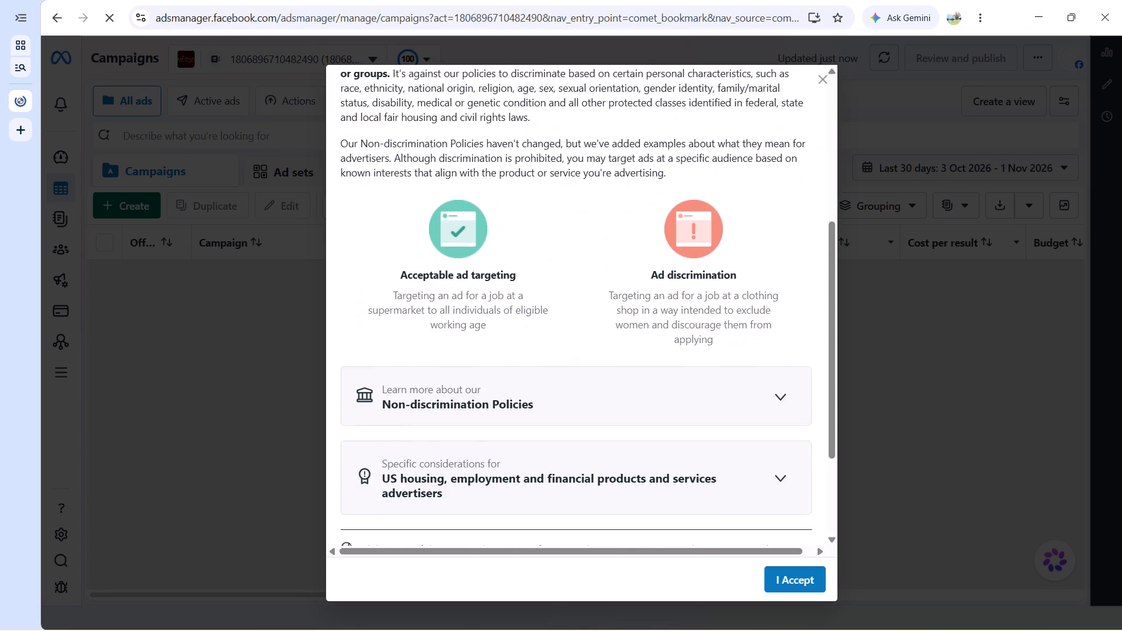
pyautogui.scroll(-5, 423, 346)
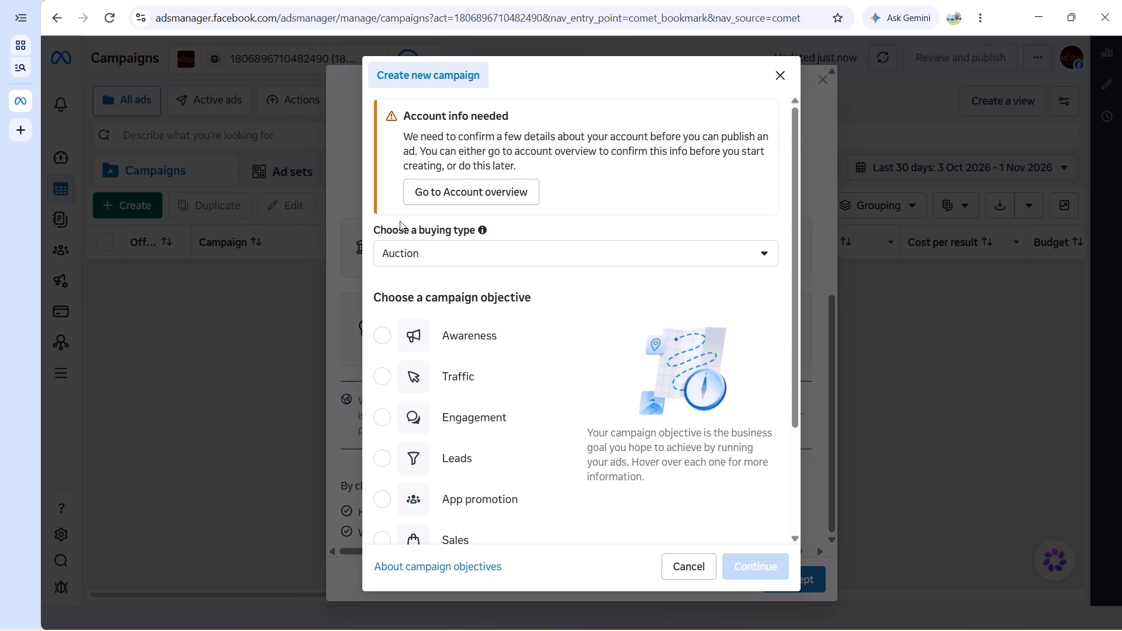
pyautogui.click(438, 189)
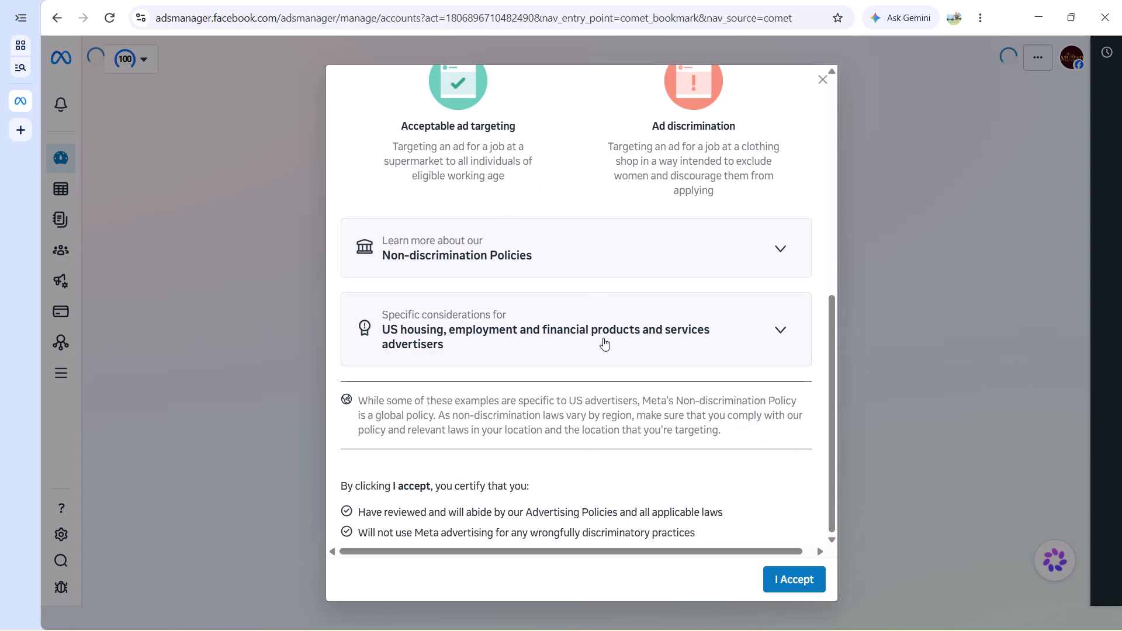
pyautogui.scroll(-6, 603, 338)
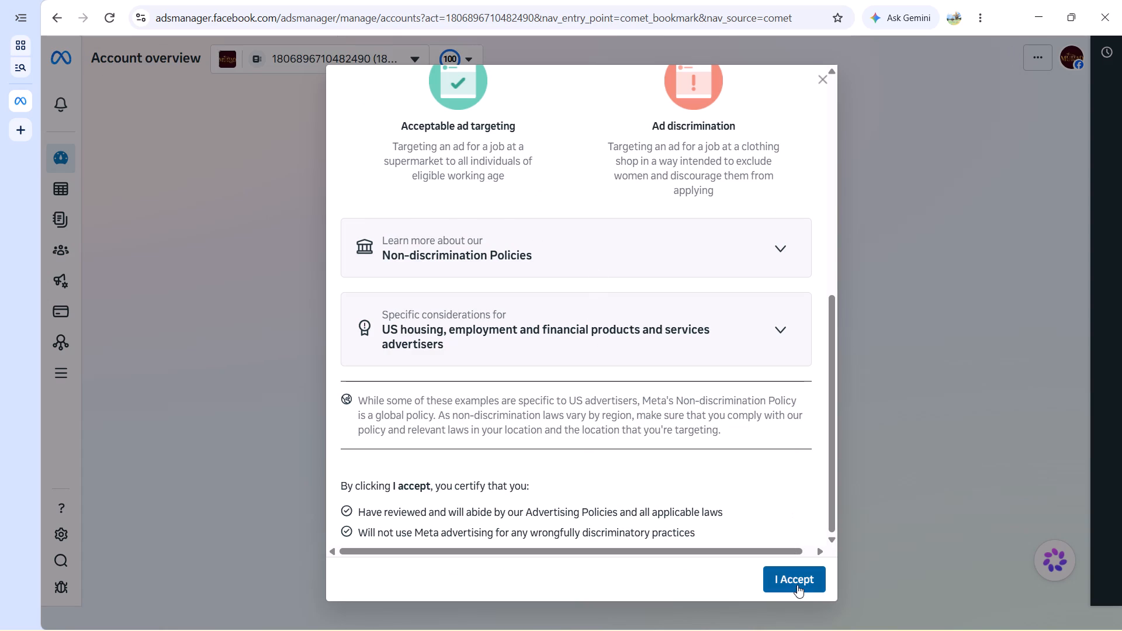
pyautogui.click(797, 585)
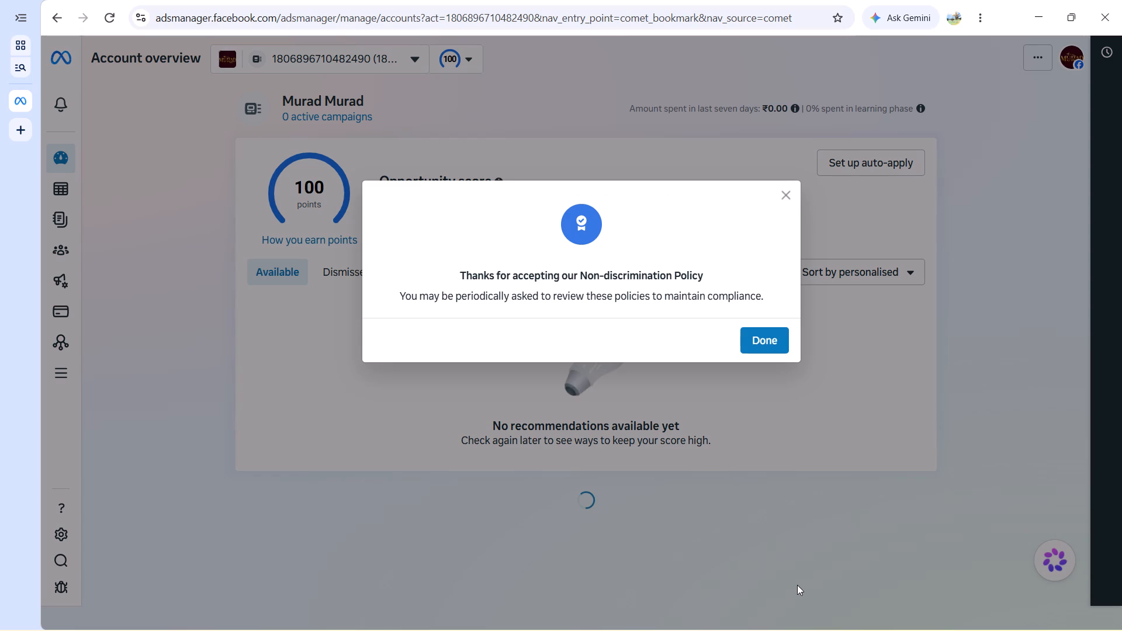
pyautogui.click(766, 330)
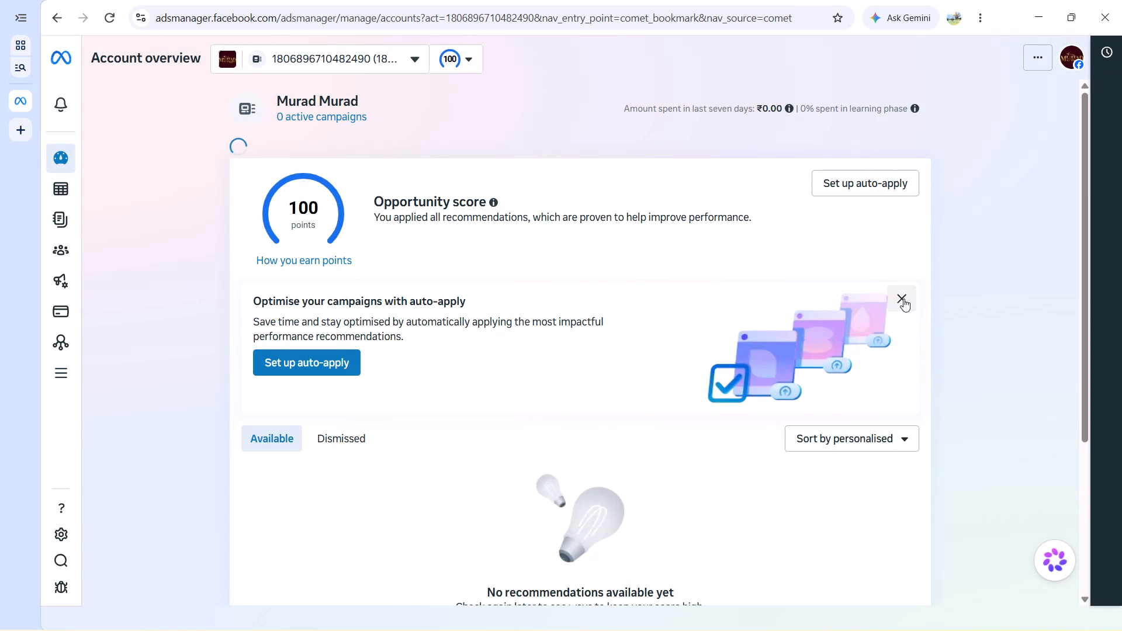
pyautogui.click(903, 299)
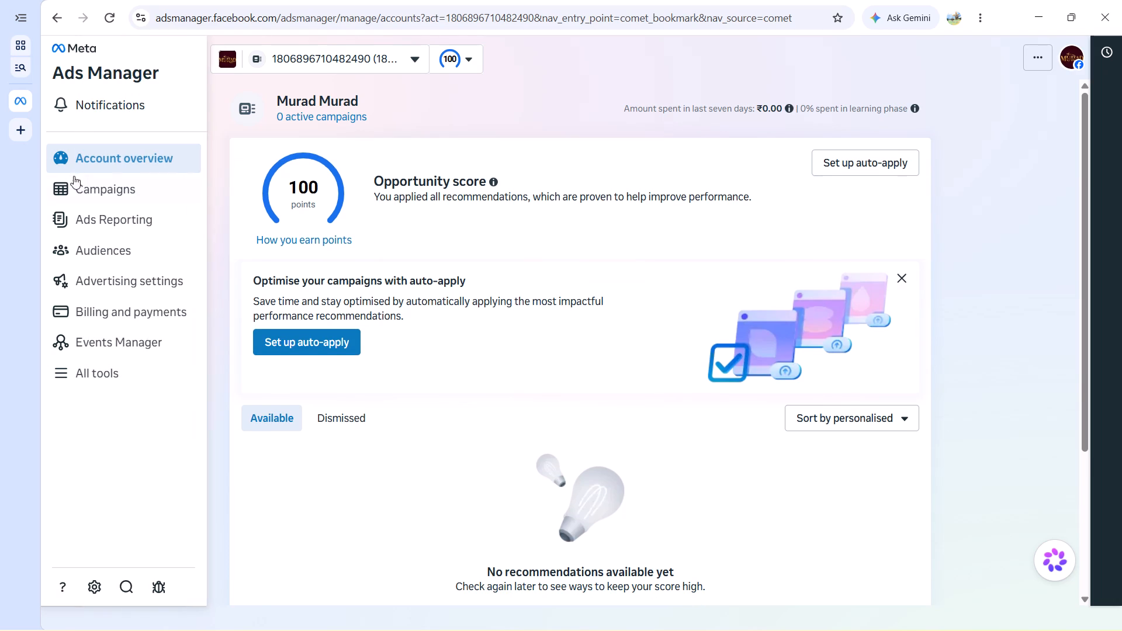
# Create a new campaign with the Engagement objective from the Campaigns page.
pyautogui.click(102, 189)
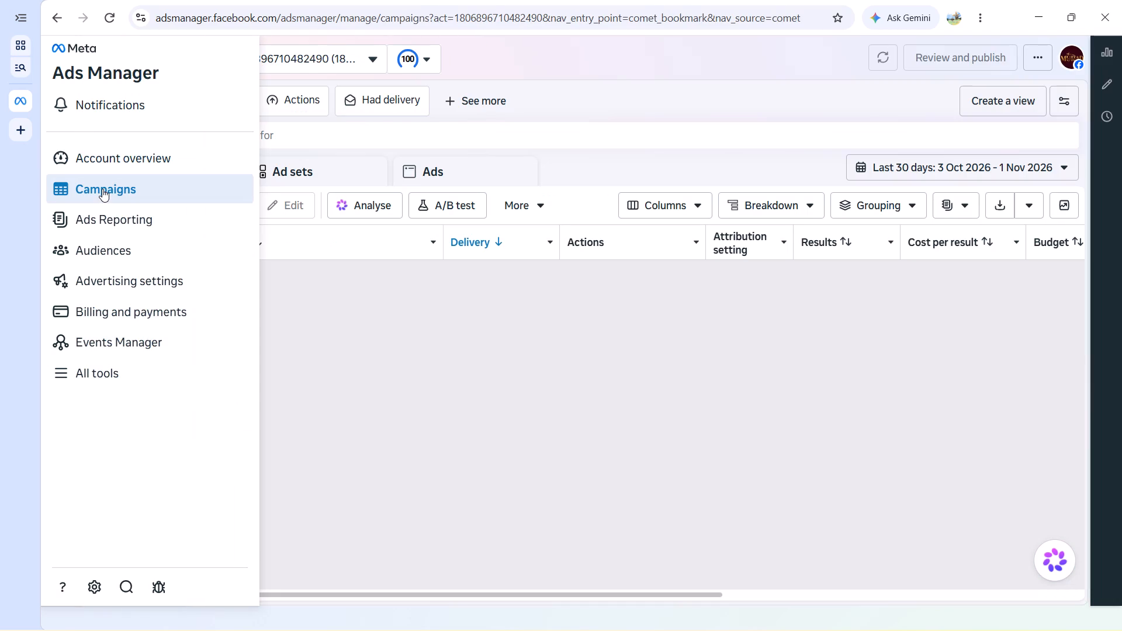
pyautogui.click(345, 309)
pyautogui.click(113, 197)
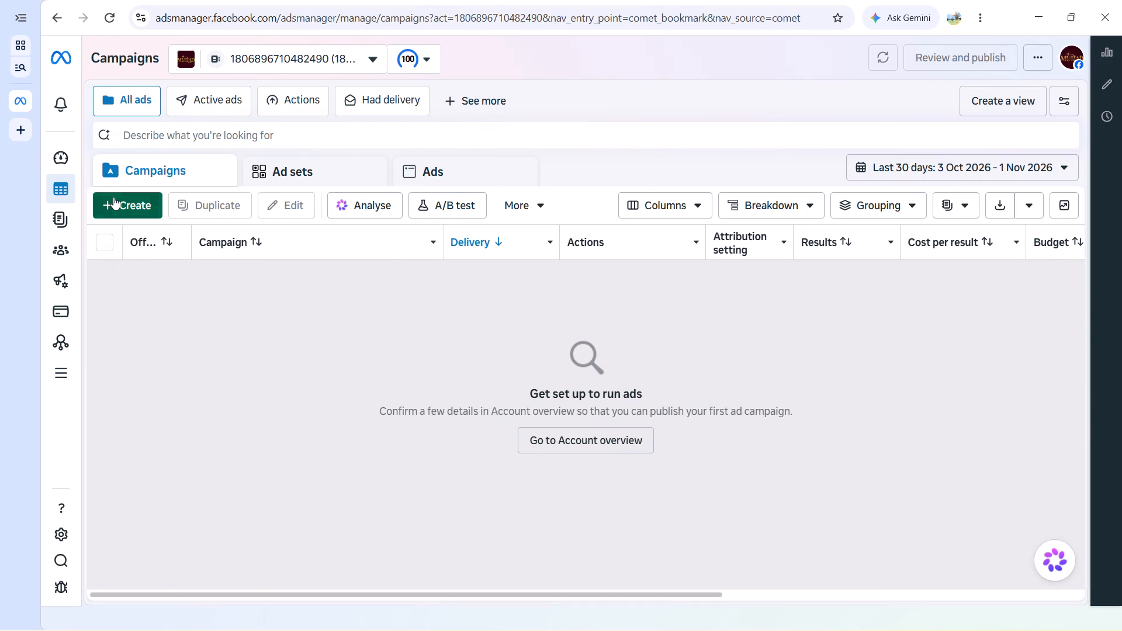
pyautogui.click(378, 428)
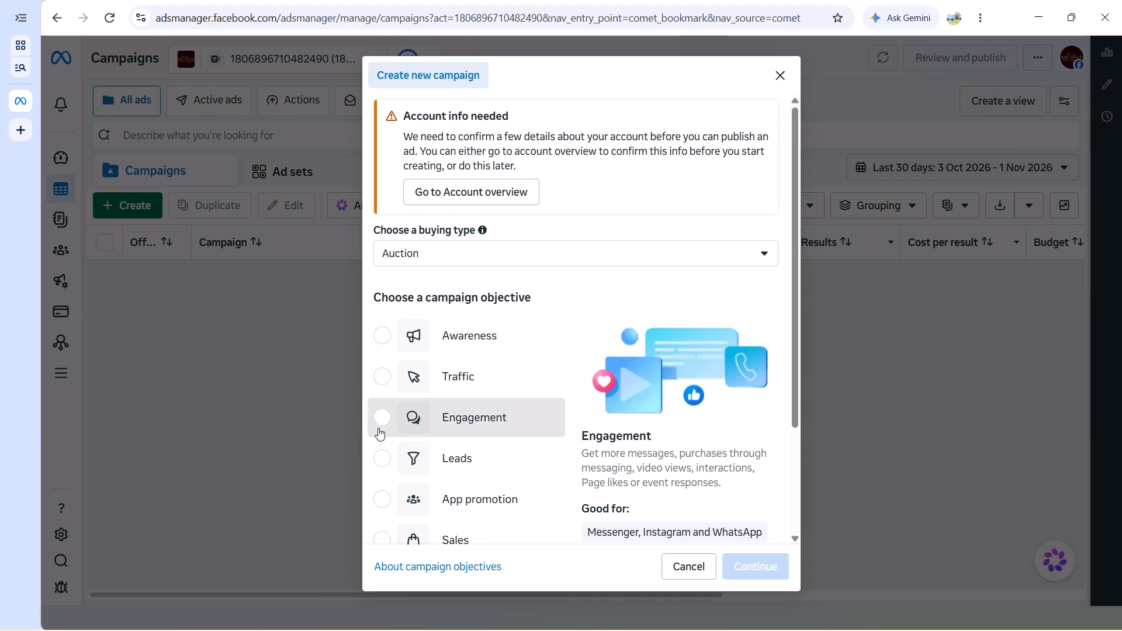
pyautogui.click(749, 556)
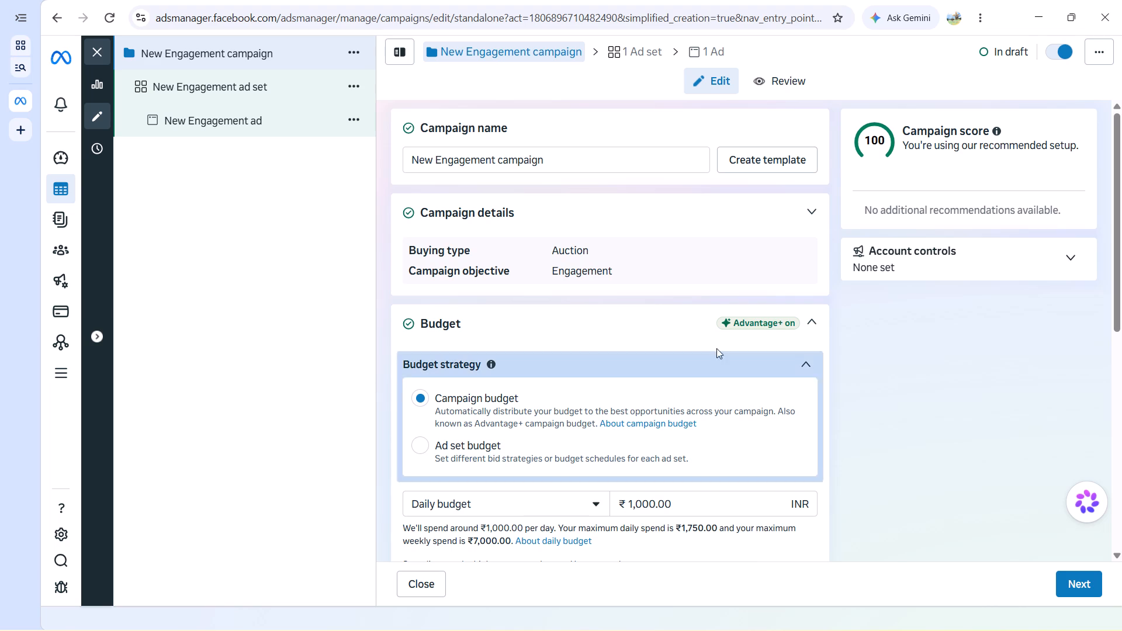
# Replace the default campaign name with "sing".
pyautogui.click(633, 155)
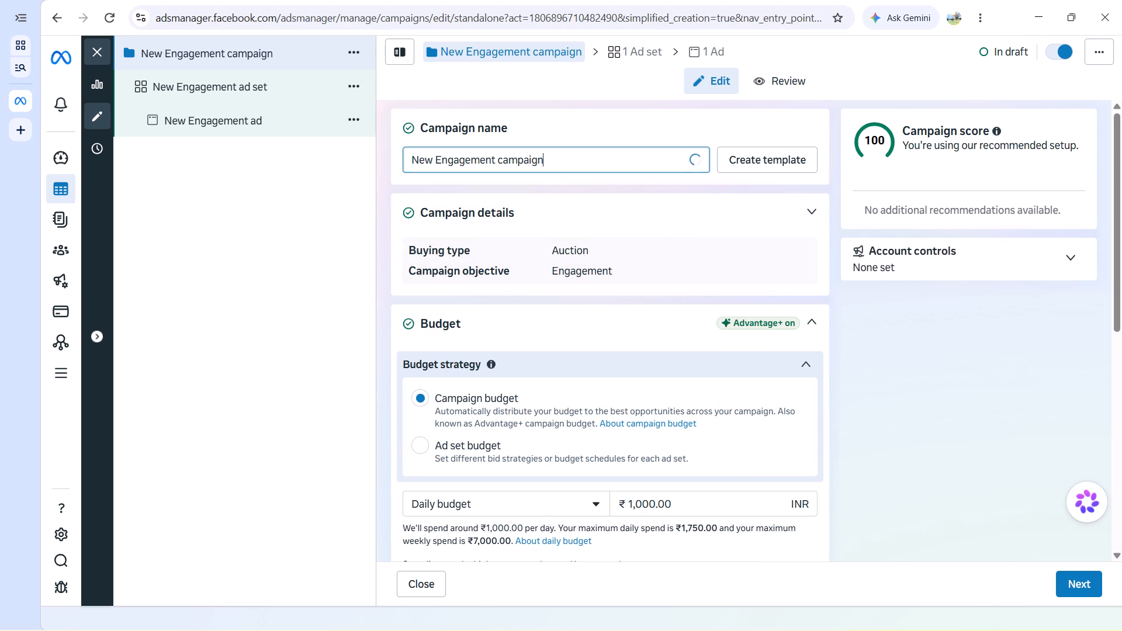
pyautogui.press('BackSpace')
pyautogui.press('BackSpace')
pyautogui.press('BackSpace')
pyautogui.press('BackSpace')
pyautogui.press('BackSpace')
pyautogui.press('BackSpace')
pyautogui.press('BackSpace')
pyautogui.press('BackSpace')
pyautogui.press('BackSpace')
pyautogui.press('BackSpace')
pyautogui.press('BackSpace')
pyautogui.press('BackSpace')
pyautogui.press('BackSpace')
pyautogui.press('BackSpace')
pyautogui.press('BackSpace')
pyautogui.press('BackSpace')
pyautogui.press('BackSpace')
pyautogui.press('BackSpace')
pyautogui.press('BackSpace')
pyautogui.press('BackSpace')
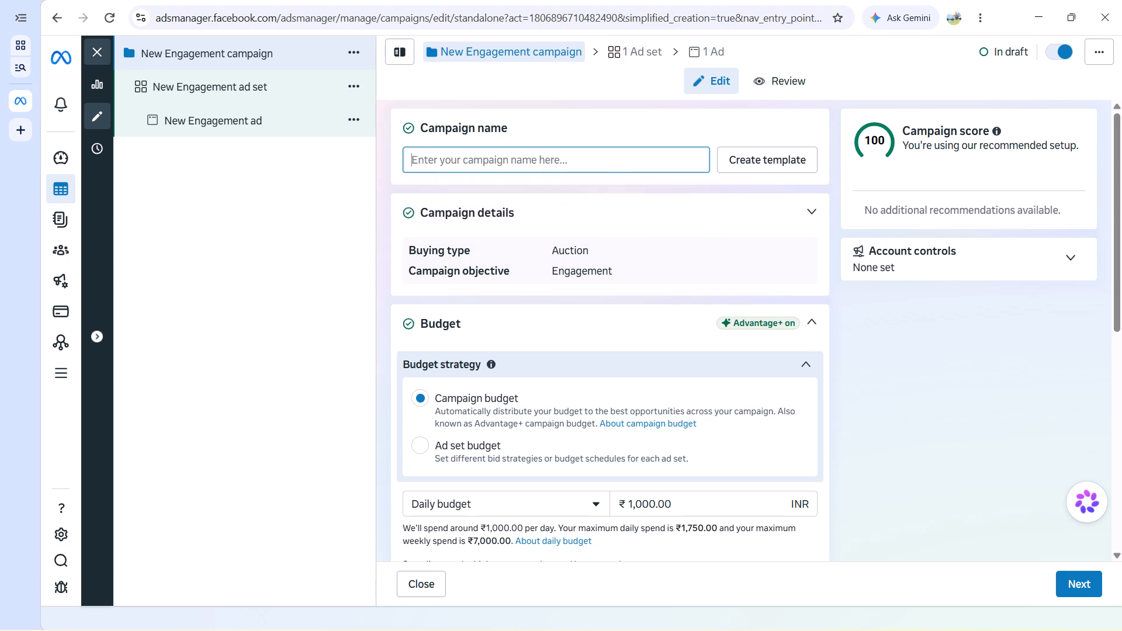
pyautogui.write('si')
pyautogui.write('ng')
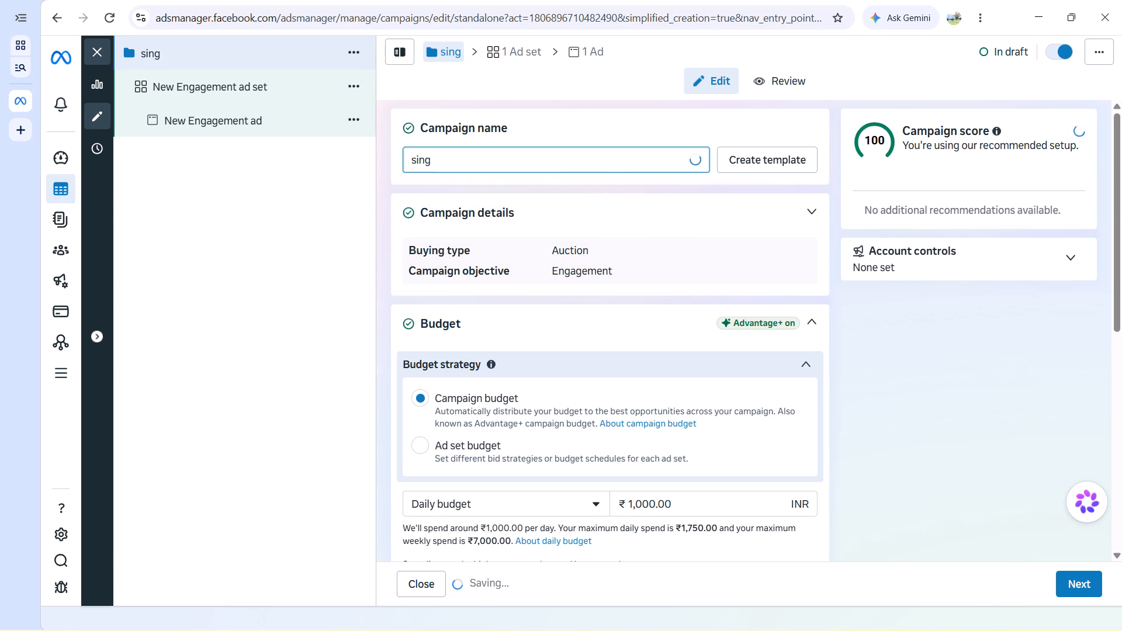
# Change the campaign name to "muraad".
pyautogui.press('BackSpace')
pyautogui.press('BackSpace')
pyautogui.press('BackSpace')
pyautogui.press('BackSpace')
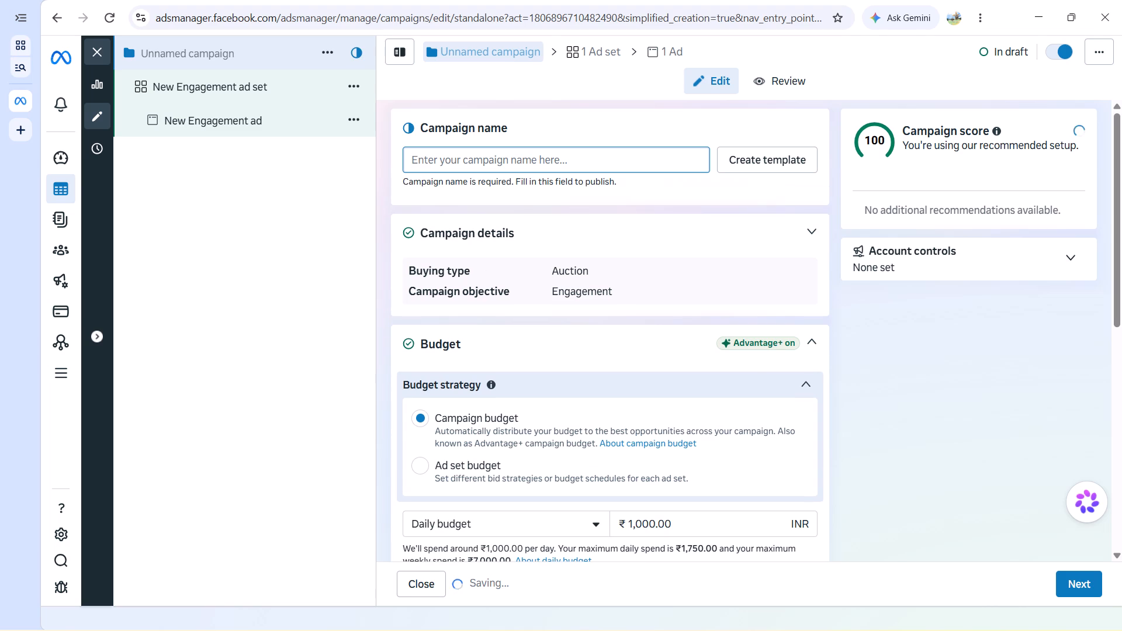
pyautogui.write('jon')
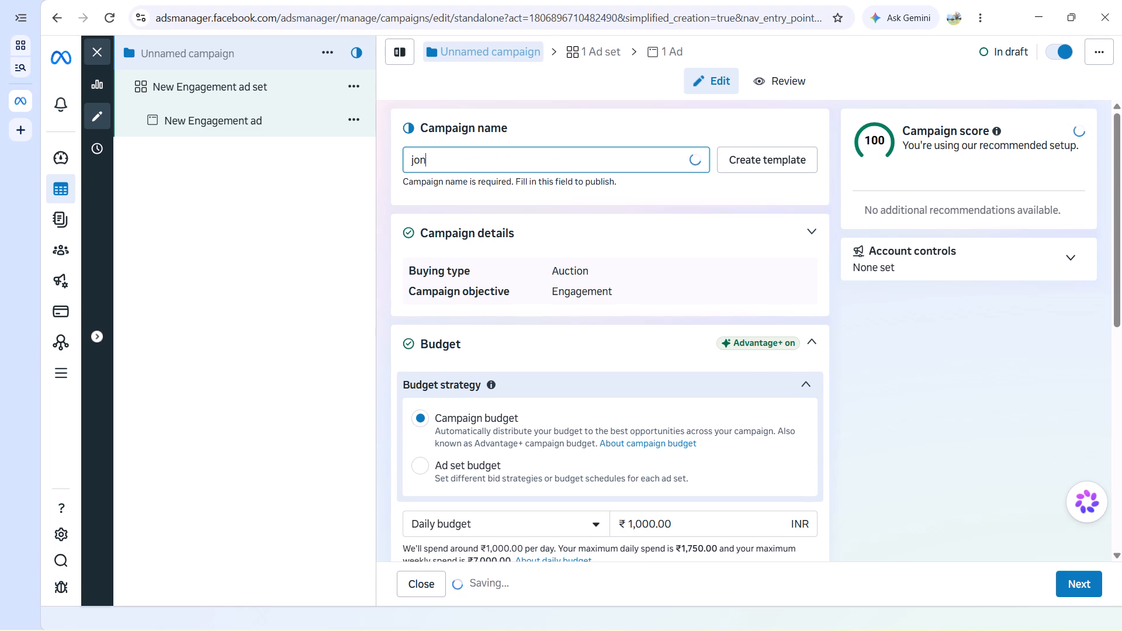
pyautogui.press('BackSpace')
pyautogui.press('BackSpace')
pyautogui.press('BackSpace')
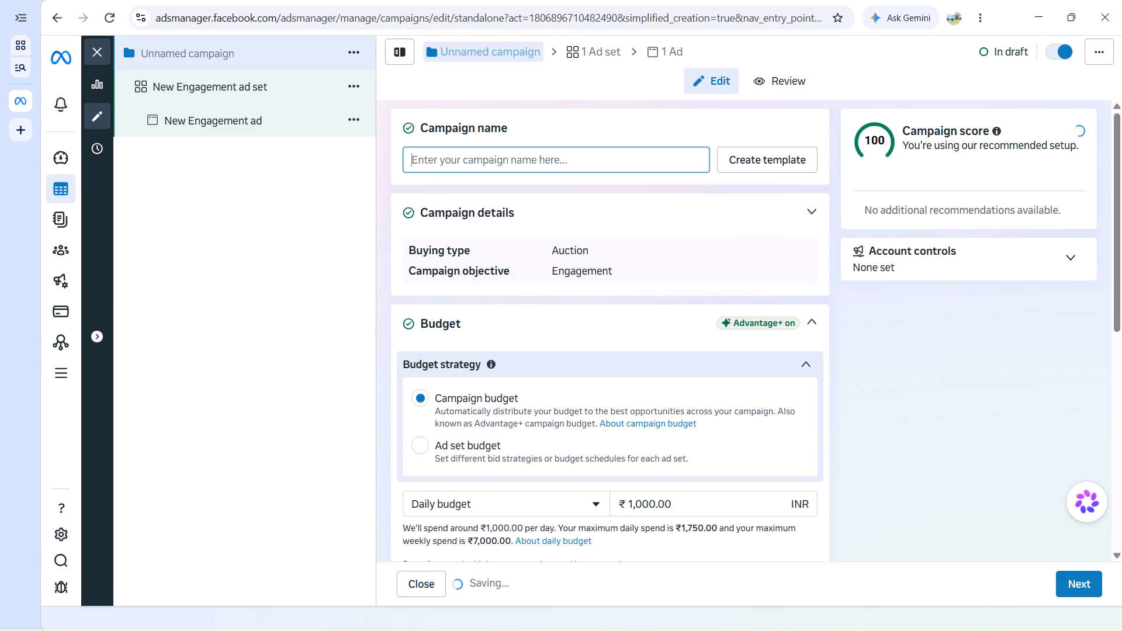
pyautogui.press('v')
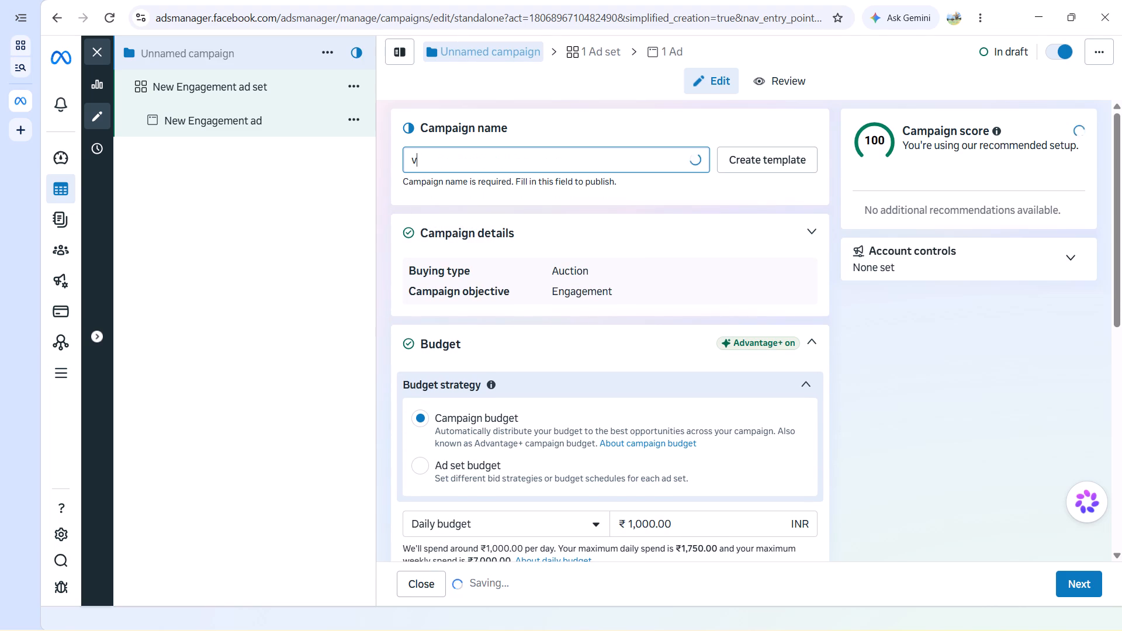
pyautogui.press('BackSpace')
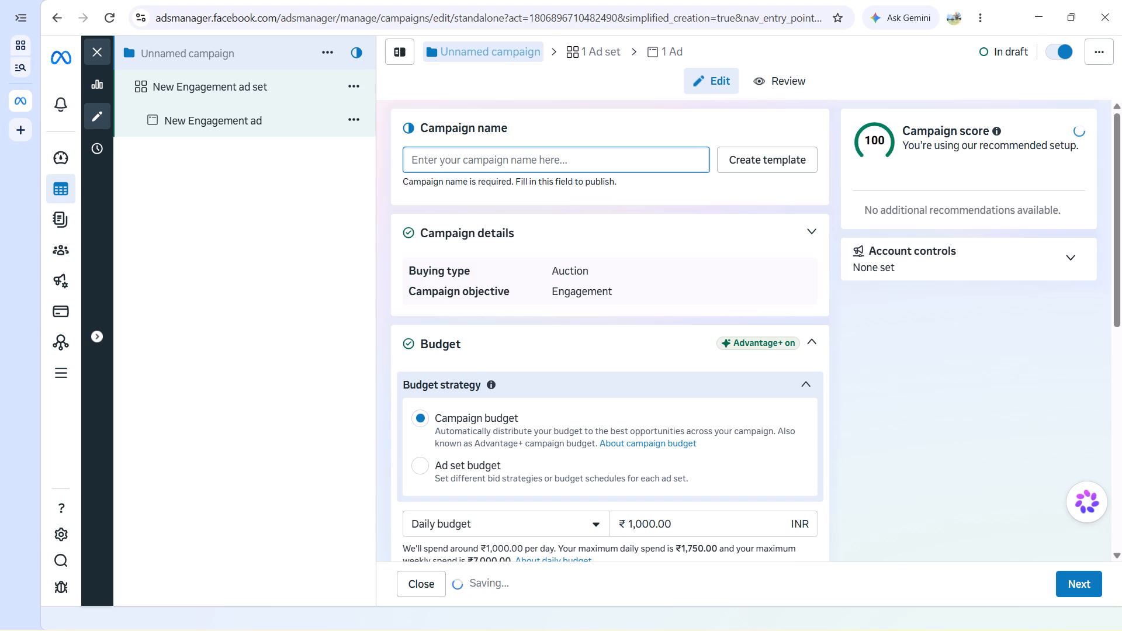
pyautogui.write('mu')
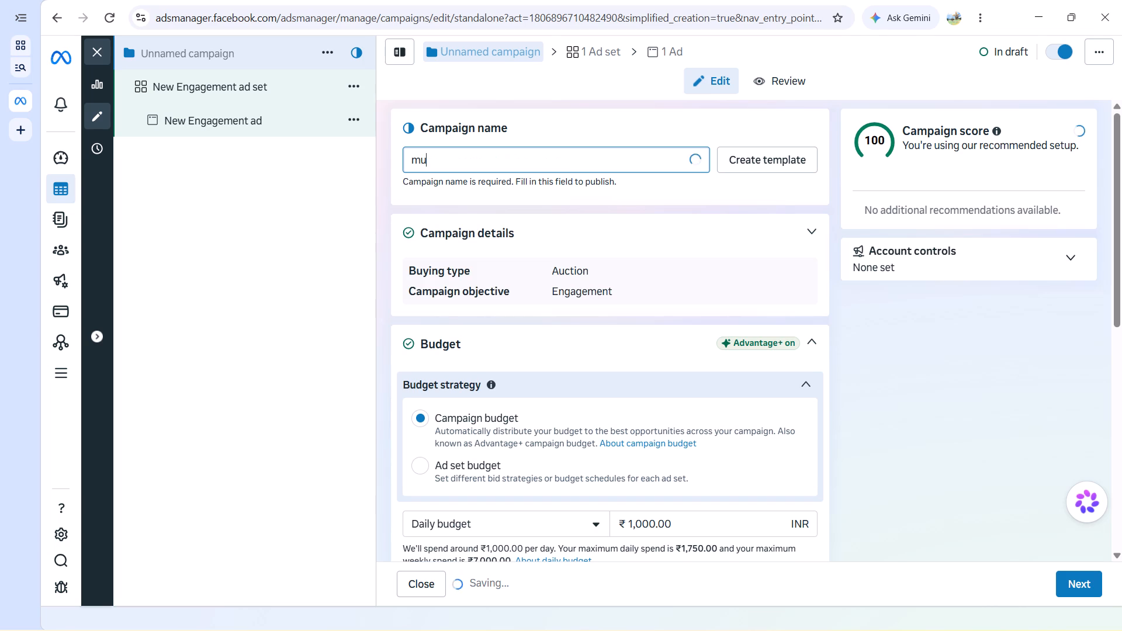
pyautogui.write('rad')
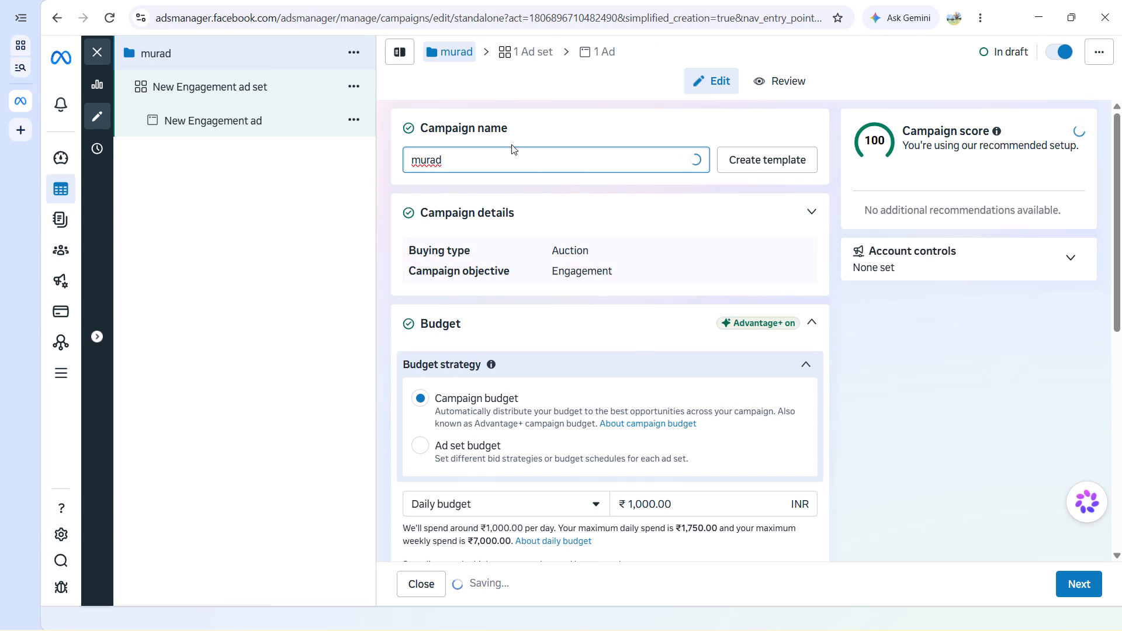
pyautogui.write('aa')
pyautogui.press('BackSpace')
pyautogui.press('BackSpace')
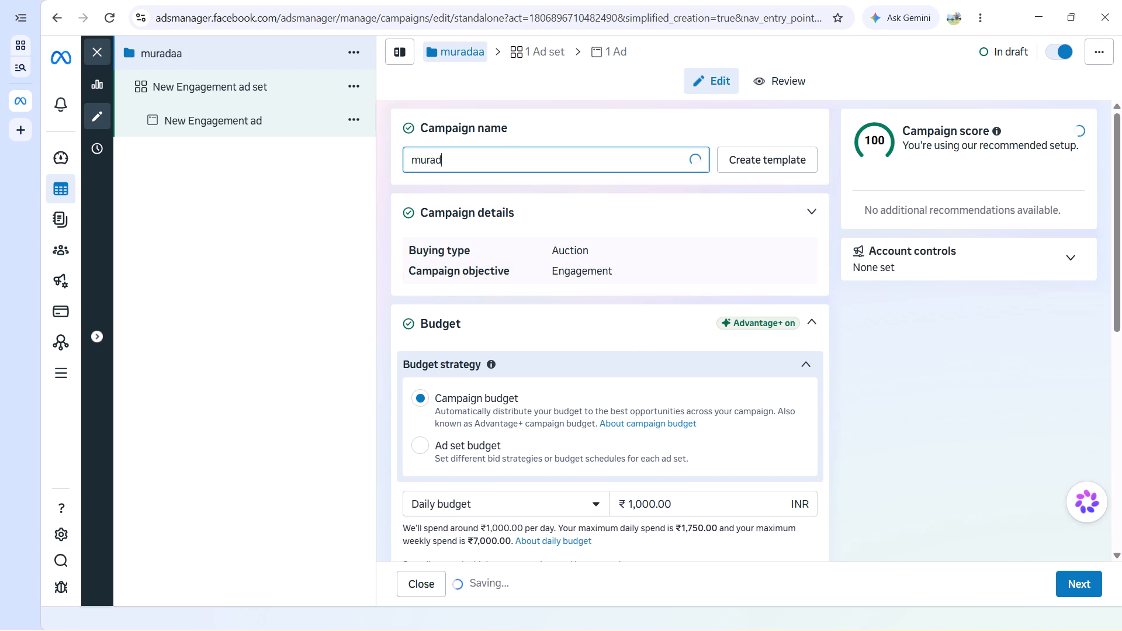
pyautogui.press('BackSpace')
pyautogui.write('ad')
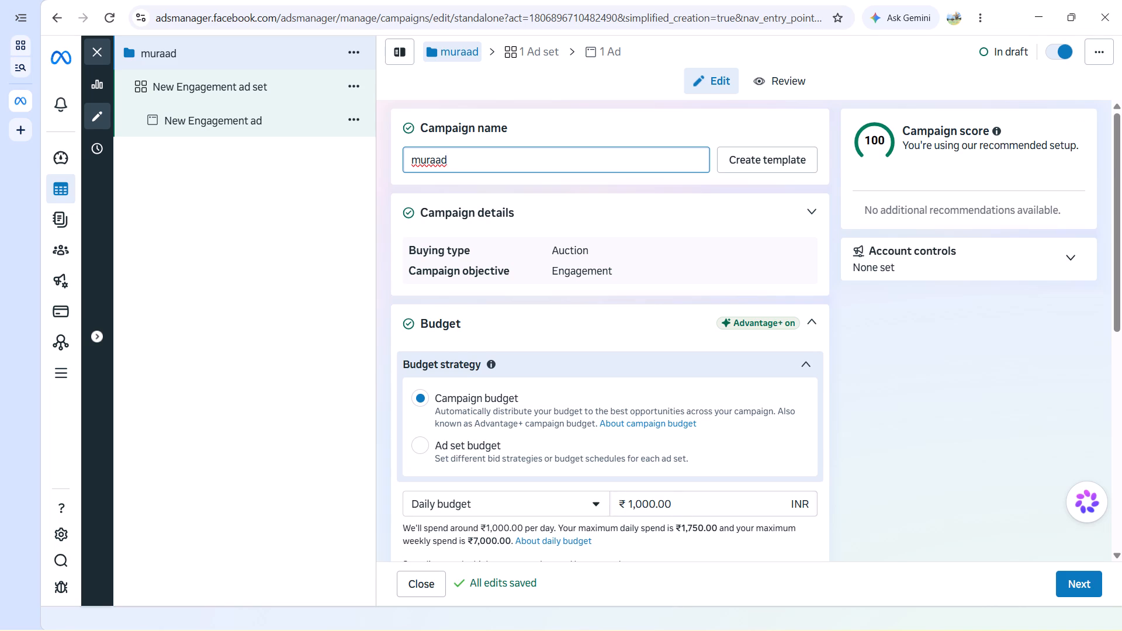
# Rename the campaign as JOB1.
pyautogui.scroll(-8, 670, 510)
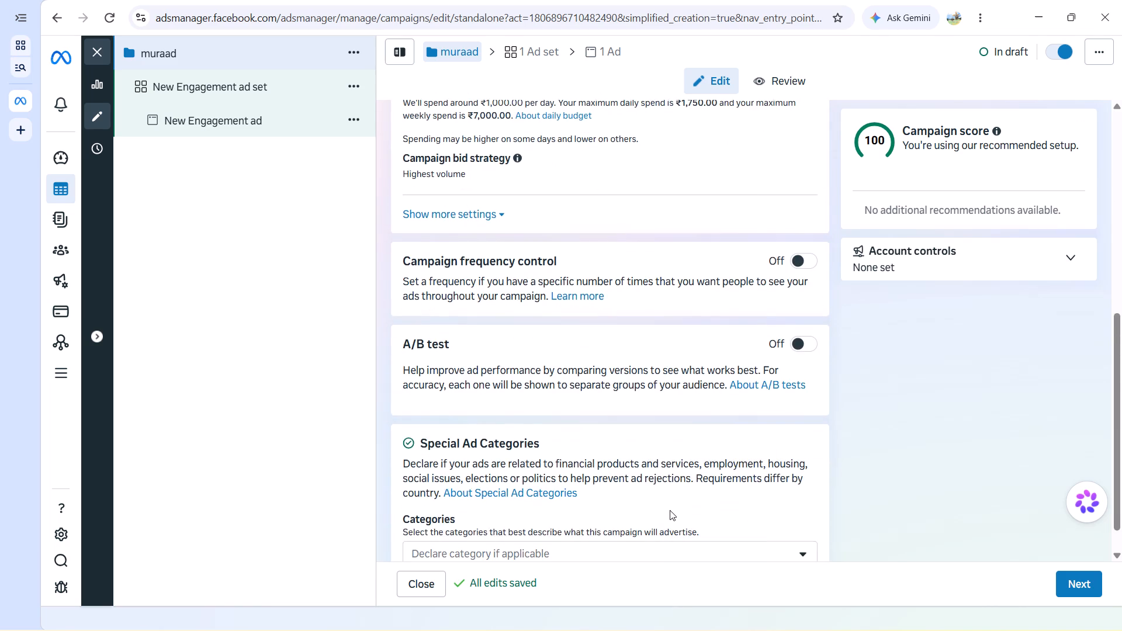
pyautogui.scroll(-2, 670, 510)
pyautogui.scroll(7, 670, 510)
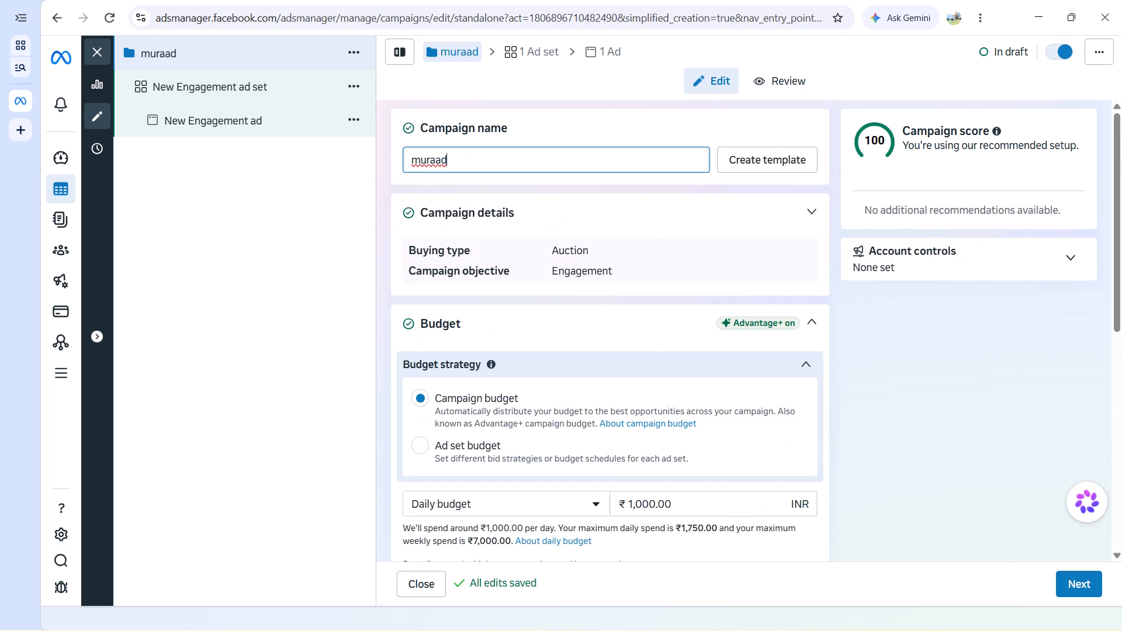
pyautogui.click(459, 160)
pyautogui.press('BackSpace')
pyautogui.press('BackSpace')
pyautogui.press('BackSpace')
pyautogui.press('BackSpace')
pyautogui.press('BackSpace')
pyautogui.press('BackSpace')
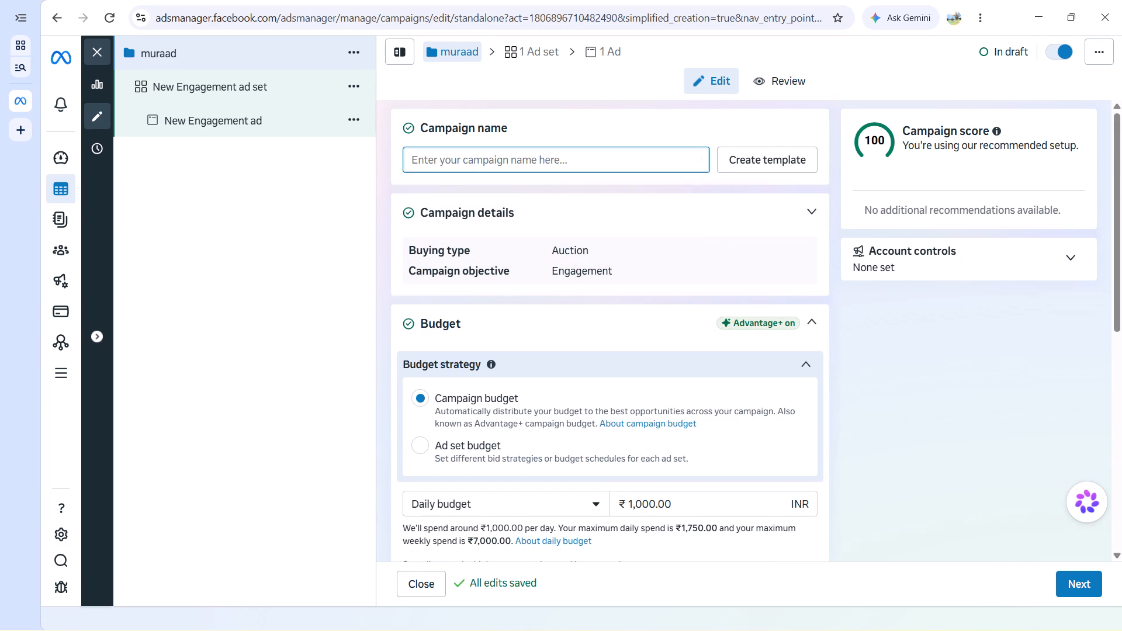
pyautogui.write('job')
pyautogui.press('BackSpace')
pyautogui.press('BackSpace')
pyautogui.press('BackSpace')
pyautogui.press('BackSpace')
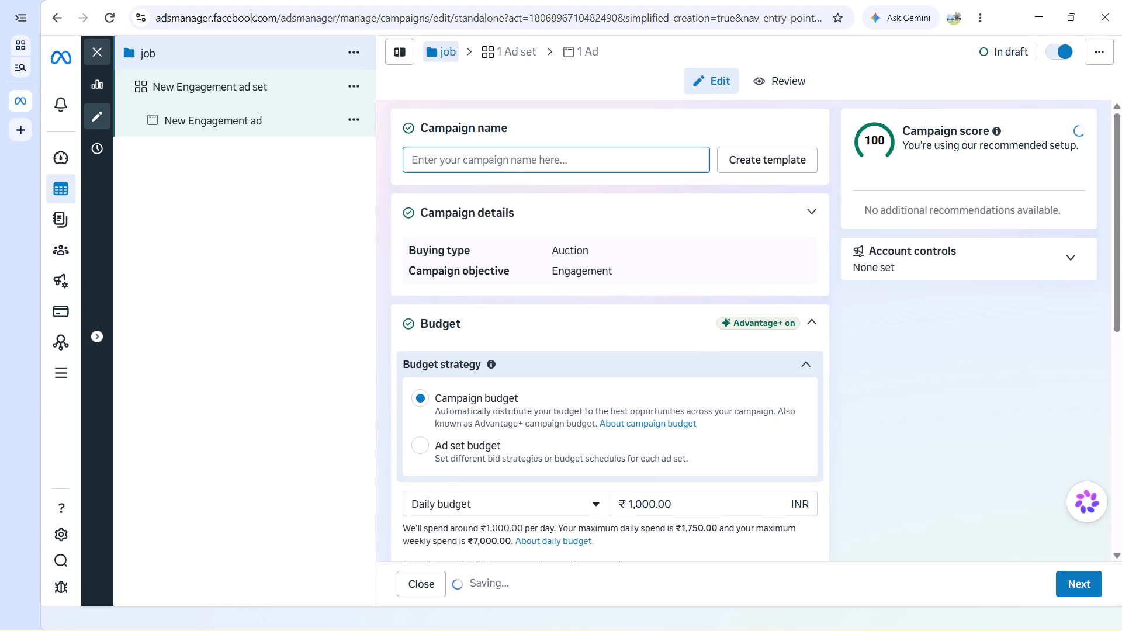
pyautogui.press('j')
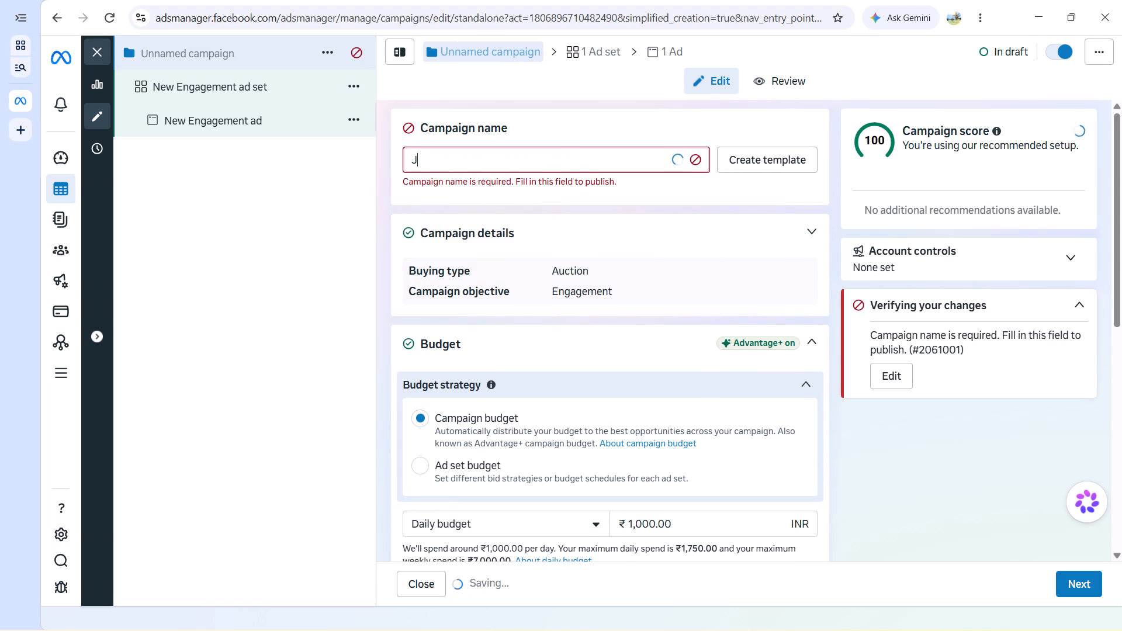
pyautogui.press('o')
pyautogui.press('b')
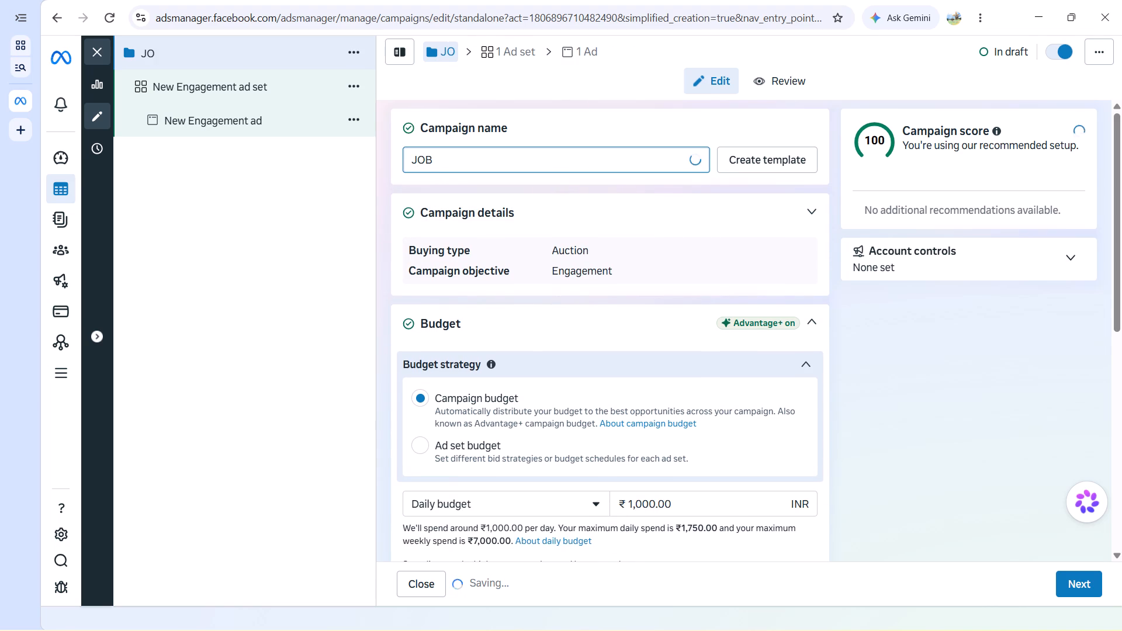
pyautogui.press('1')
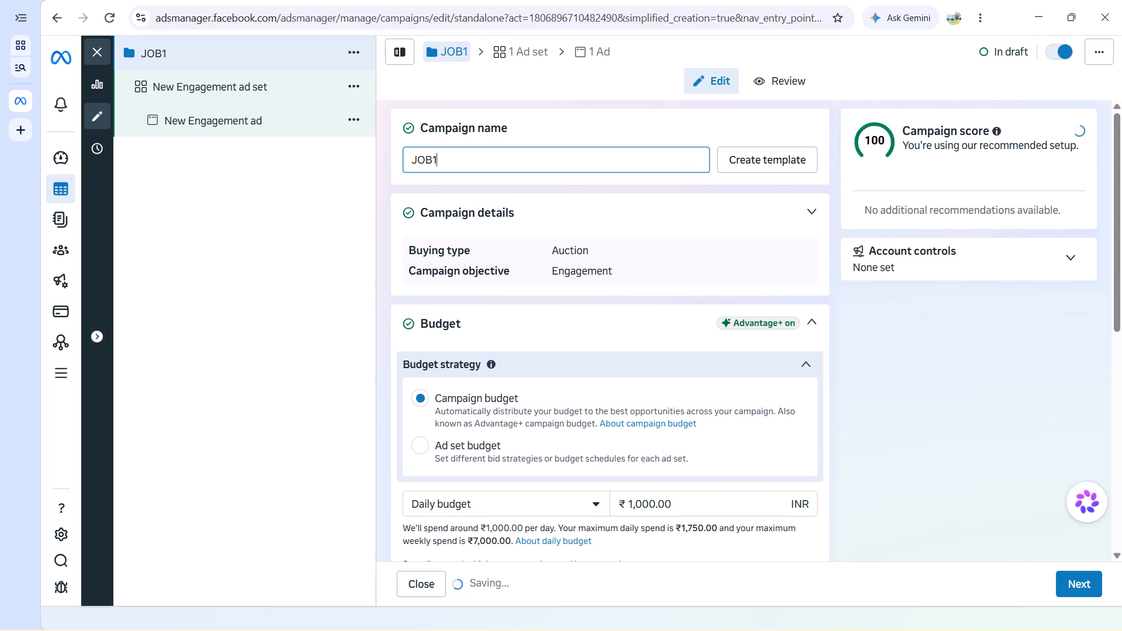
# Set the campaign's daily budget to ₹250.
pyautogui.click(685, 502)
pyautogui.press('BackSpace')
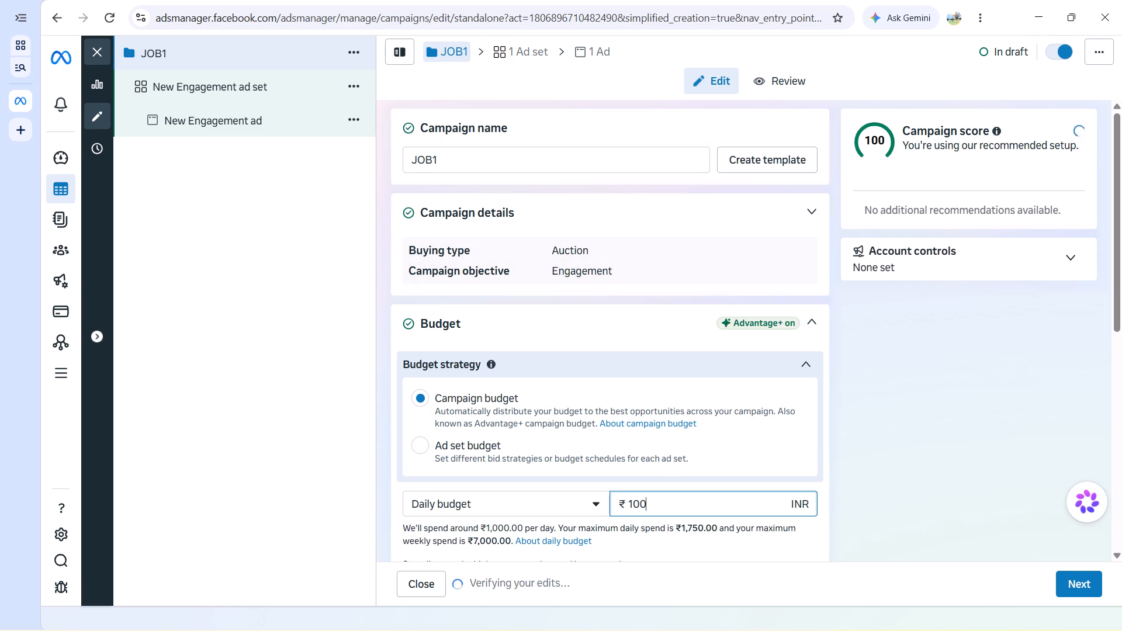
pyautogui.press('BackSpace')
pyautogui.press('BackSpace')
pyautogui.press('BackSpace')
pyautogui.write('250')
pyautogui.scroll(-2, 611, 338)
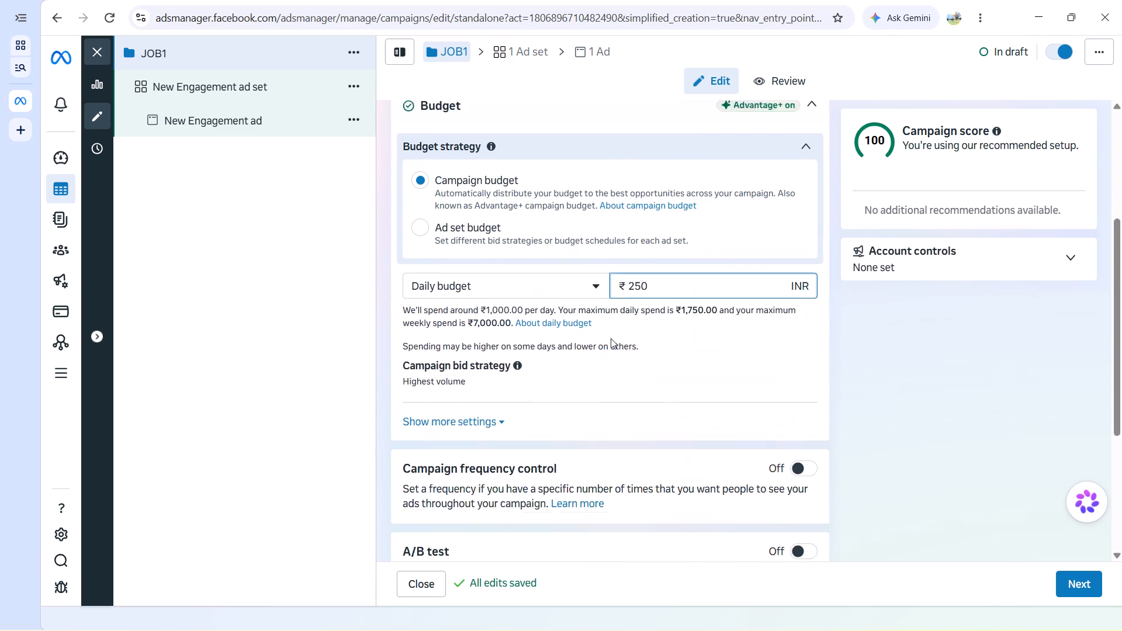
pyautogui.scroll(-10, 611, 338)
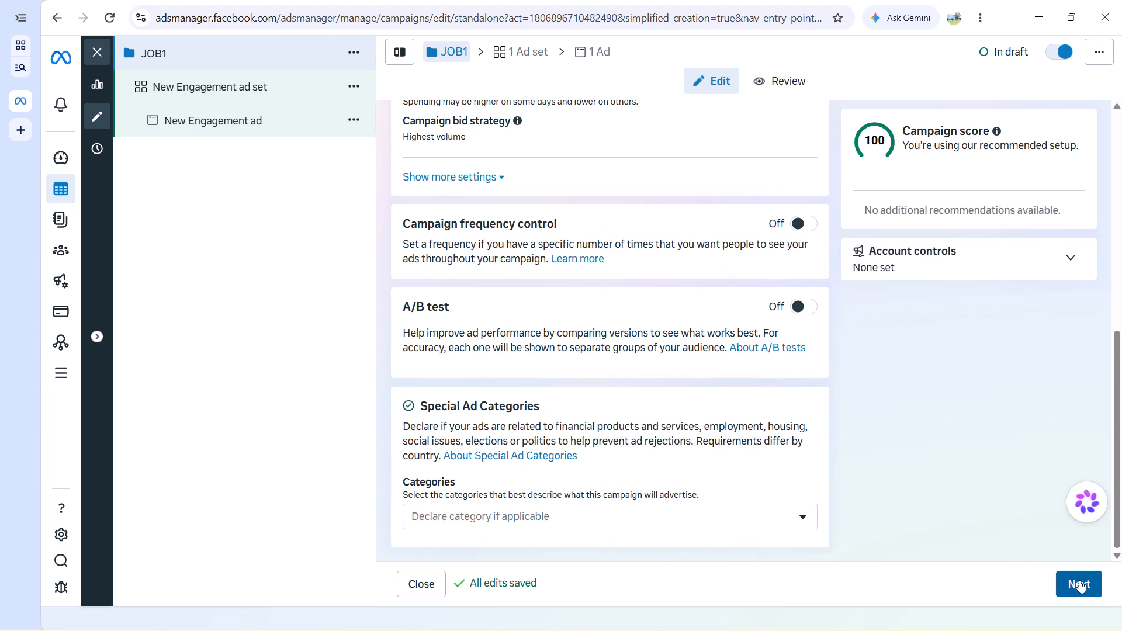
# Continue from the JOB1 campaign settings to its ad set settings.
pyautogui.click(1079, 579)
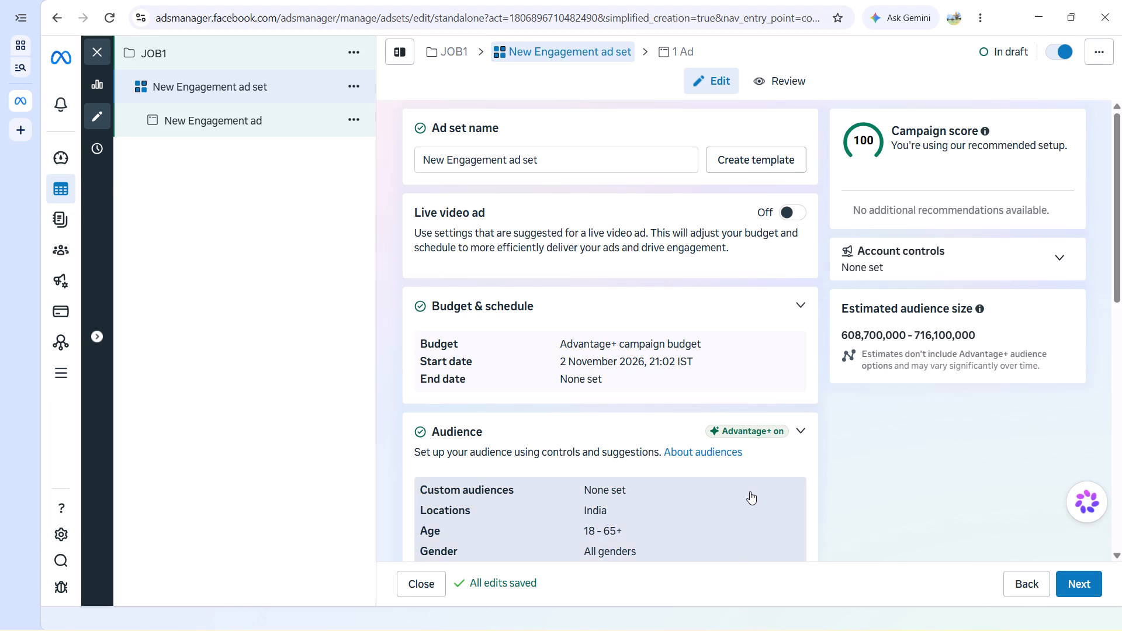
# Look through the ad set's settings, from budget, audience and placements to brand safety and conversion.
pyautogui.scroll(-7, 750, 491)
pyautogui.scroll(-2, 622, 430)
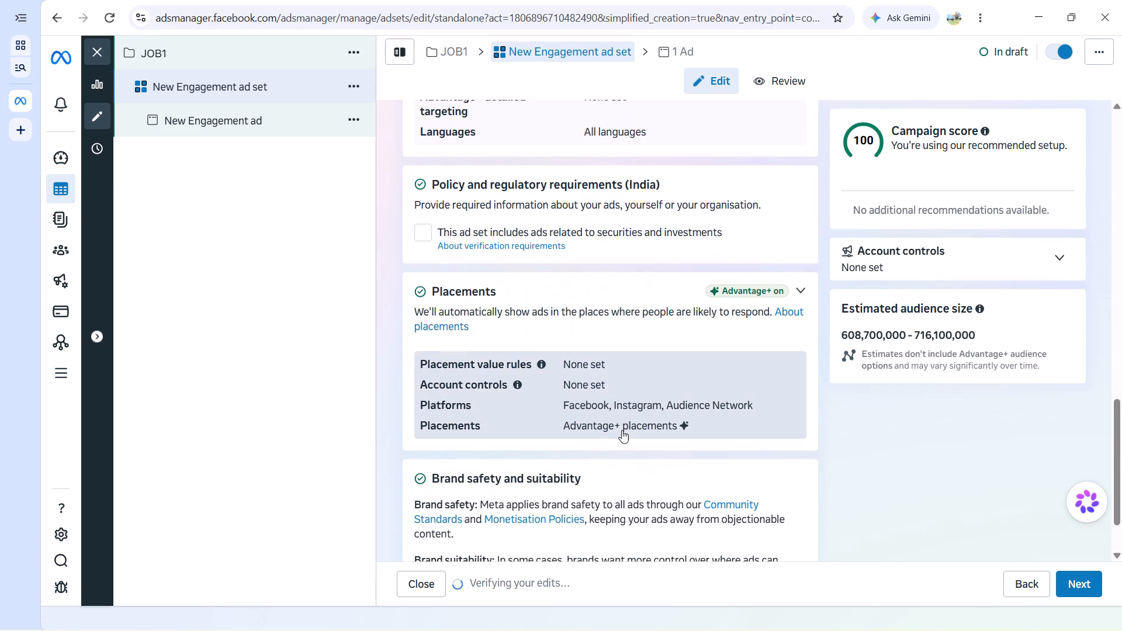
pyautogui.scroll(-6, 622, 430)
pyautogui.scroll(4, 622, 430)
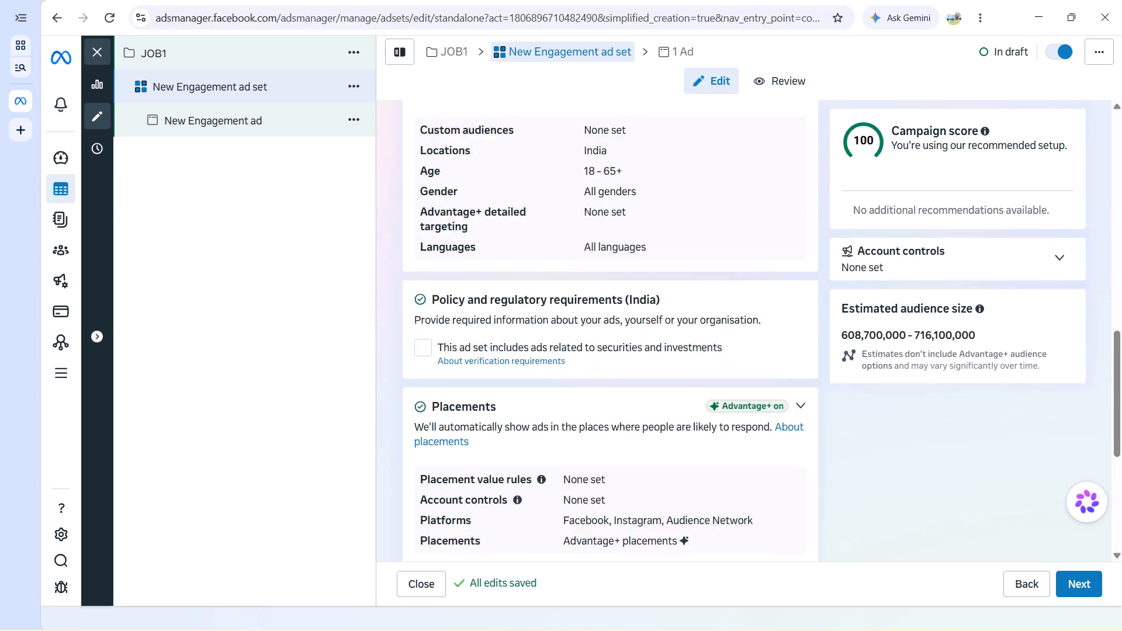
pyautogui.scroll(11, 622, 430)
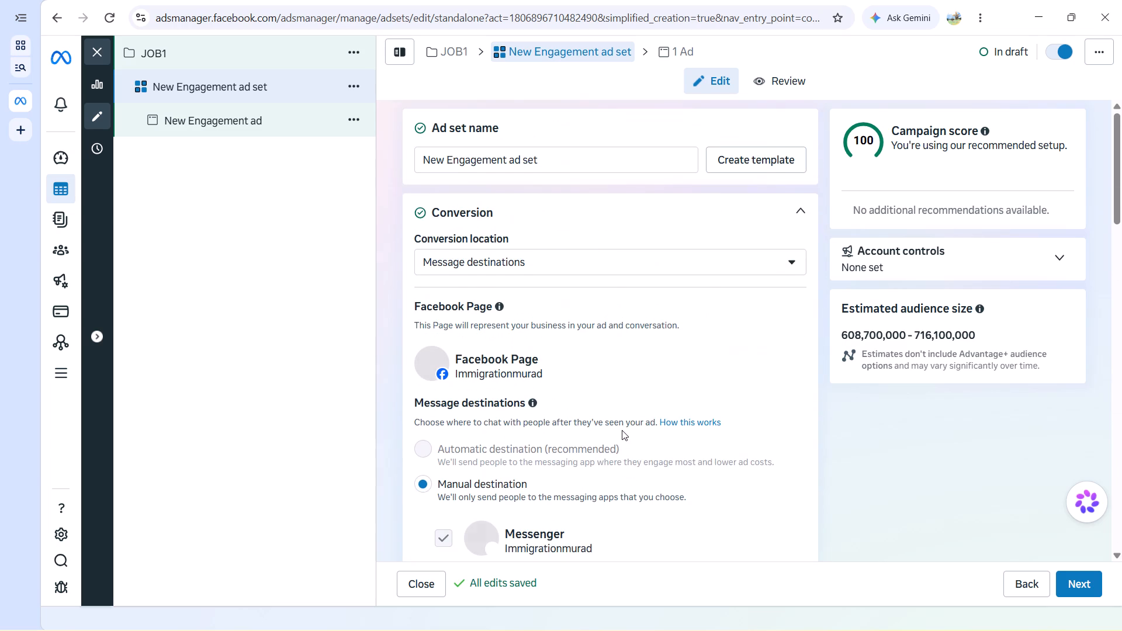
pyautogui.scroll(2, 622, 430)
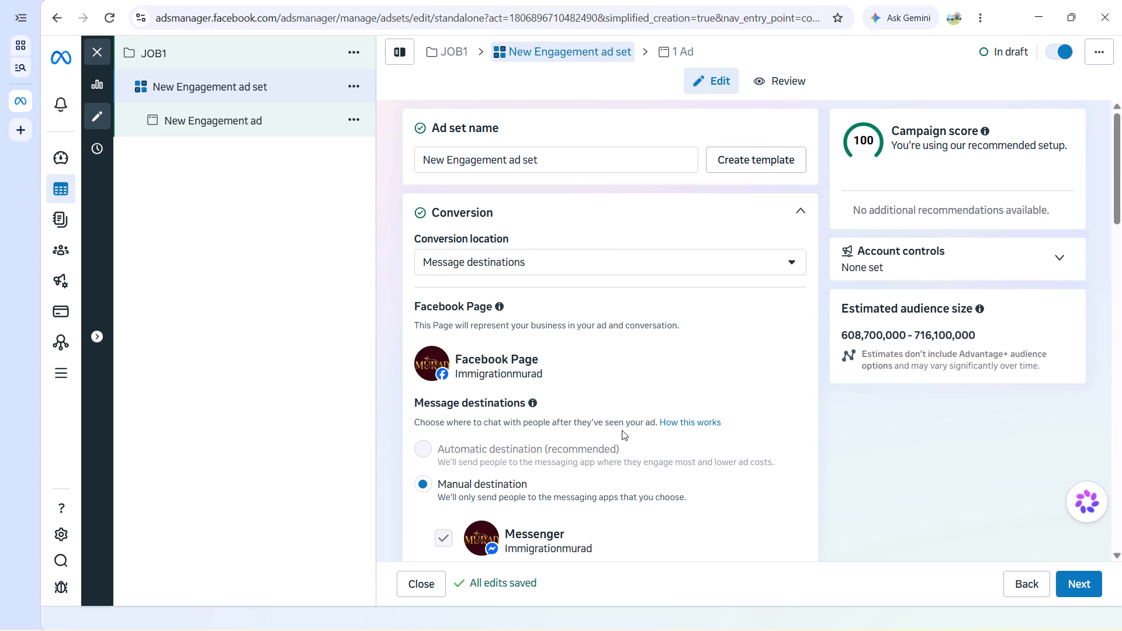
# Choose Message destinations as the ad set's conversion location.
pyautogui.click(584, 265)
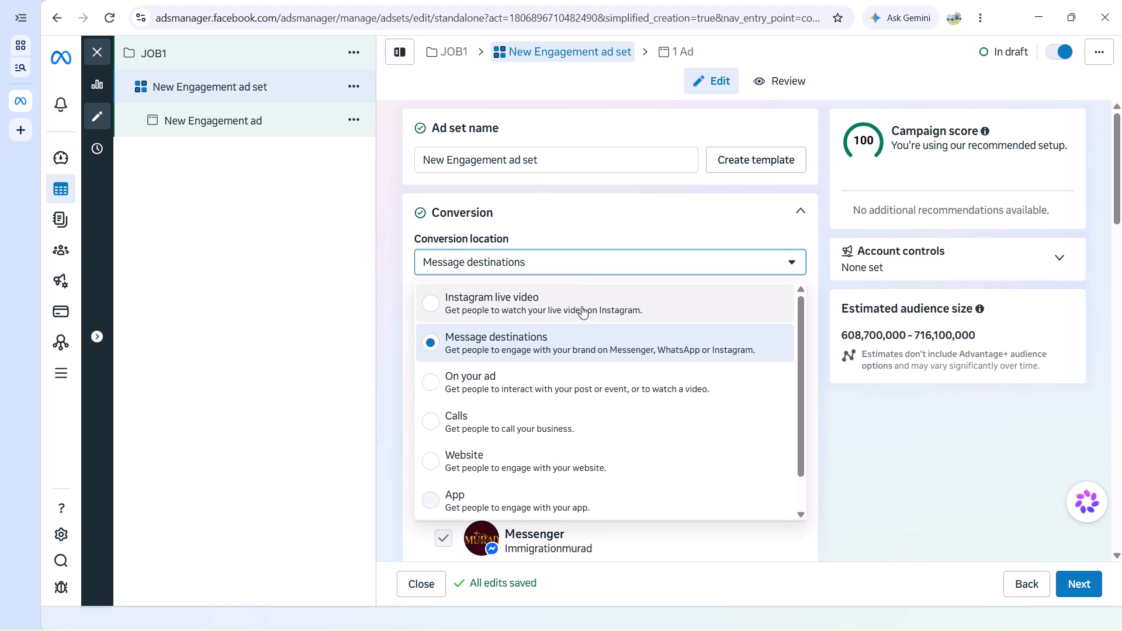
pyautogui.scroll(-5, 567, 344)
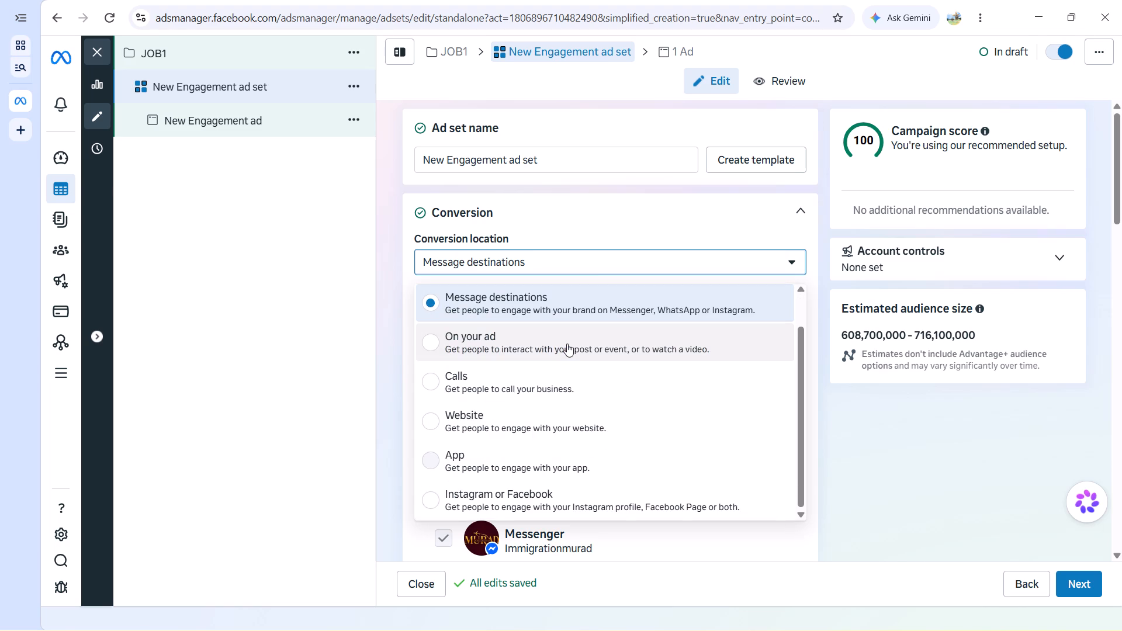
pyautogui.scroll(4, 567, 344)
pyautogui.click(567, 344)
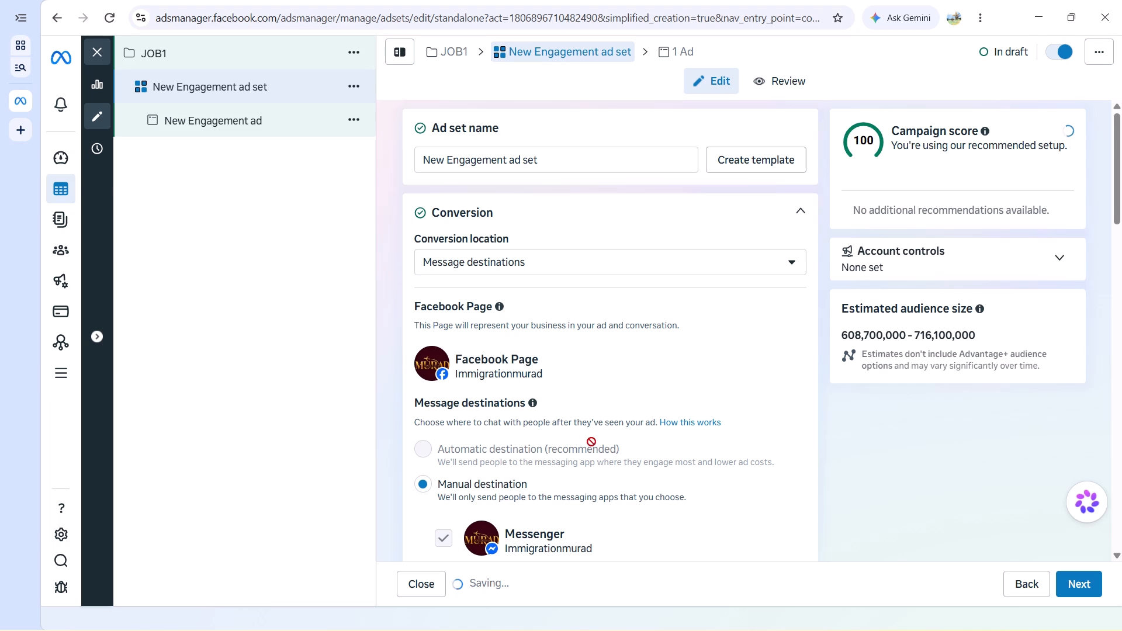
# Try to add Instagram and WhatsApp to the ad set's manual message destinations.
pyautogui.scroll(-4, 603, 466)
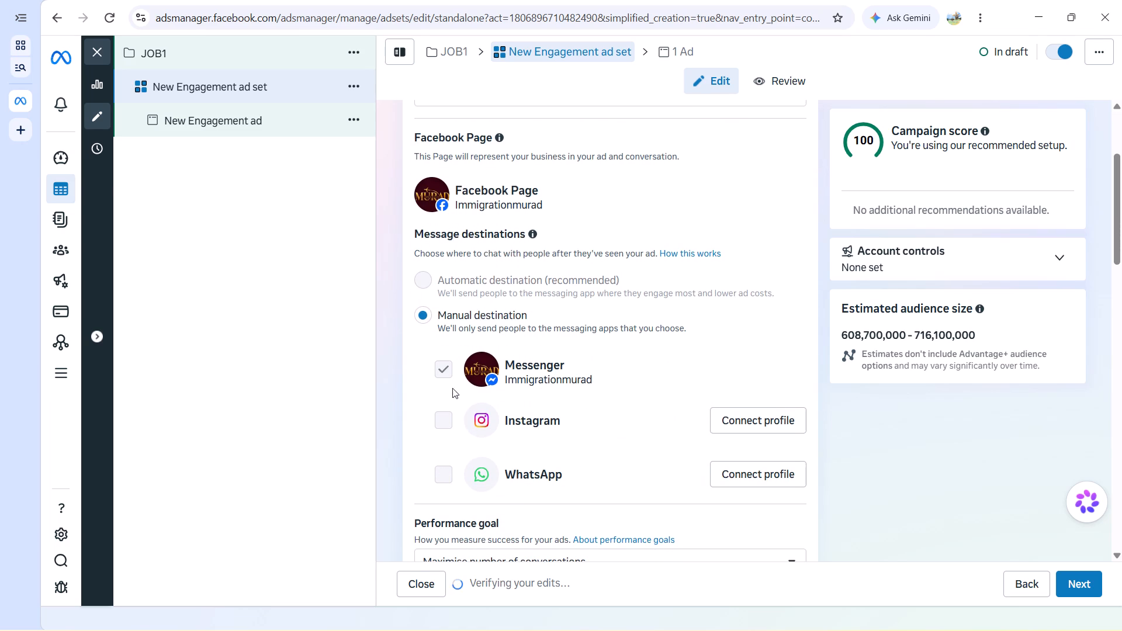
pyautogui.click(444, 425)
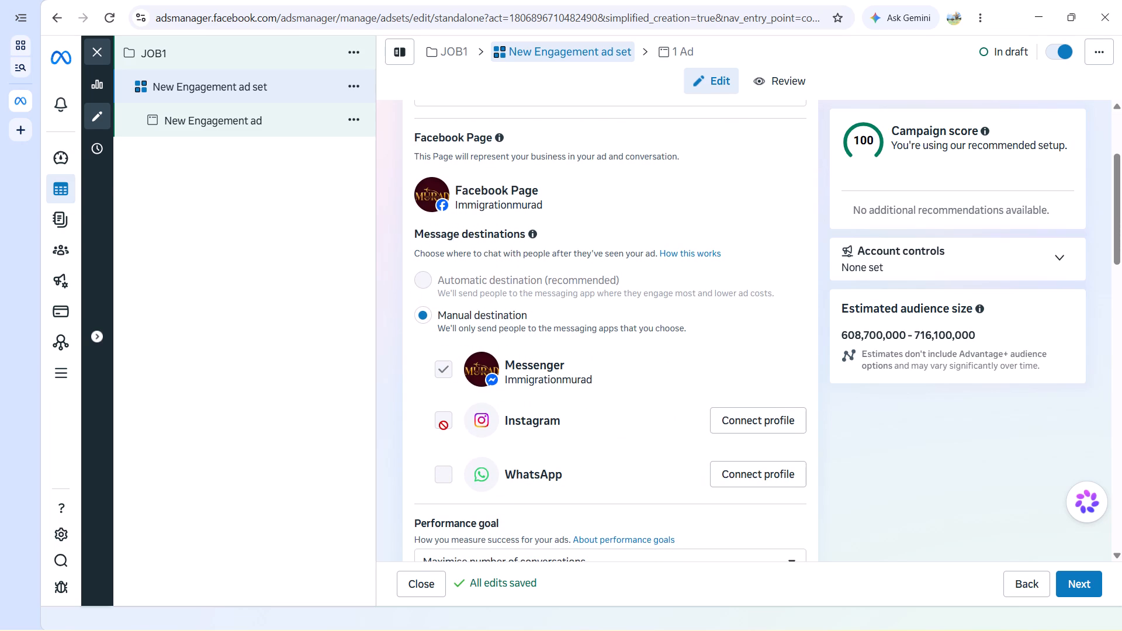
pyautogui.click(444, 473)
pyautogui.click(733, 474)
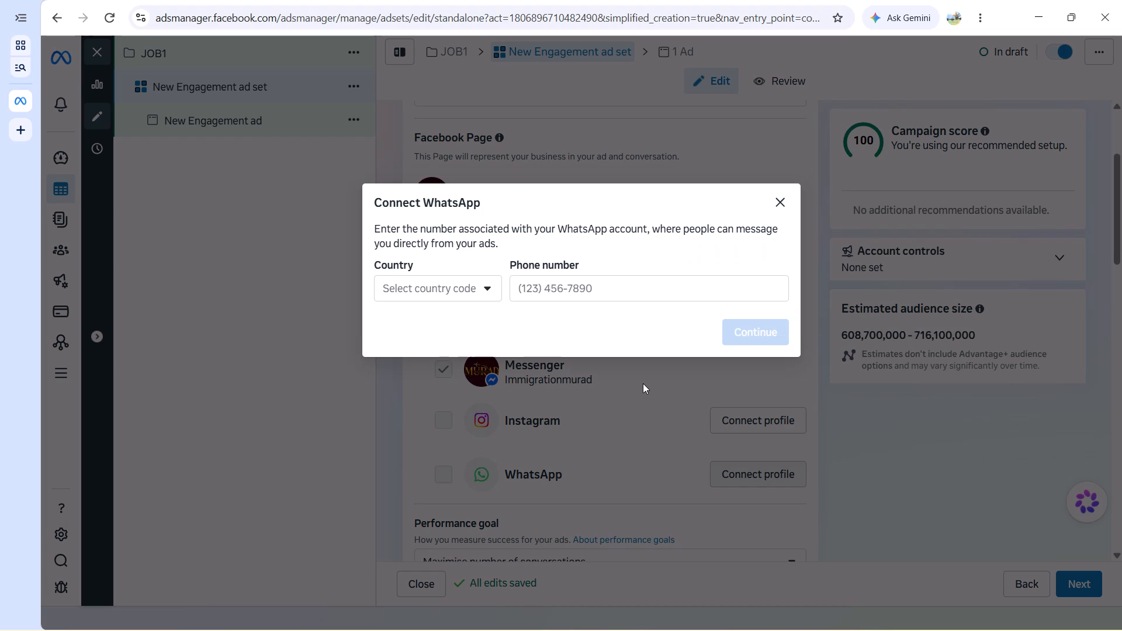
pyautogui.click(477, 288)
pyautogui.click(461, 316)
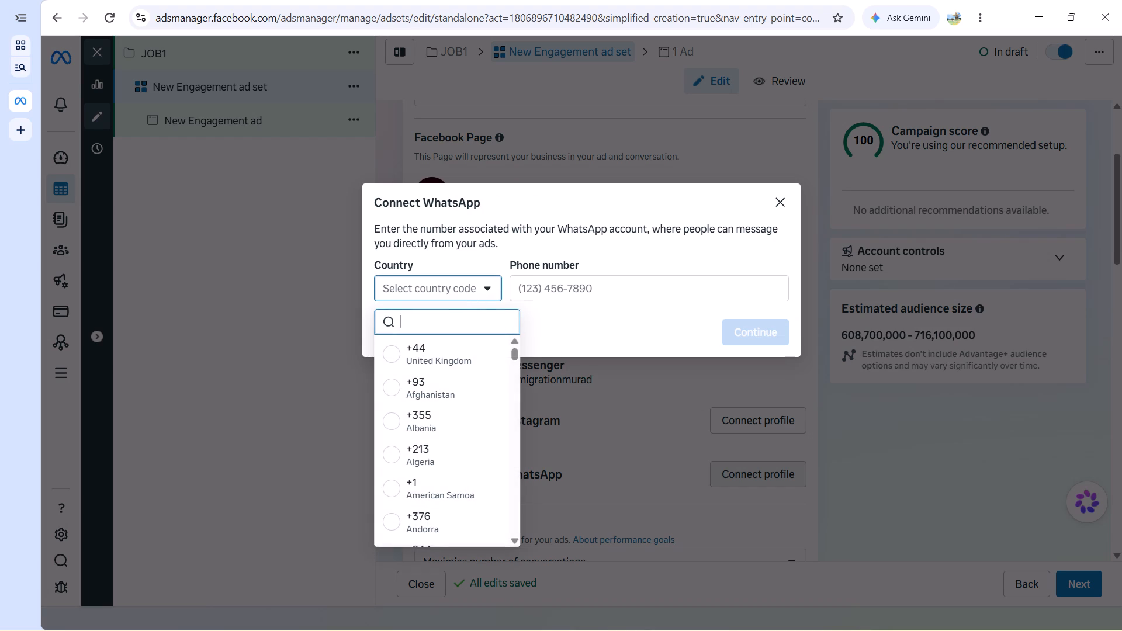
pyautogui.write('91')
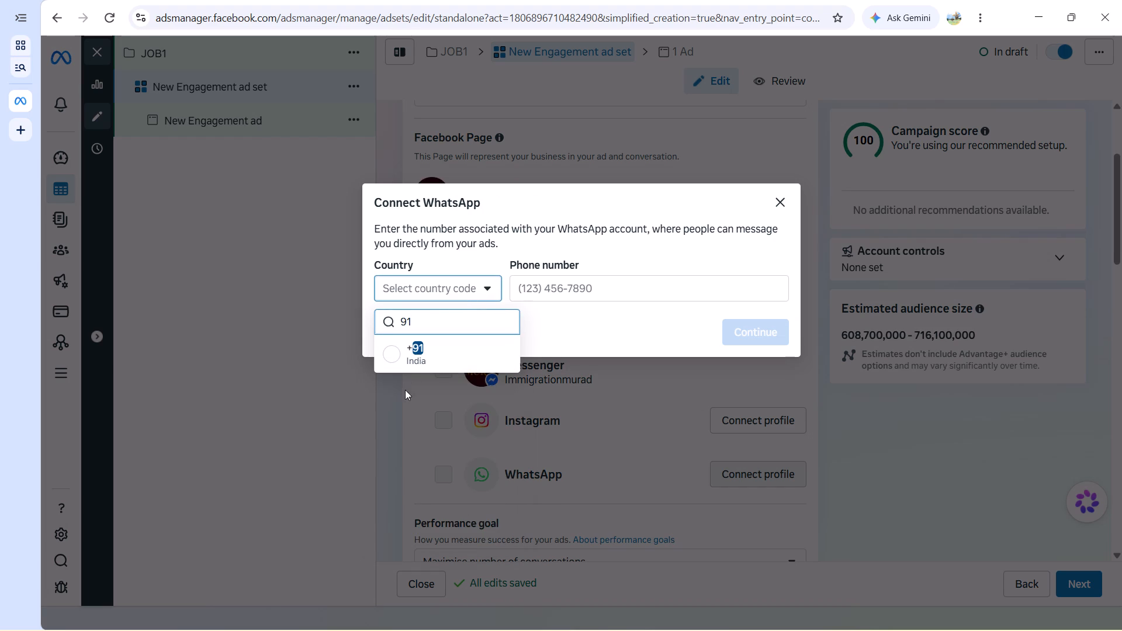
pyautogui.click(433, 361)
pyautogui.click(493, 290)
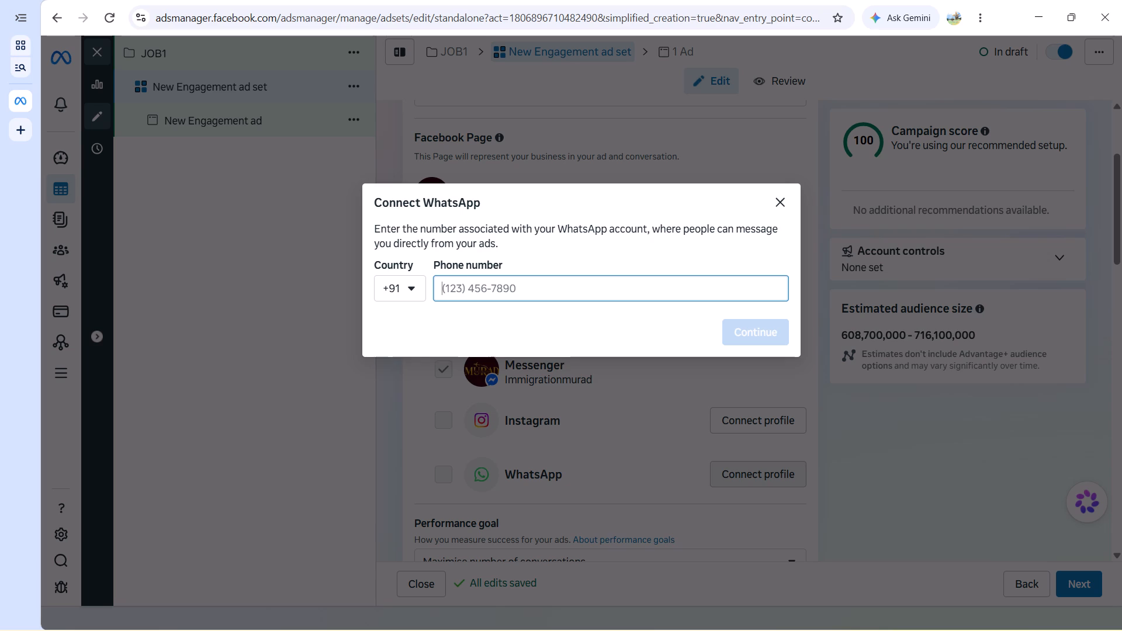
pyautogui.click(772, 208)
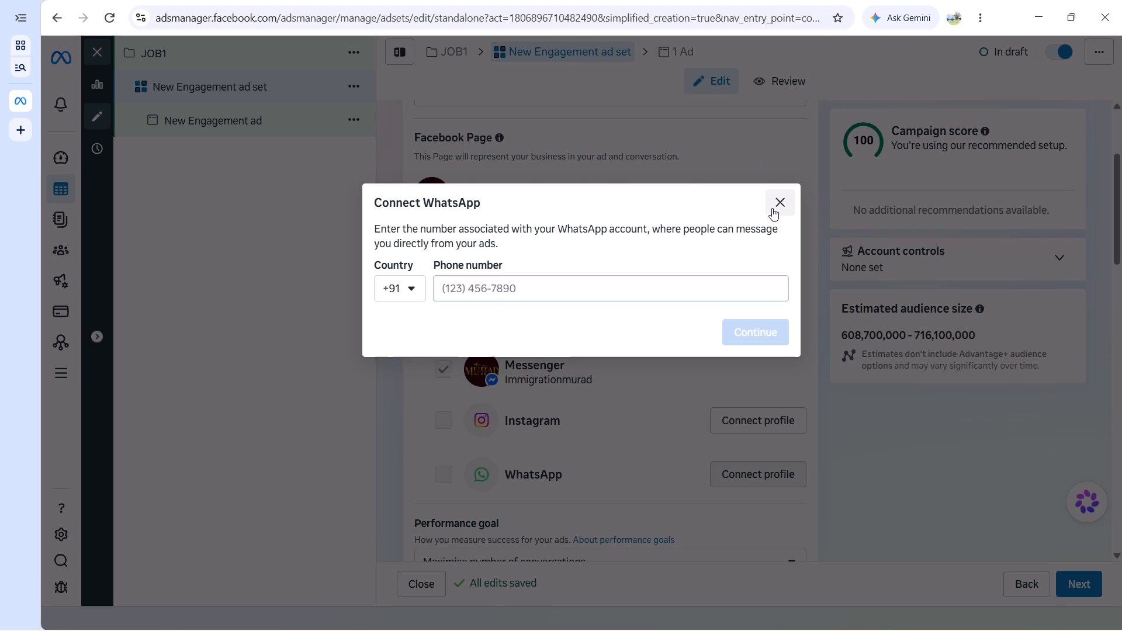
# Reveal the additional options of the ad set's Conversion section, below the performance goal and value rules.
pyautogui.scroll(-2, 551, 414)
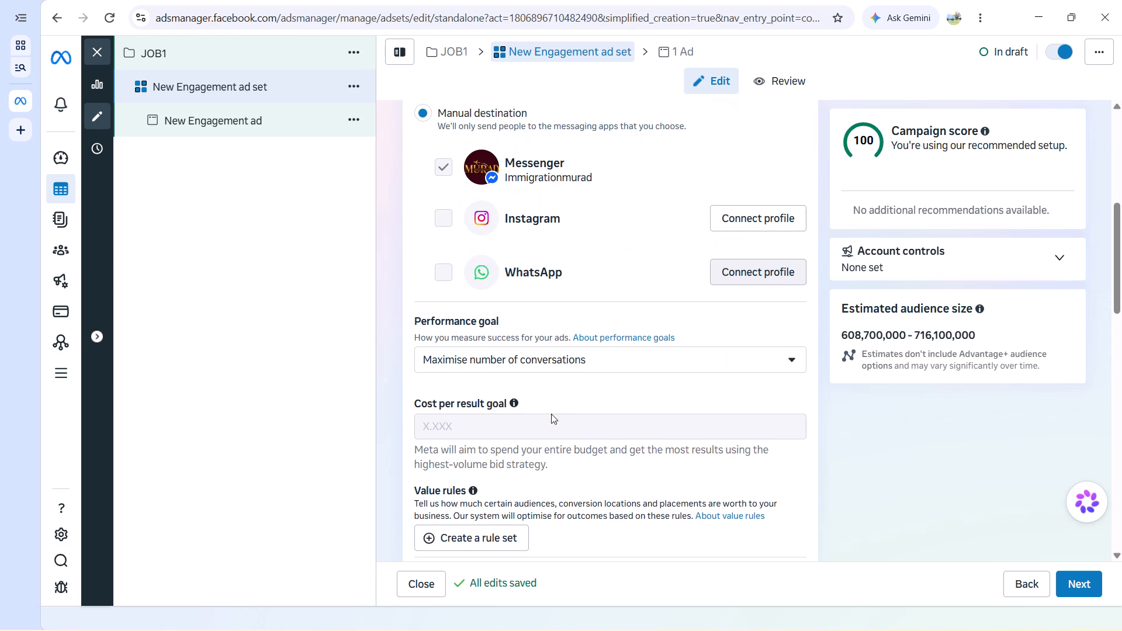
pyautogui.scroll(-1, 551, 414)
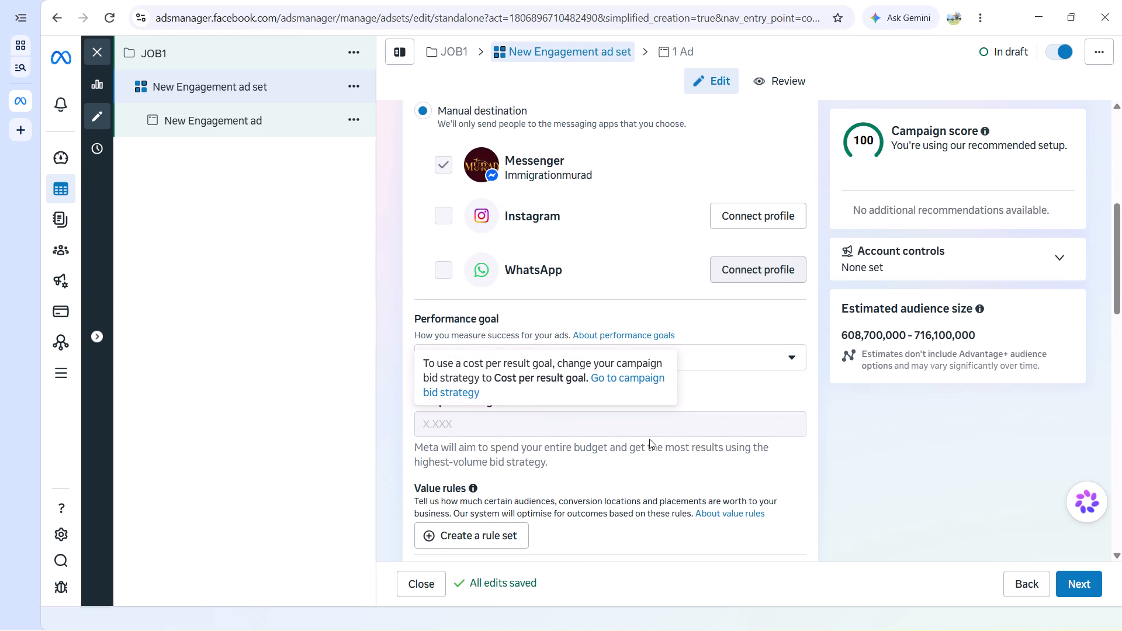
pyautogui.scroll(-2, 605, 463)
pyautogui.hscroll(-1, 605, 463)
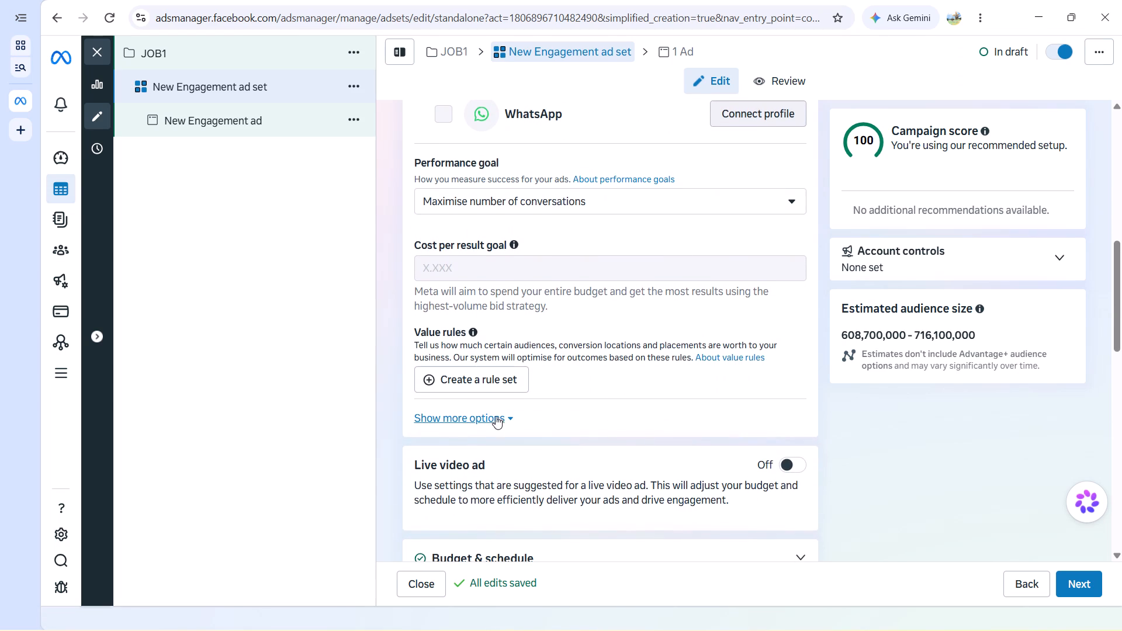
pyautogui.click(494, 415)
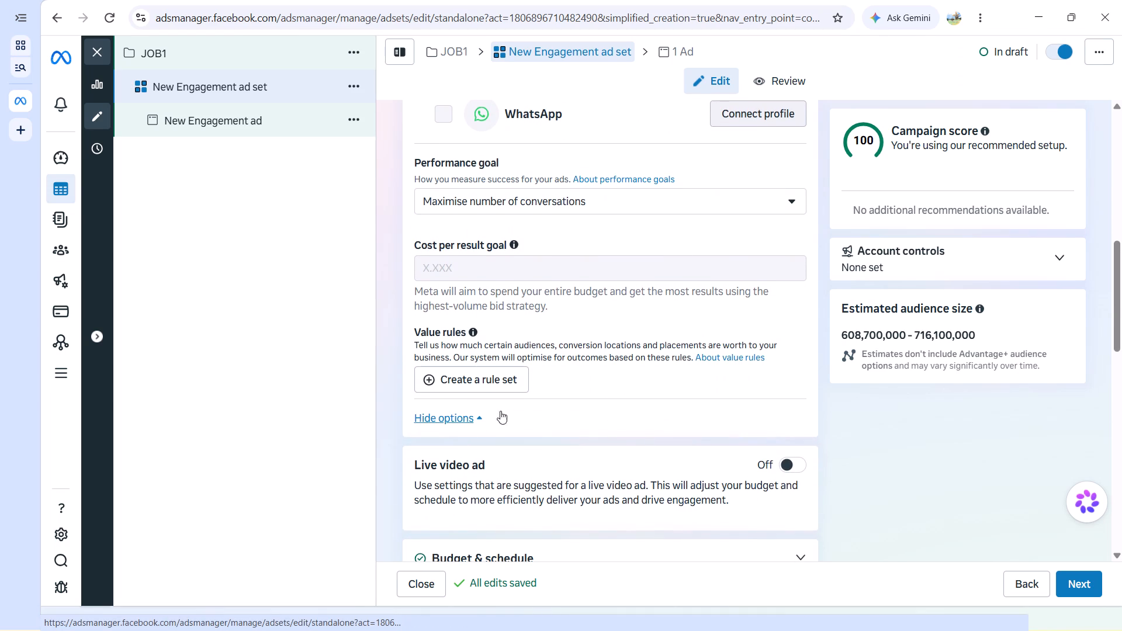
# Open the ad set's Budget & schedule settings for editing.
pyautogui.scroll(-3, 533, 415)
pyautogui.click(533, 415)
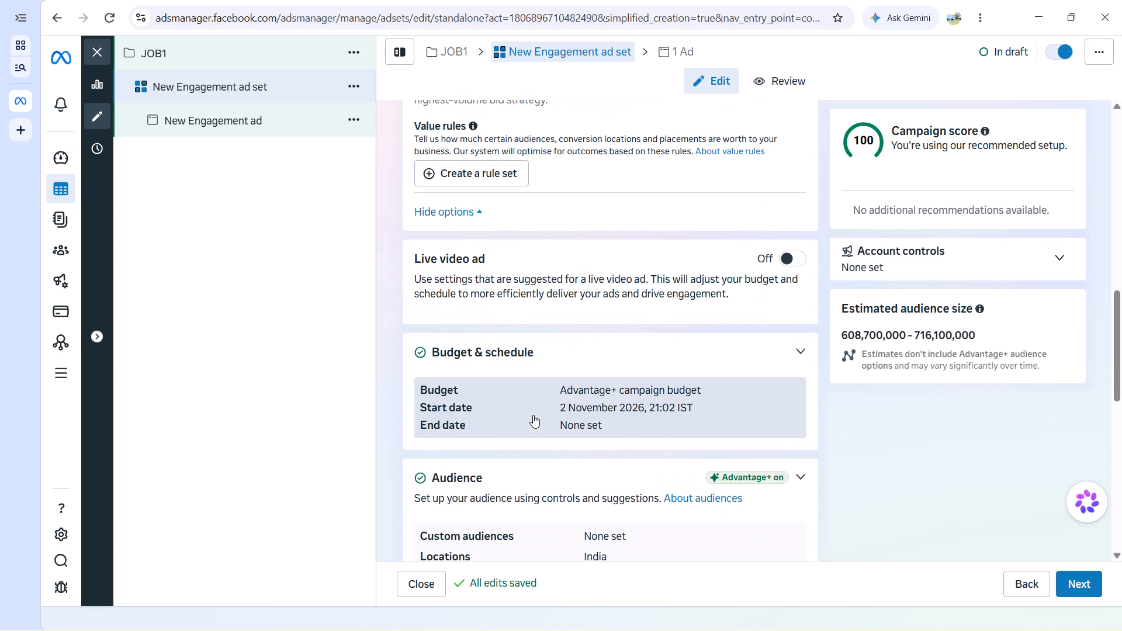
pyautogui.scroll(-3, 567, 441)
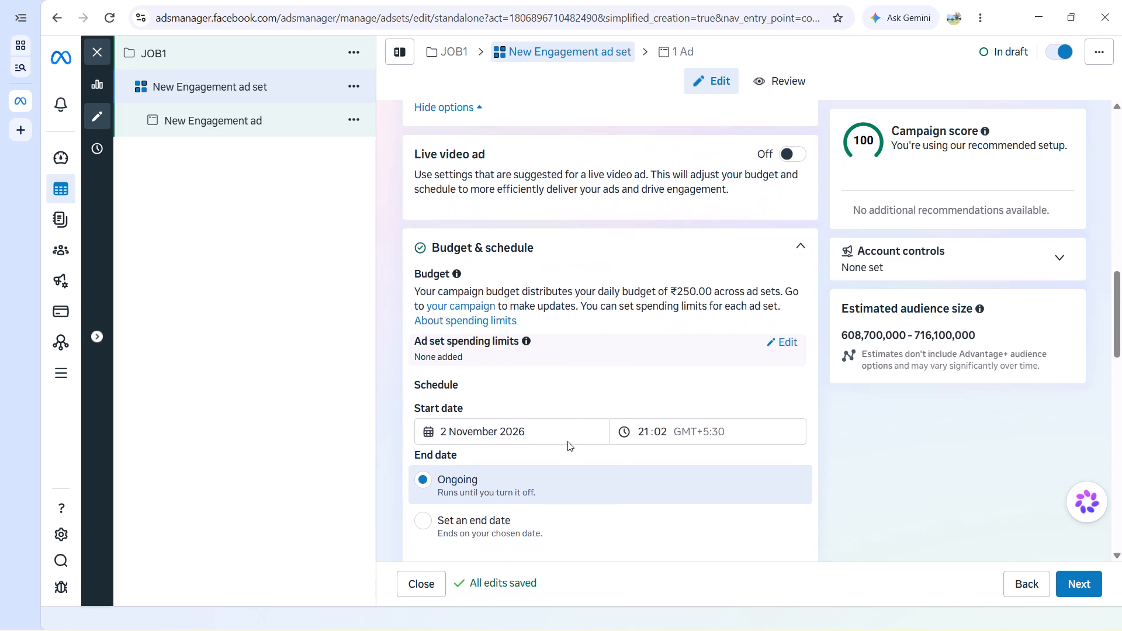
# Look through the ad set's Budget & schedule section and collapse its additional options.
pyautogui.scroll(-3, 567, 441)
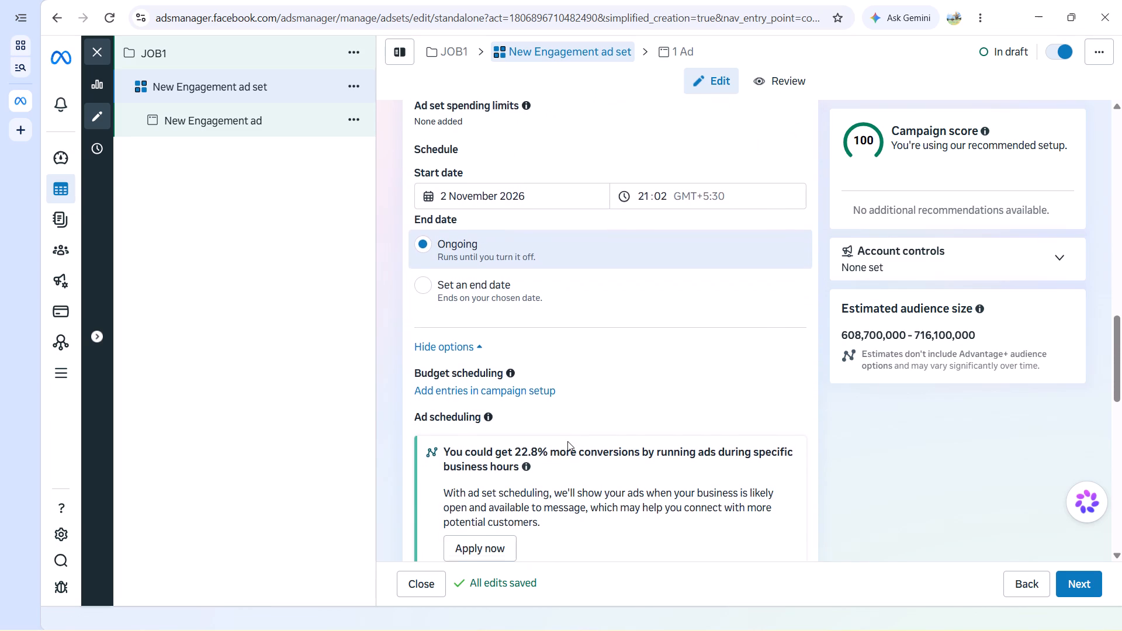
pyautogui.scroll(-1, 567, 441)
pyautogui.click(457, 348)
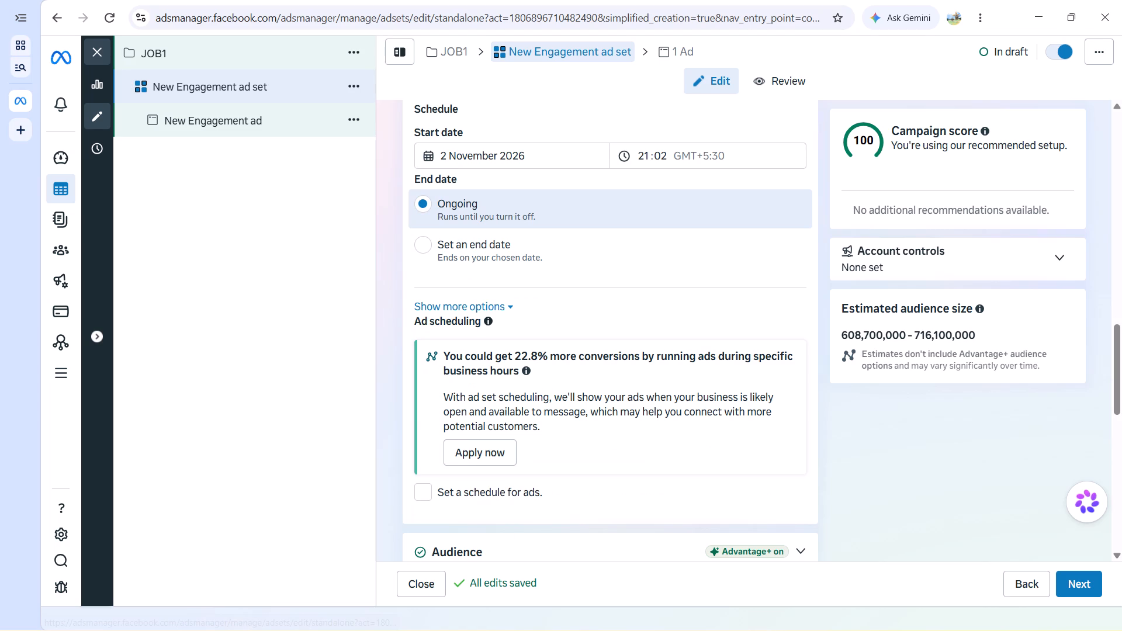
# Expand the ad set's Audience section to show its controls.
pyautogui.scroll(-2, 543, 412)
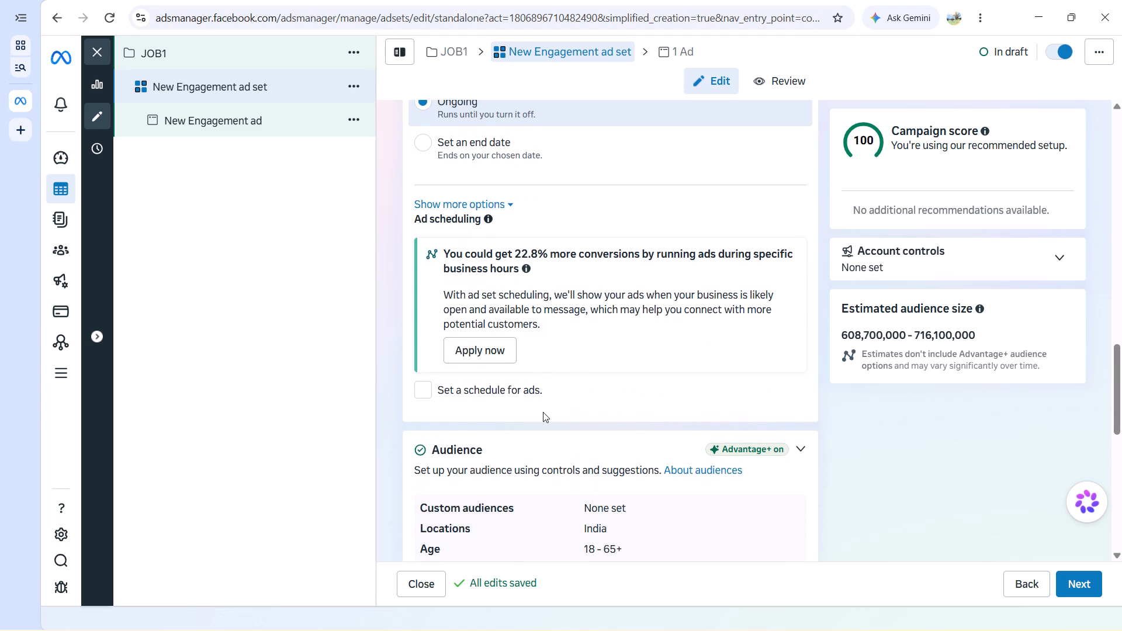
pyautogui.scroll(-1, 543, 412)
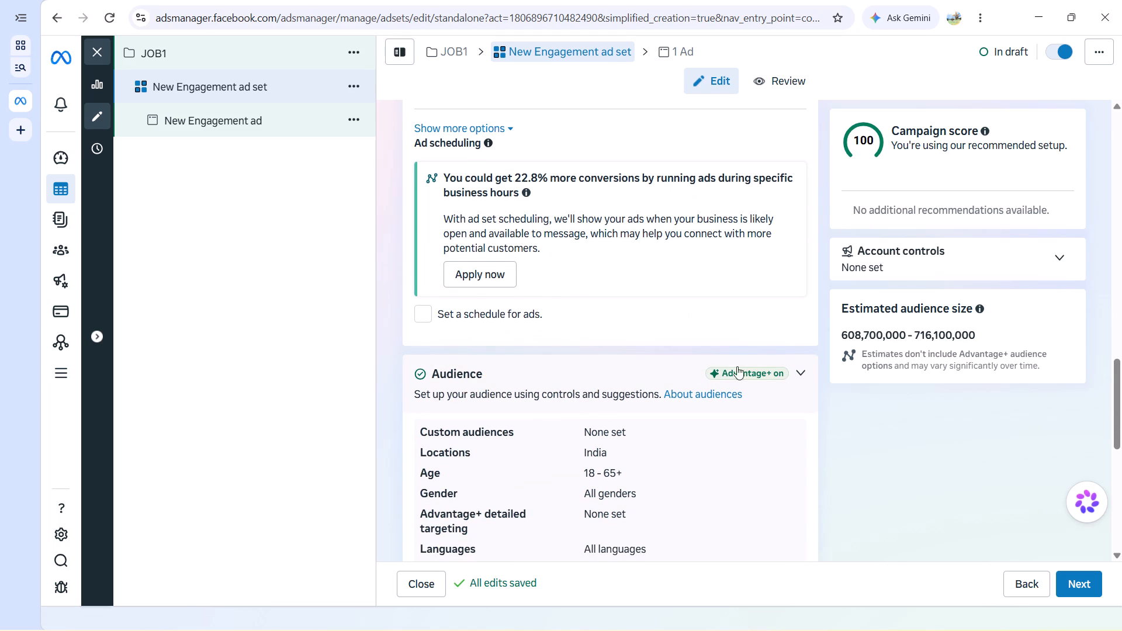
pyautogui.click(797, 371)
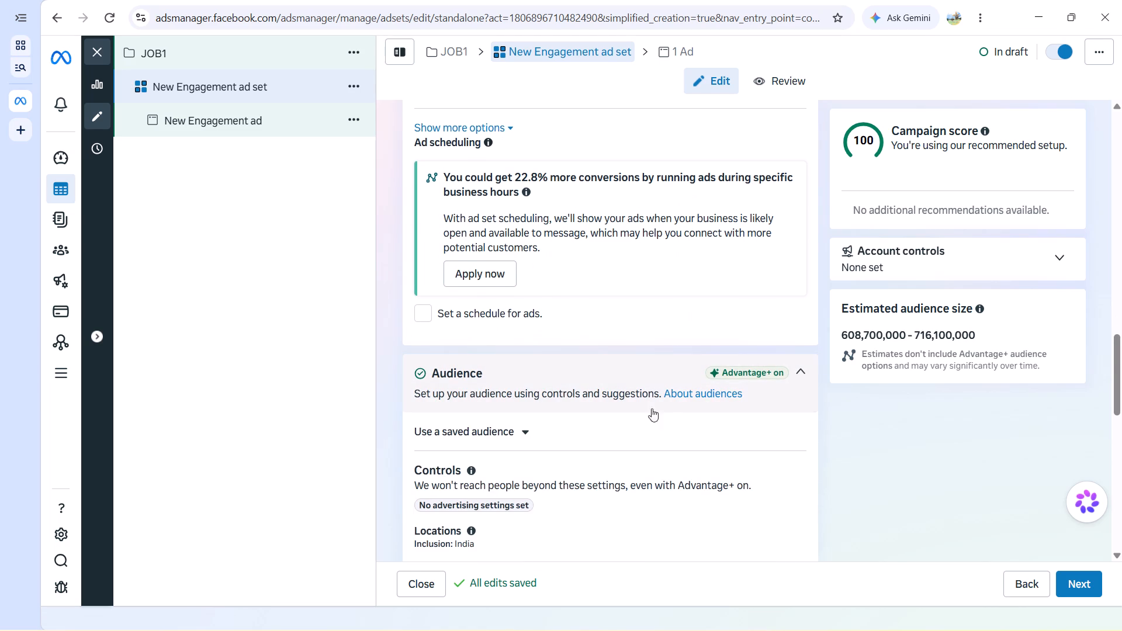
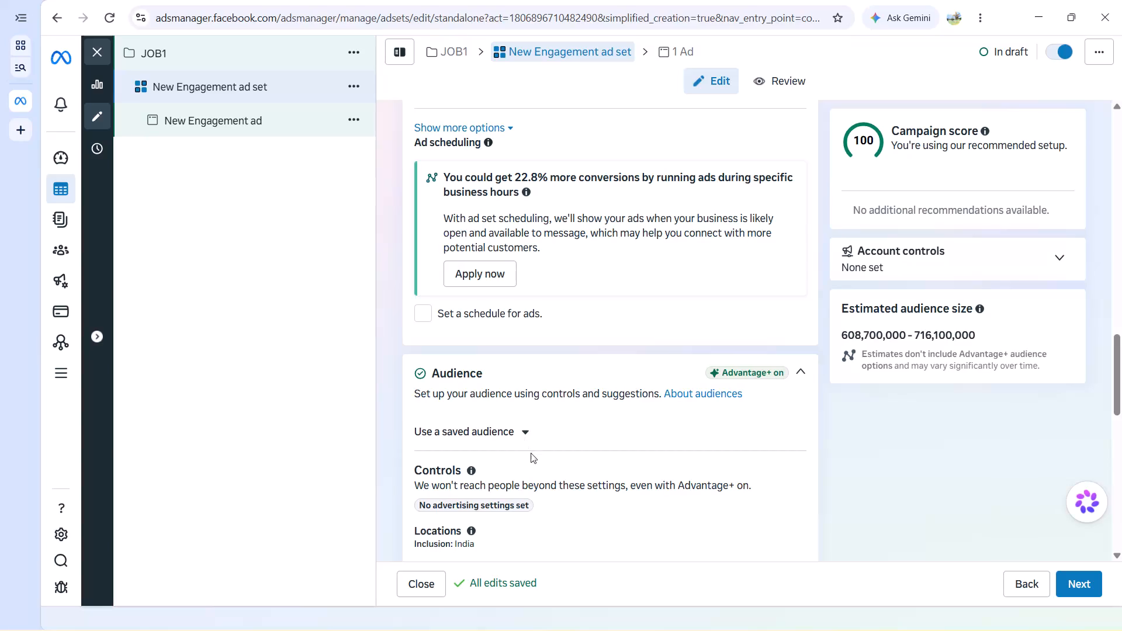
# Change the ad set's audience location from the whole country to the state of Punjab, India.
pyautogui.scroll(-1, 558, 505)
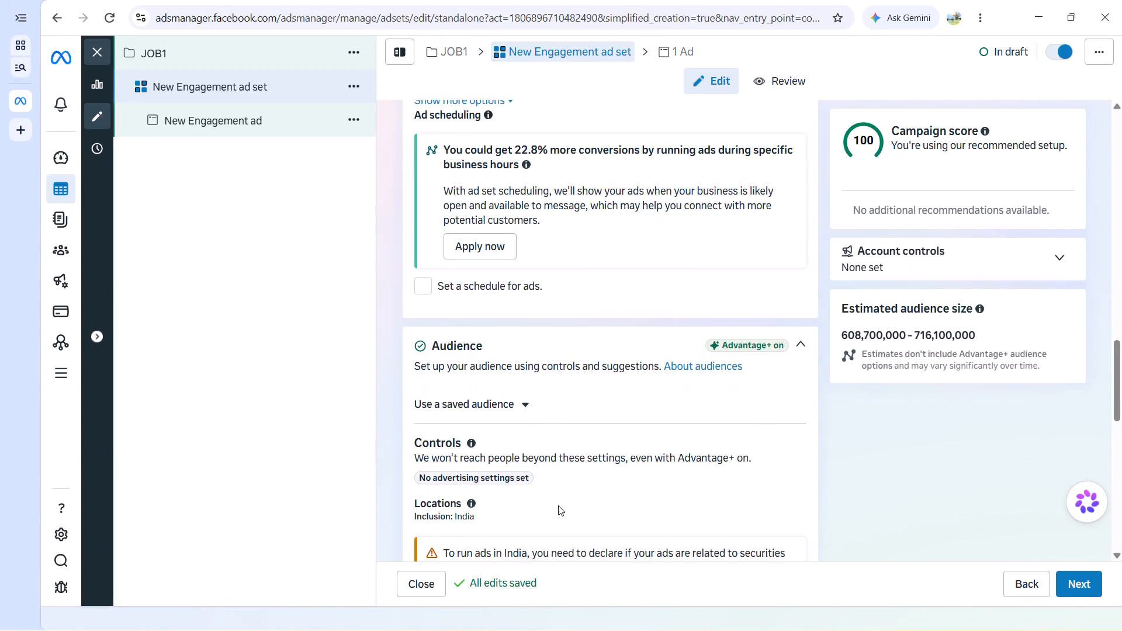
pyautogui.scroll(-1, 558, 505)
pyautogui.click(512, 476)
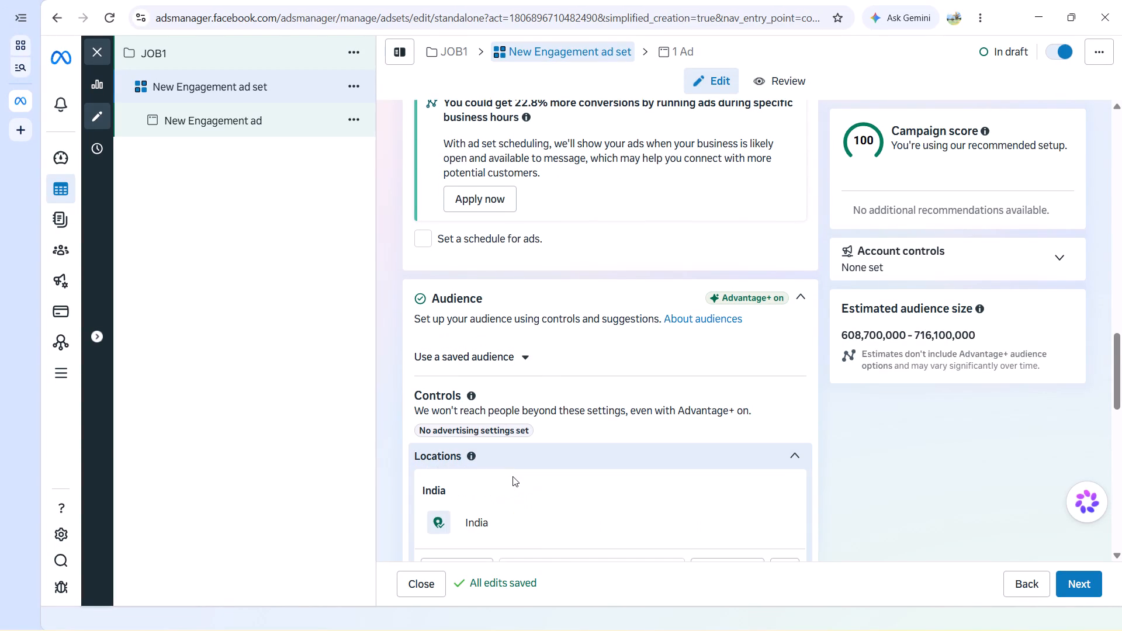
pyautogui.scroll(-1, 538, 528)
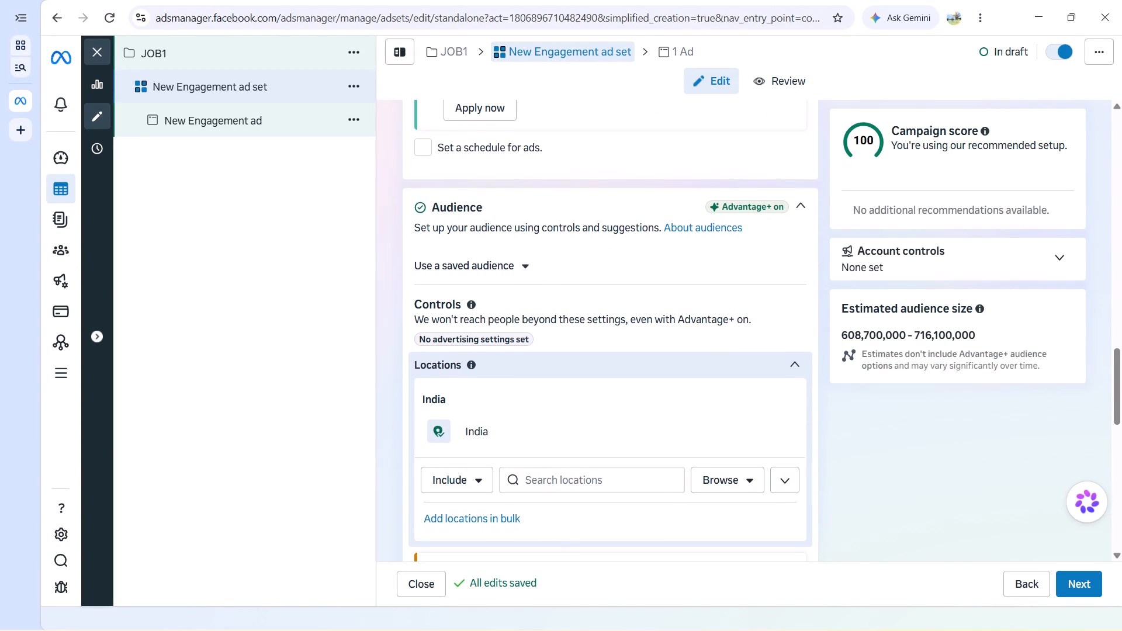
pyautogui.click(533, 481)
pyautogui.write('PI')
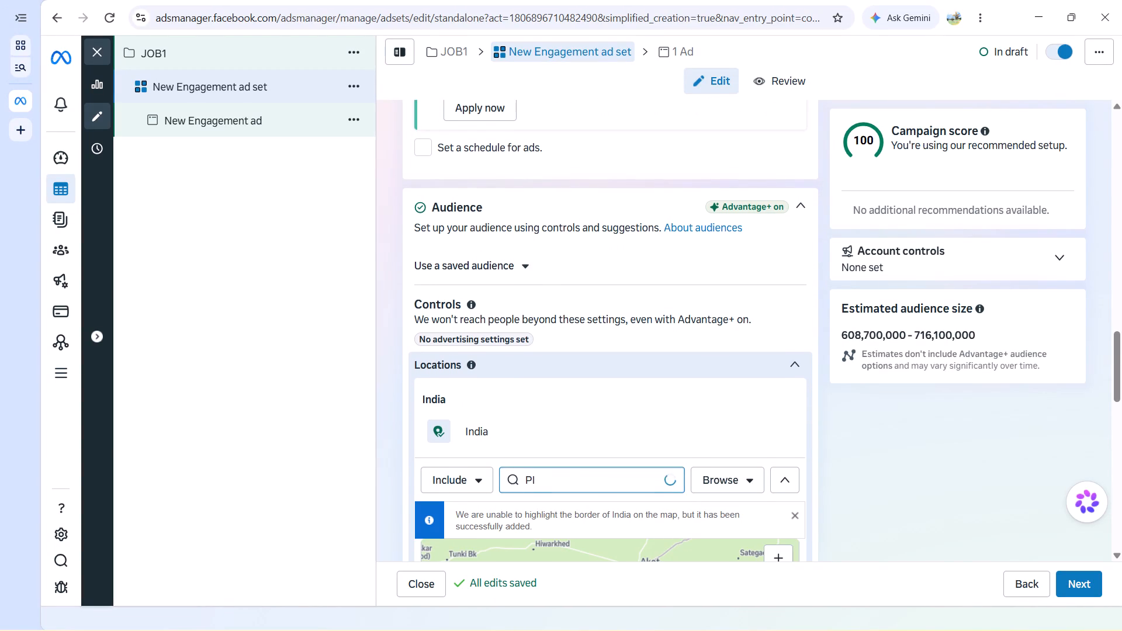
pyautogui.press('BackSpace')
pyautogui.write('UN')
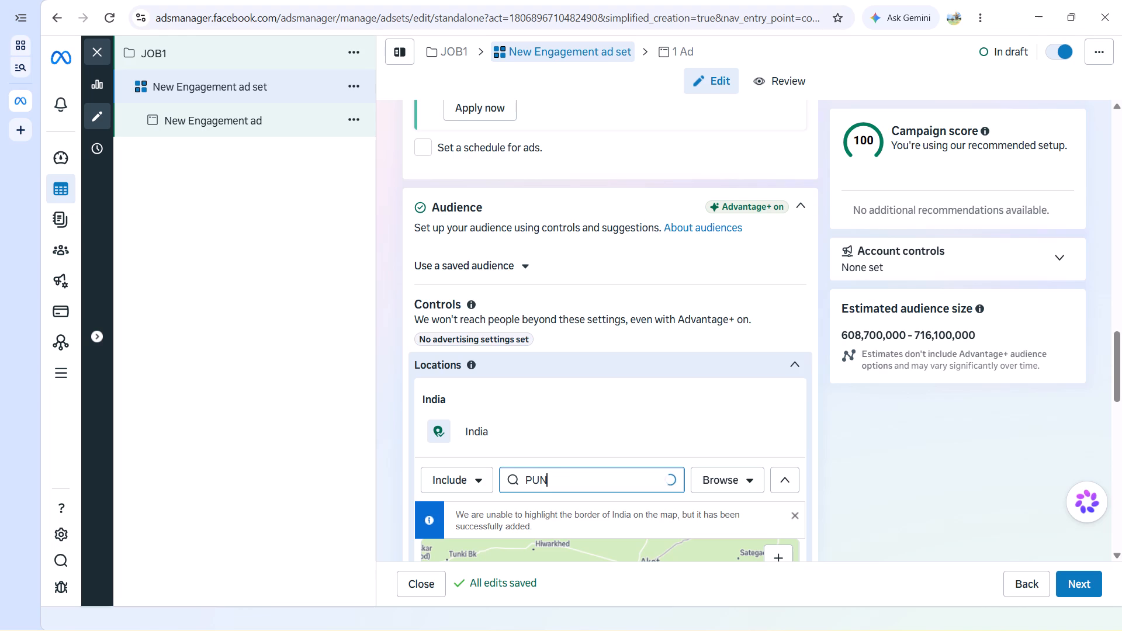
pyautogui.write('JAB')
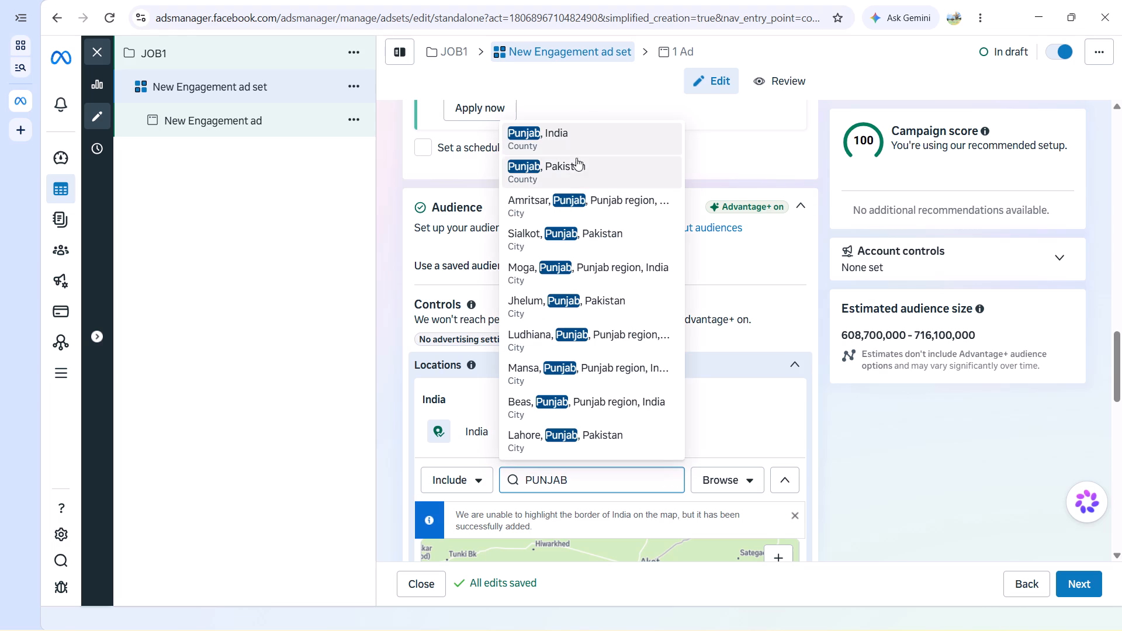
pyautogui.click(577, 143)
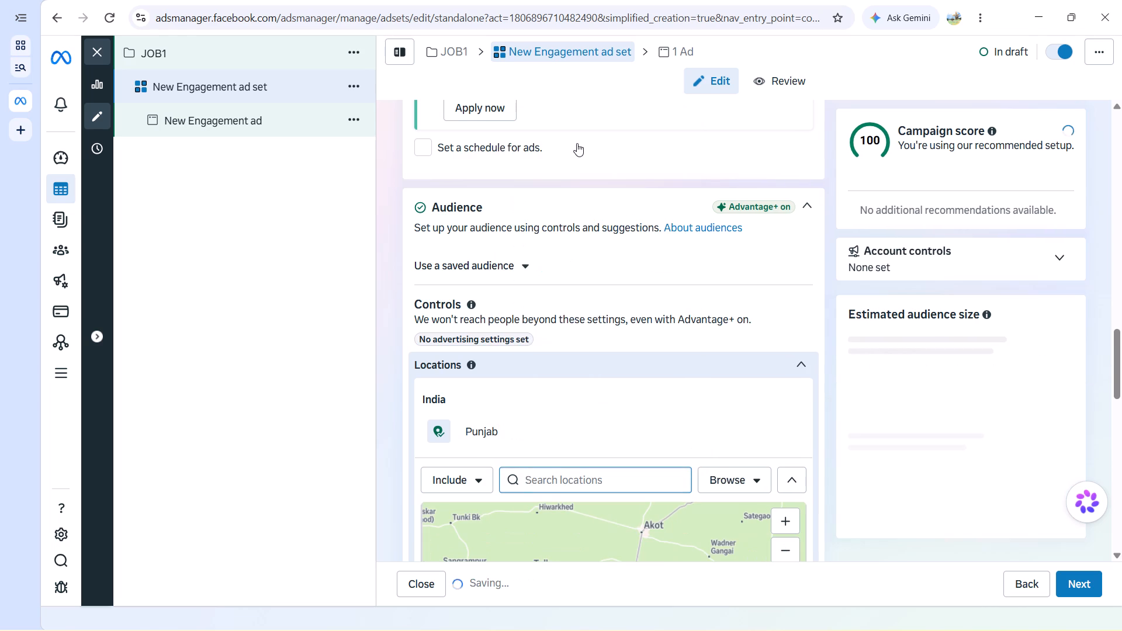
# Show more audience controls below the ad set's location settings.
pyautogui.scroll(-4, 593, 342)
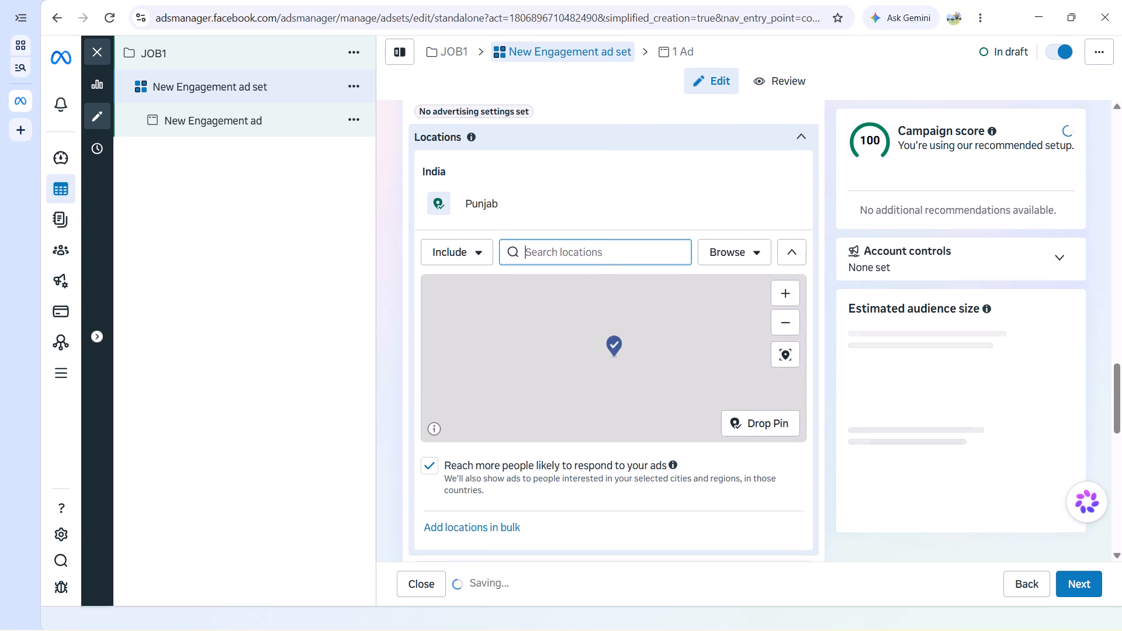
pyautogui.scroll(-2, 551, 505)
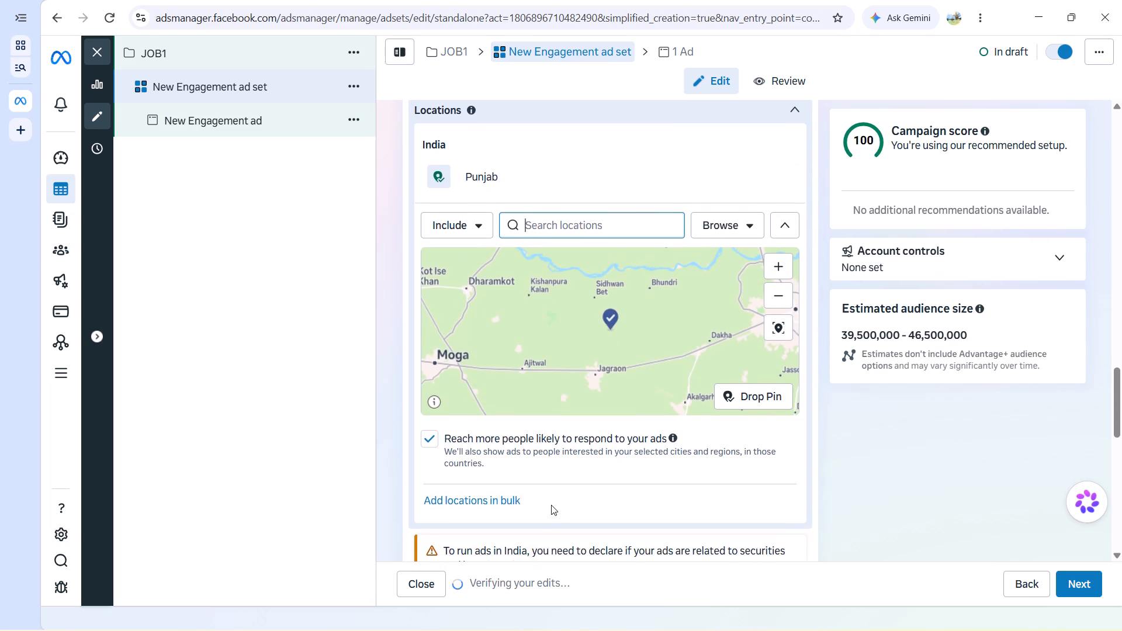
pyautogui.scroll(-3, 551, 505)
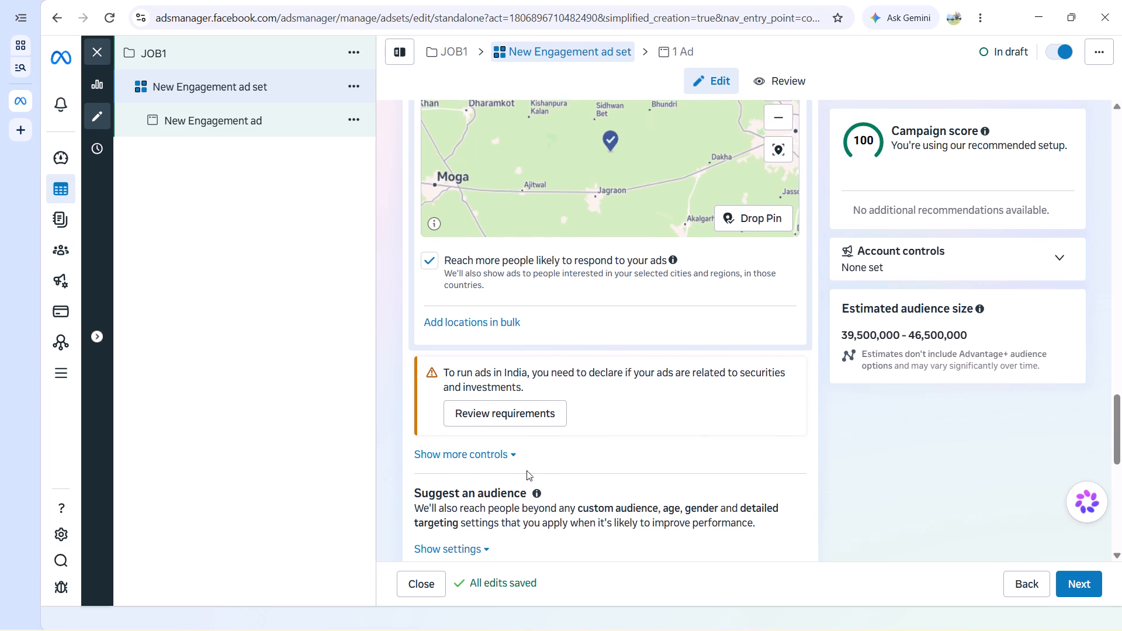
pyautogui.click(504, 446)
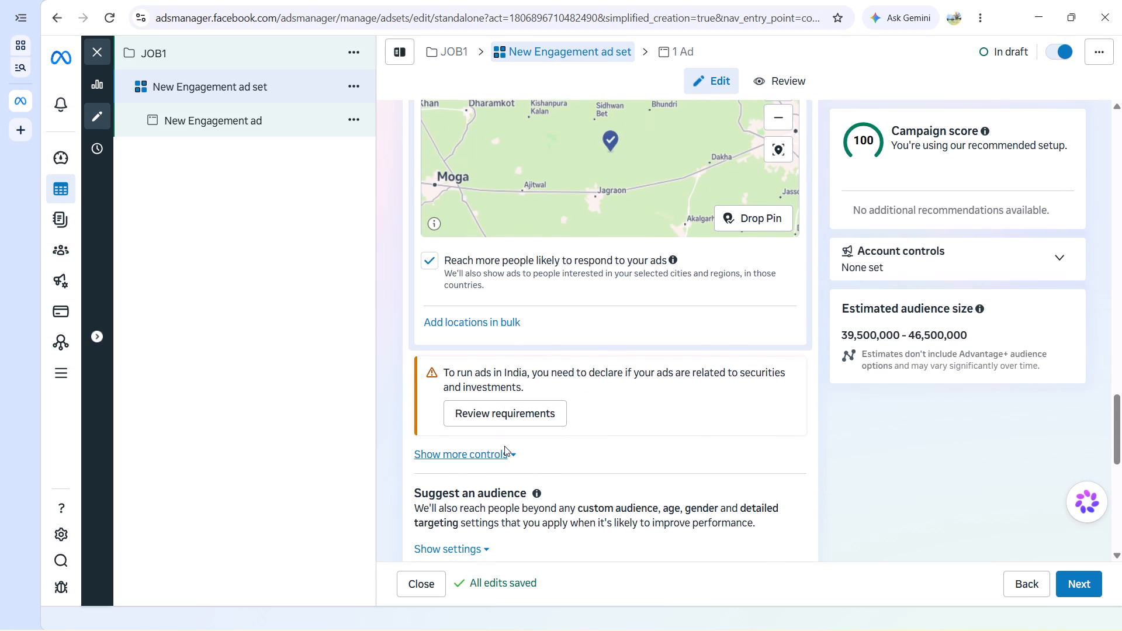
pyautogui.click(498, 456)
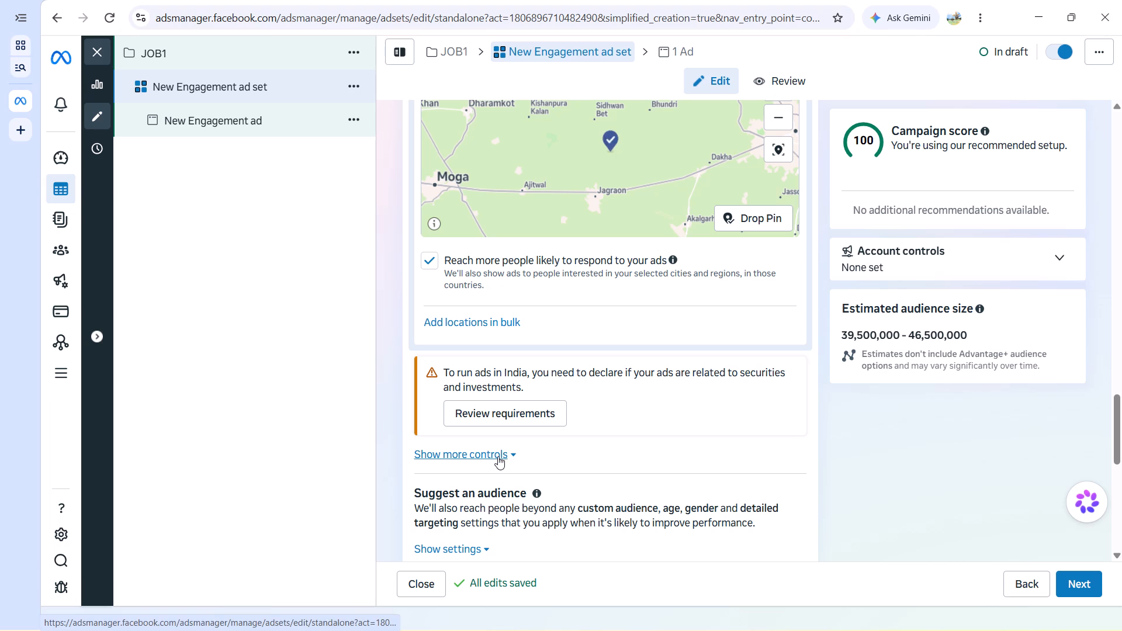
# Open the setting for excluding custom audiences in the ad set's audience controls.
pyautogui.scroll(-1, 498, 456)
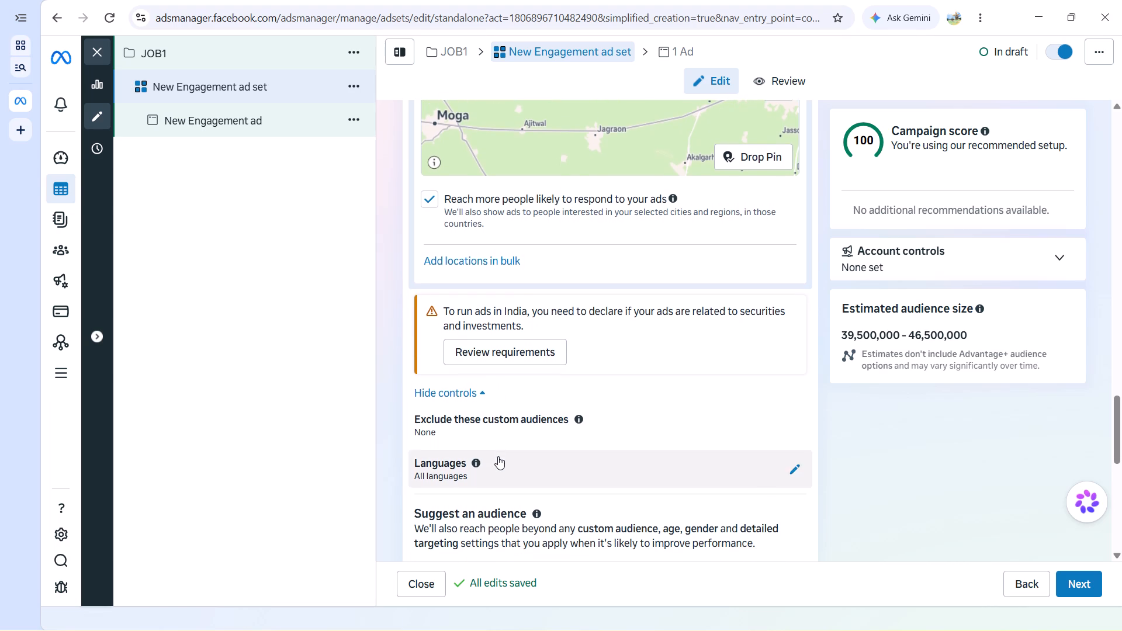
pyautogui.click(494, 431)
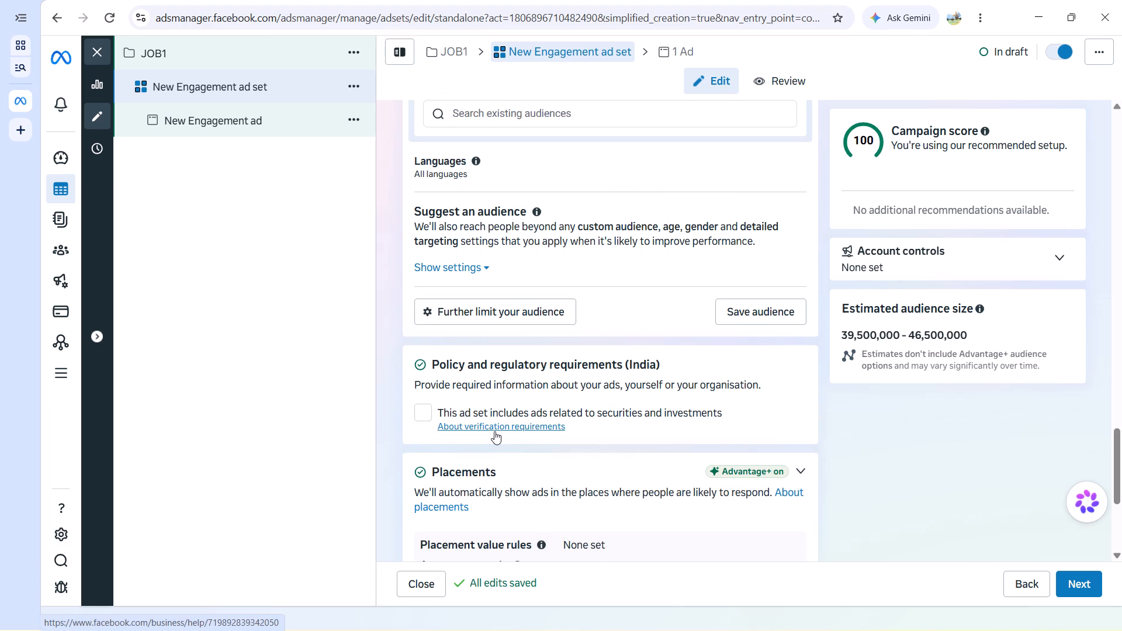
# Start connecting a WhatsApp profile under the ad set's manual message destinations.
pyautogui.scroll(4, 494, 431)
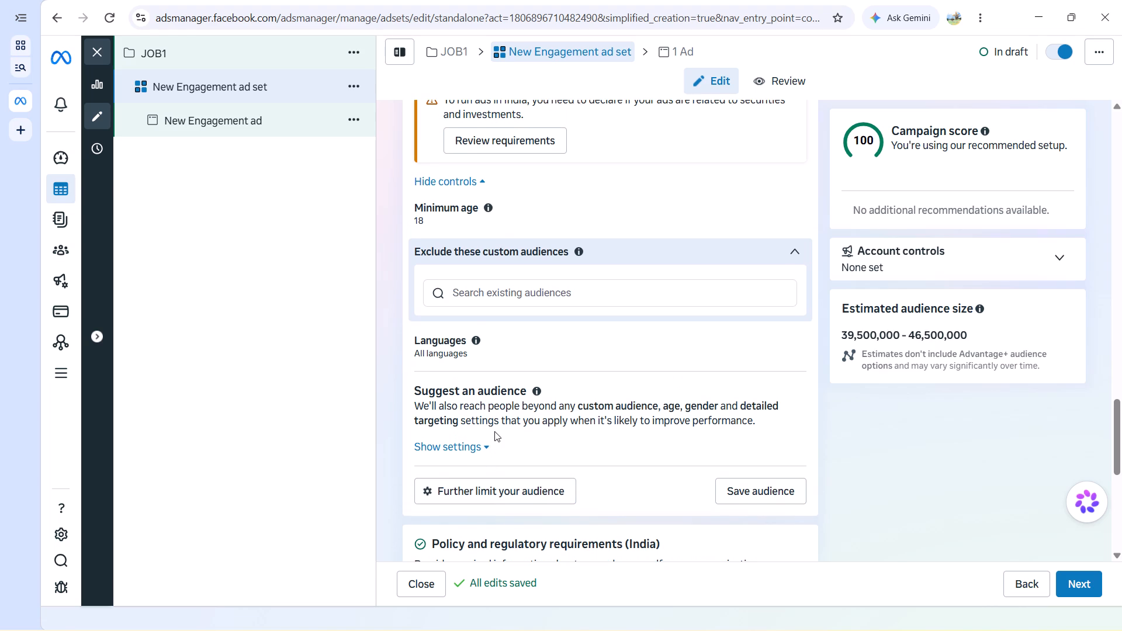
pyautogui.scroll(11, 494, 431)
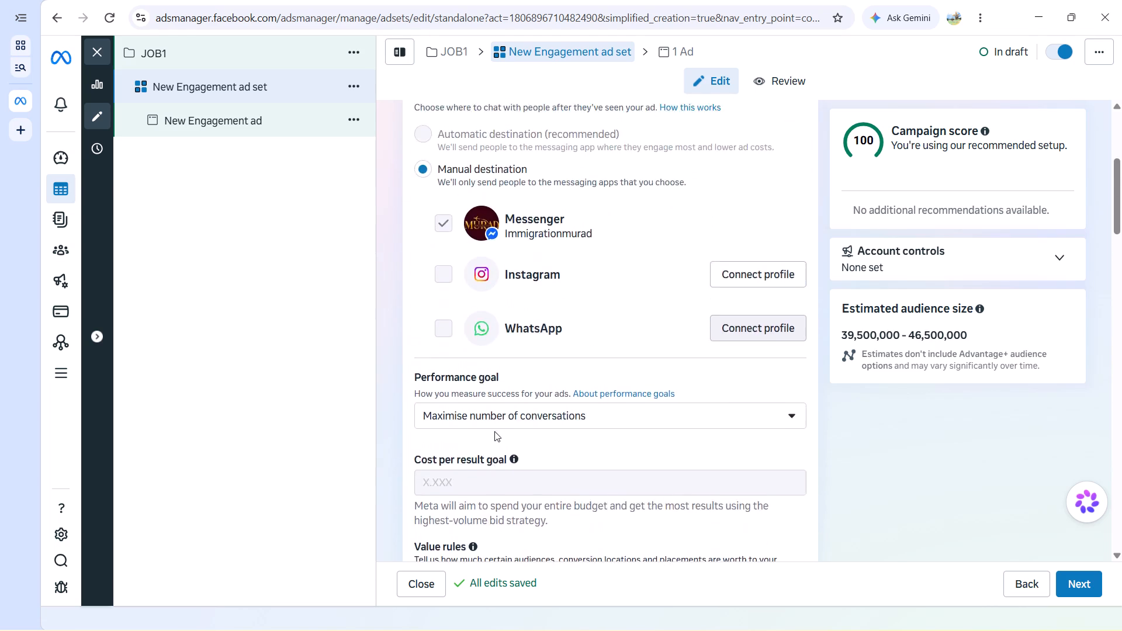
pyautogui.scroll(1, 494, 431)
pyautogui.click(744, 477)
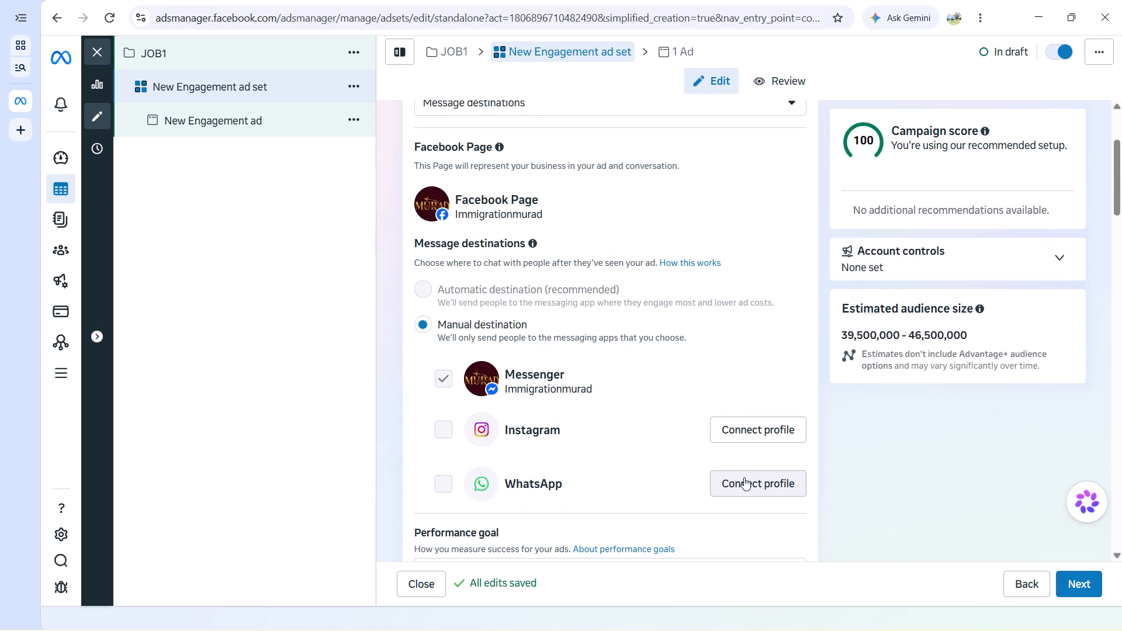
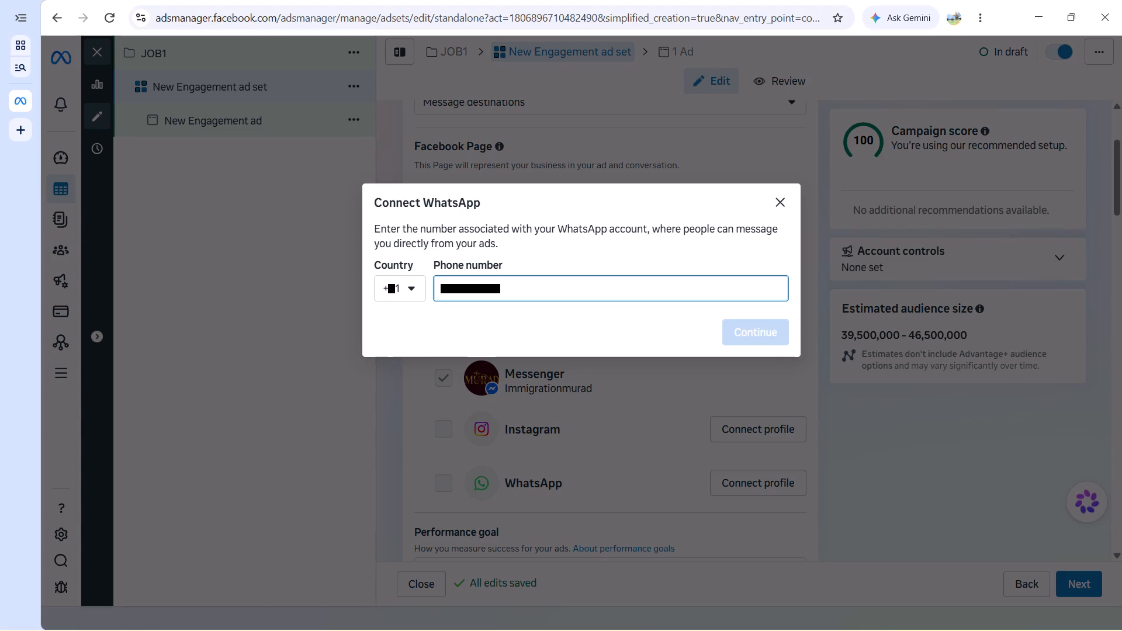
# Edit the phone number entered for the WhatsApp account that is being connected as a message destination.
pyautogui.click(550, 291)
pyautogui.press('BackSpace')
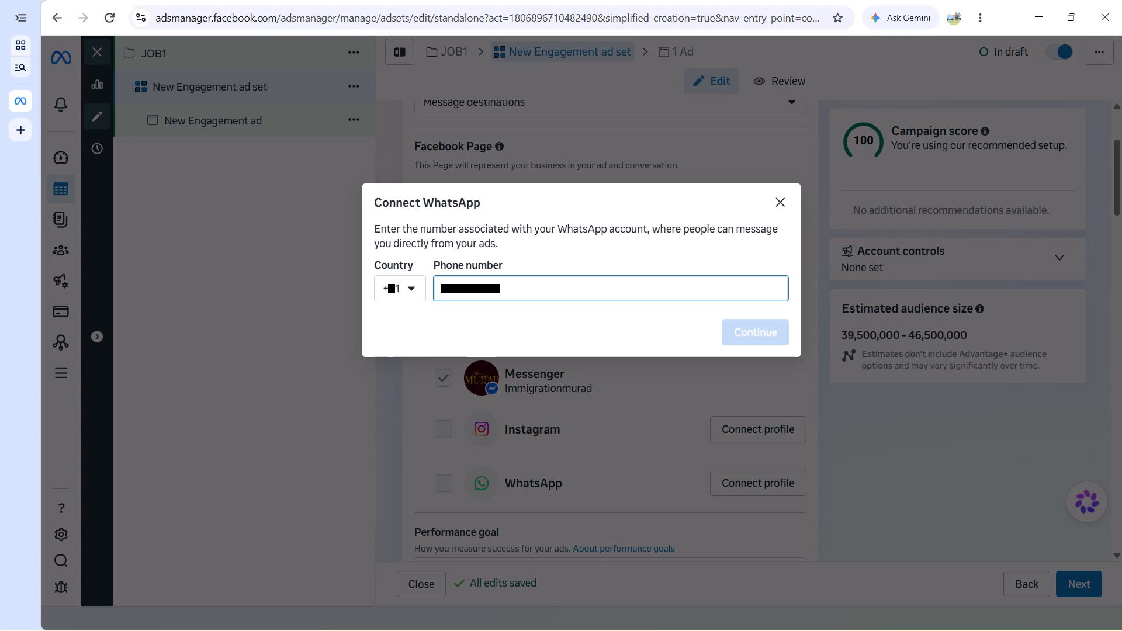
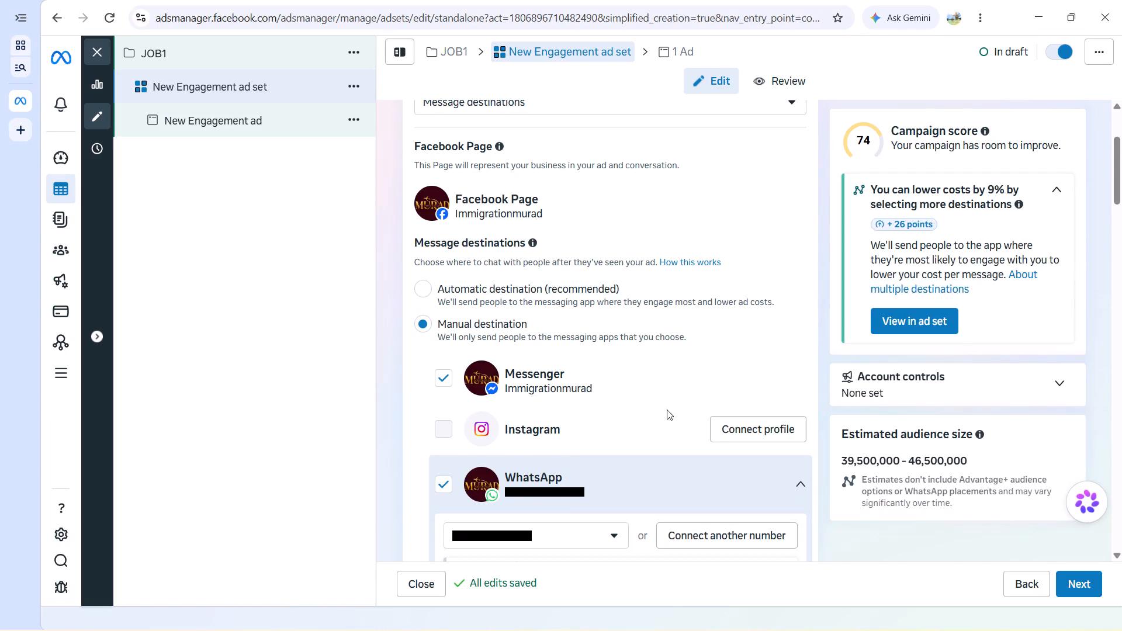
# Deselect Messenger from the ad set's manual message destinations.
pyautogui.click(441, 384)
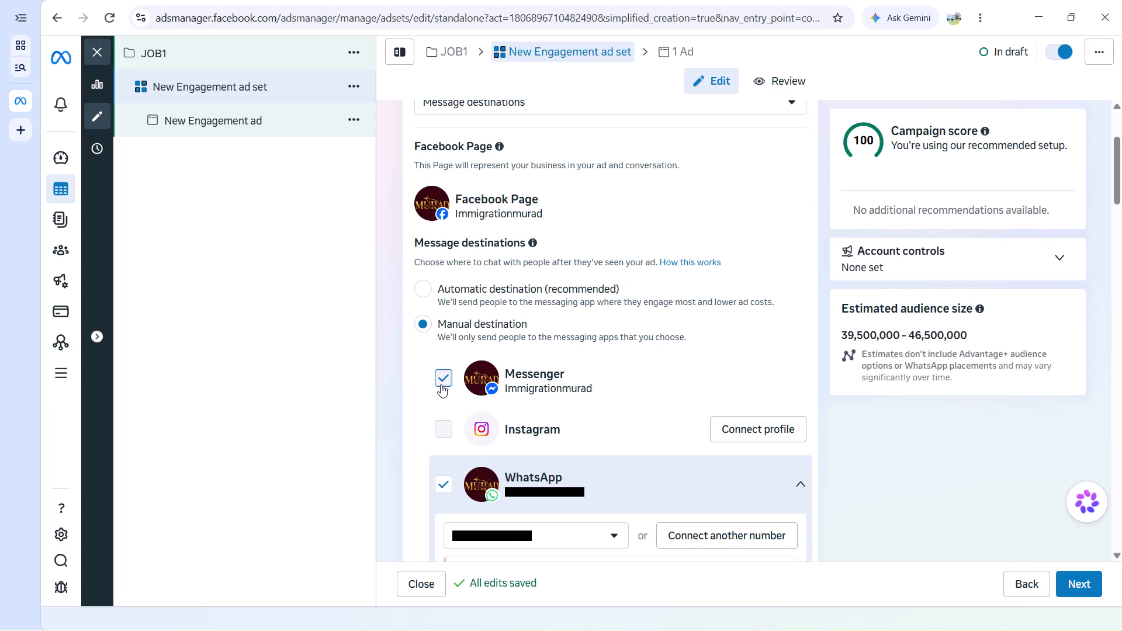
# Connect an Instagram profile to the Immigrationmurad Page, continuing with access to Instagram messages in Inbox turned off.
pyautogui.click(743, 428)
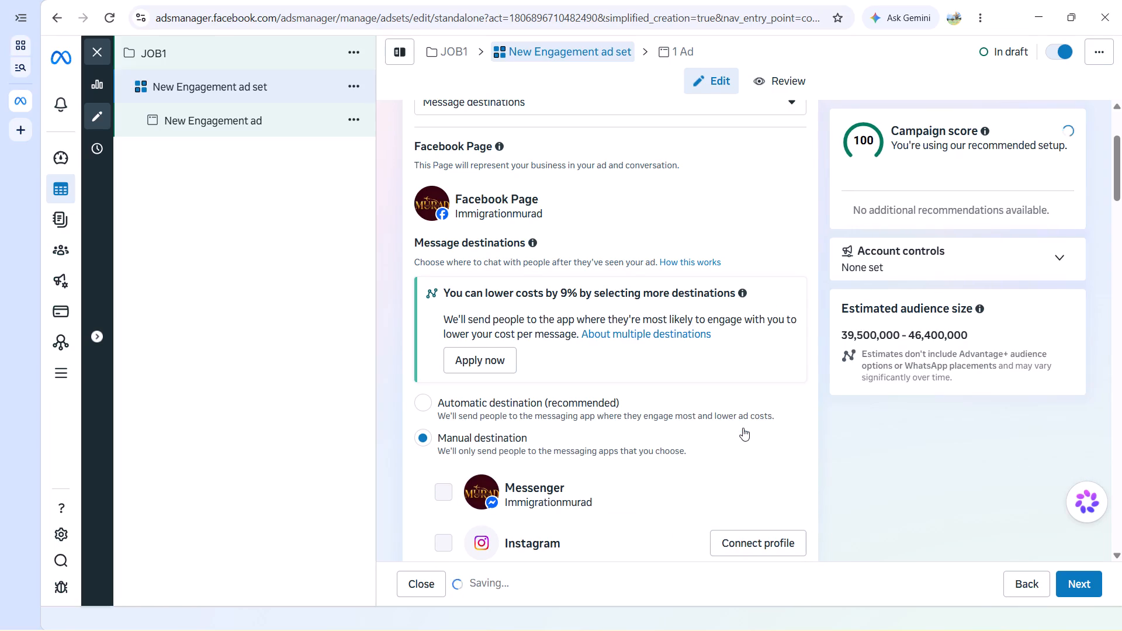
pyautogui.scroll(-2, 631, 416)
pyautogui.click(445, 403)
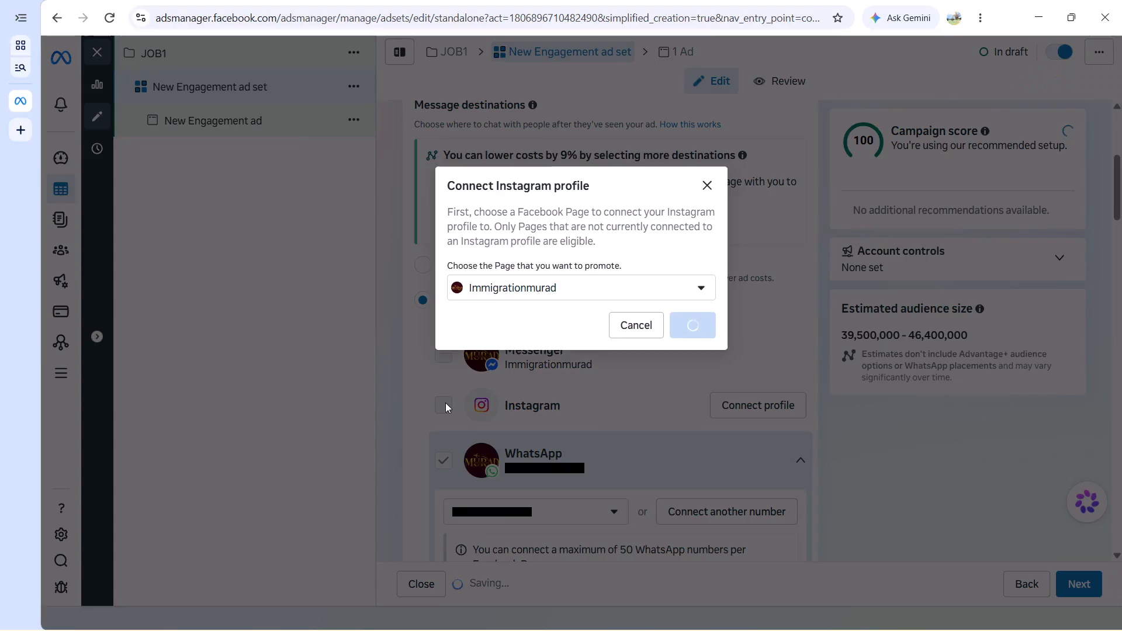
pyautogui.click(733, 404)
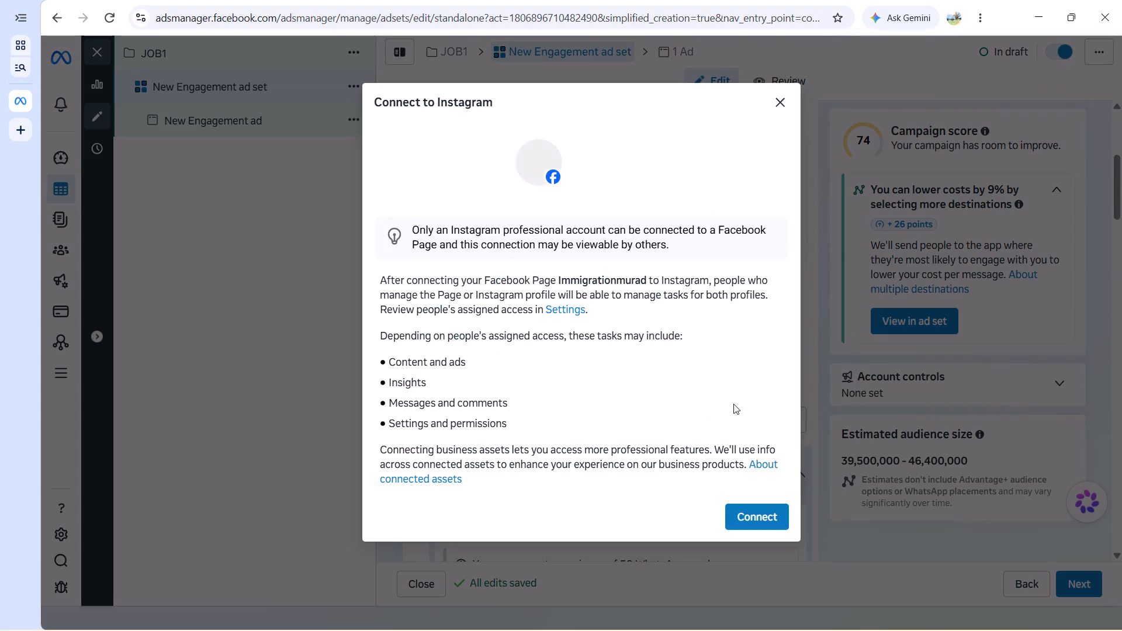
pyautogui.click(772, 520)
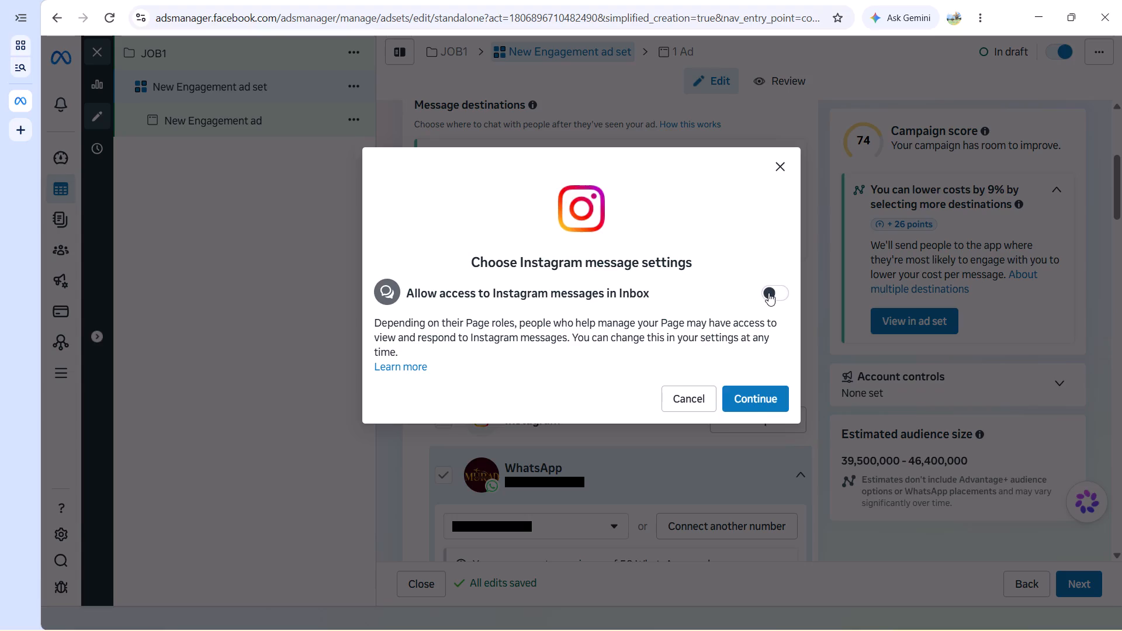
pyautogui.click(754, 403)
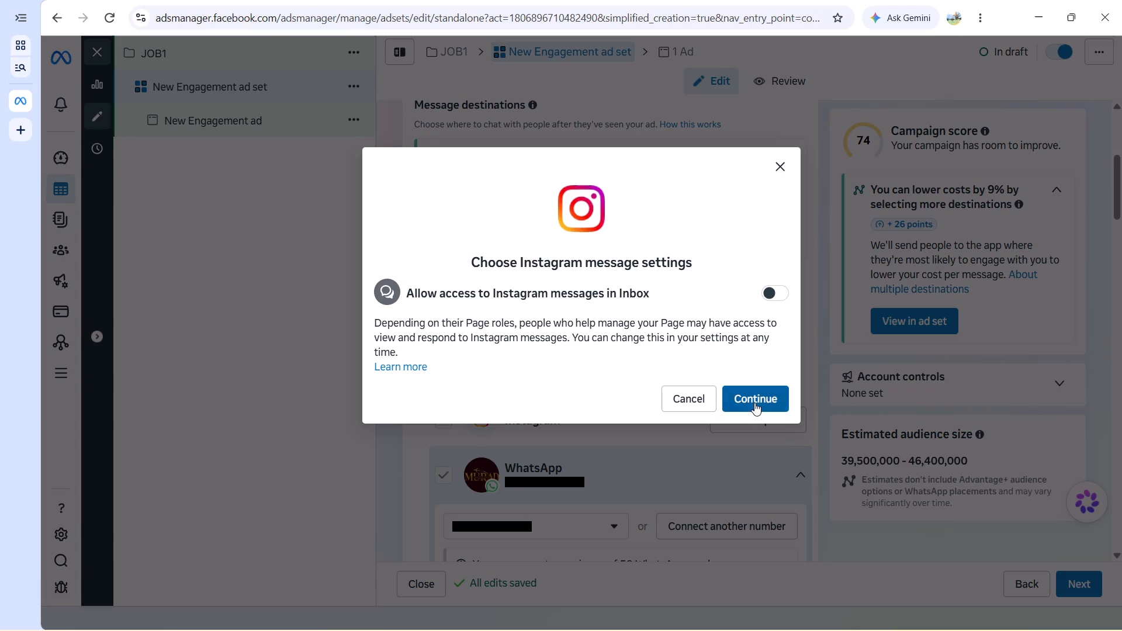
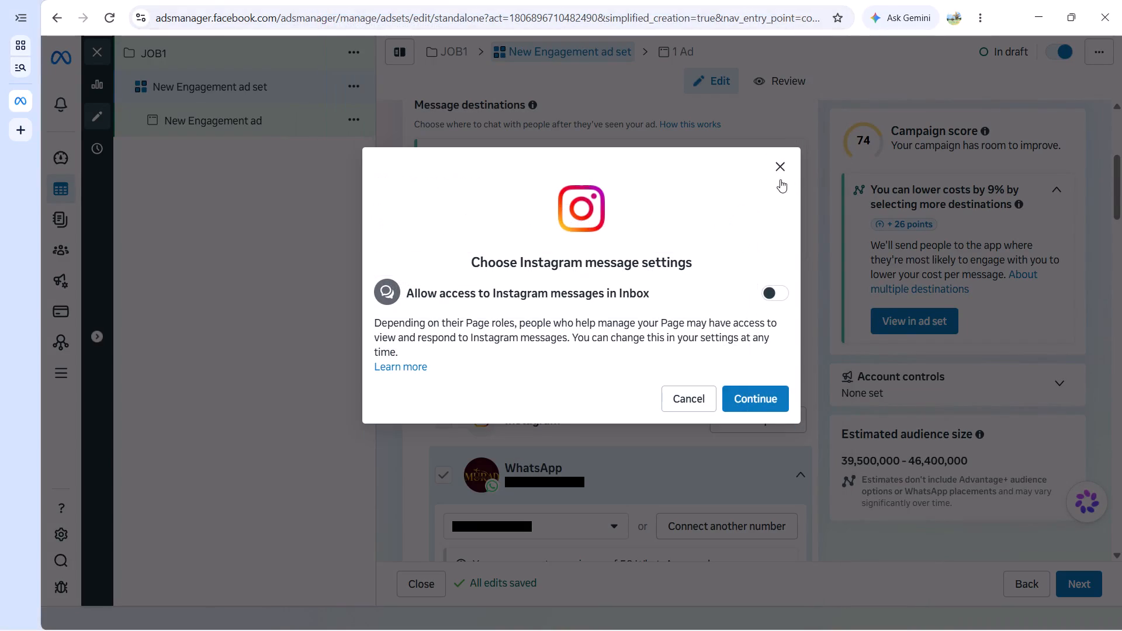
# Dismiss the Instagram message settings without allowing access to Instagram messages in Inbox.
pyautogui.click(782, 167)
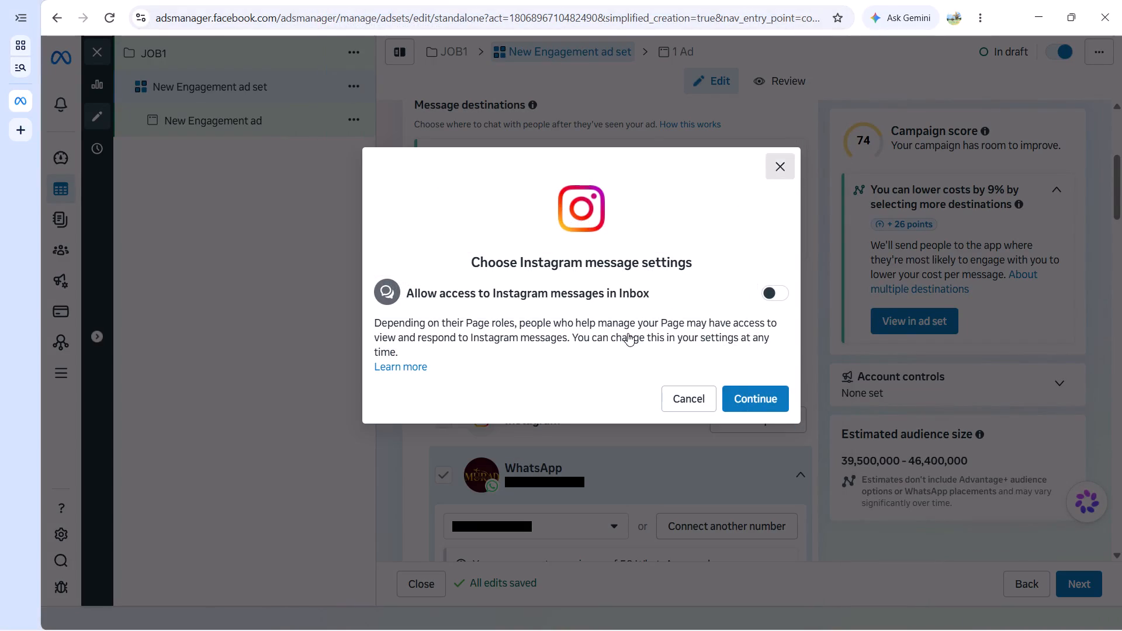
# Look through the rest of the ad set's settings, from budget and schedule through audience and placements to brand safety and suitability.
pyautogui.scroll(-9, 628, 333)
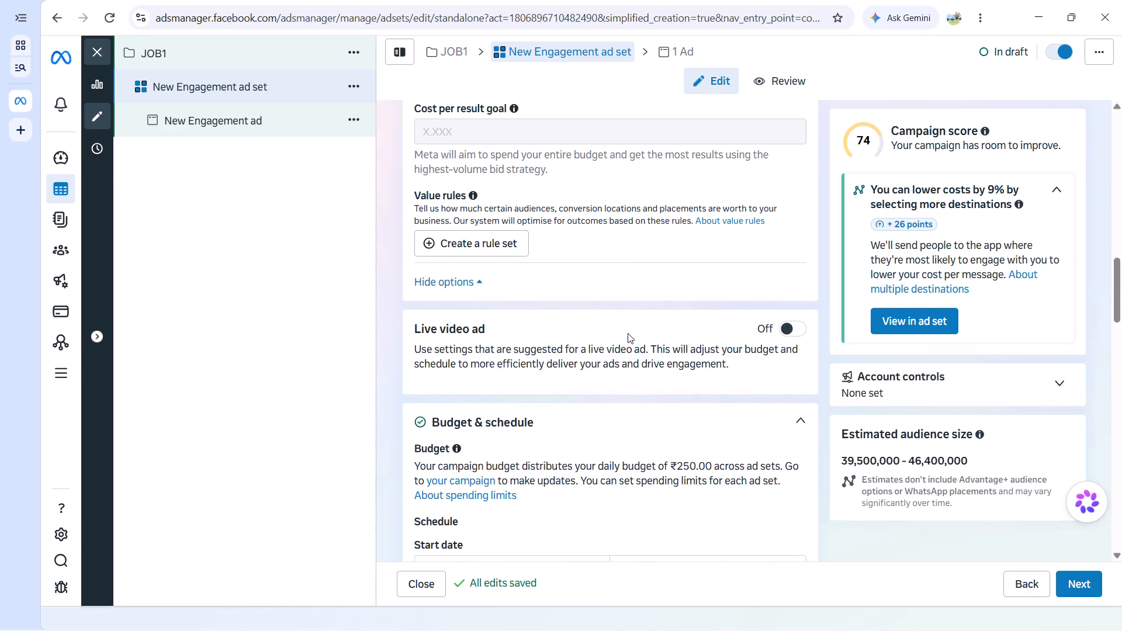
pyautogui.scroll(-7, 628, 333)
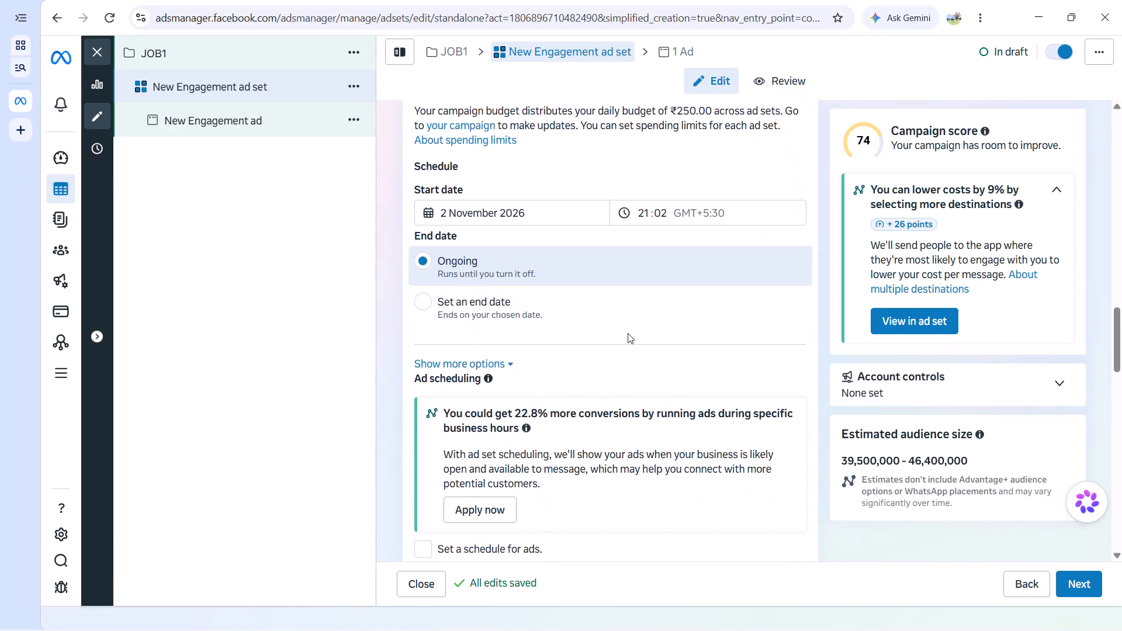
pyautogui.scroll(-16, 628, 333)
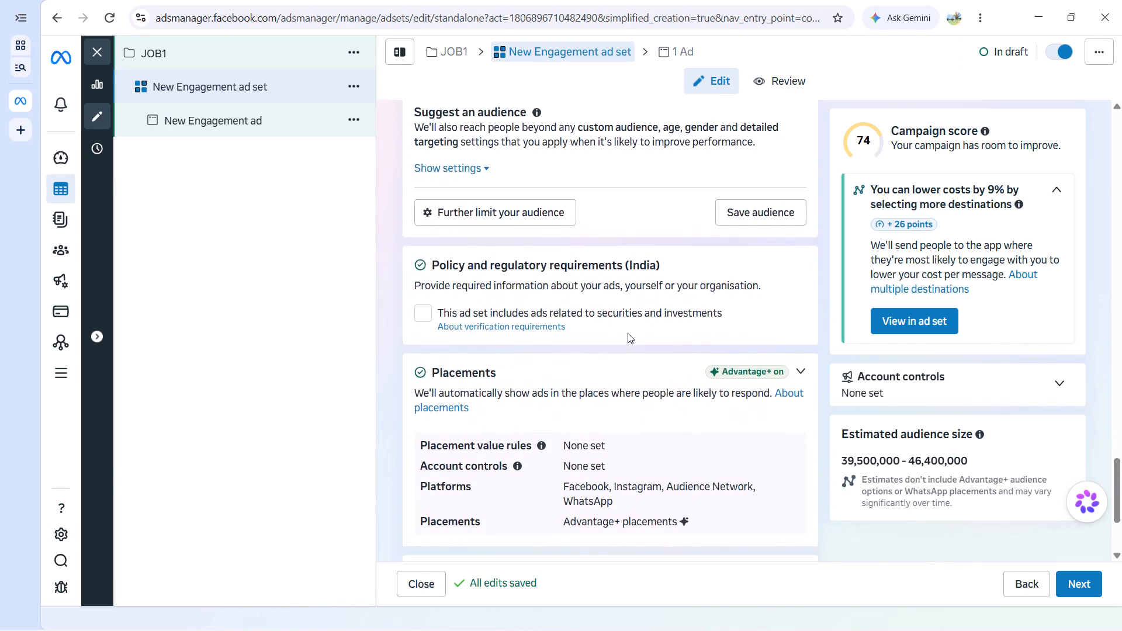
pyautogui.scroll(-8, 628, 333)
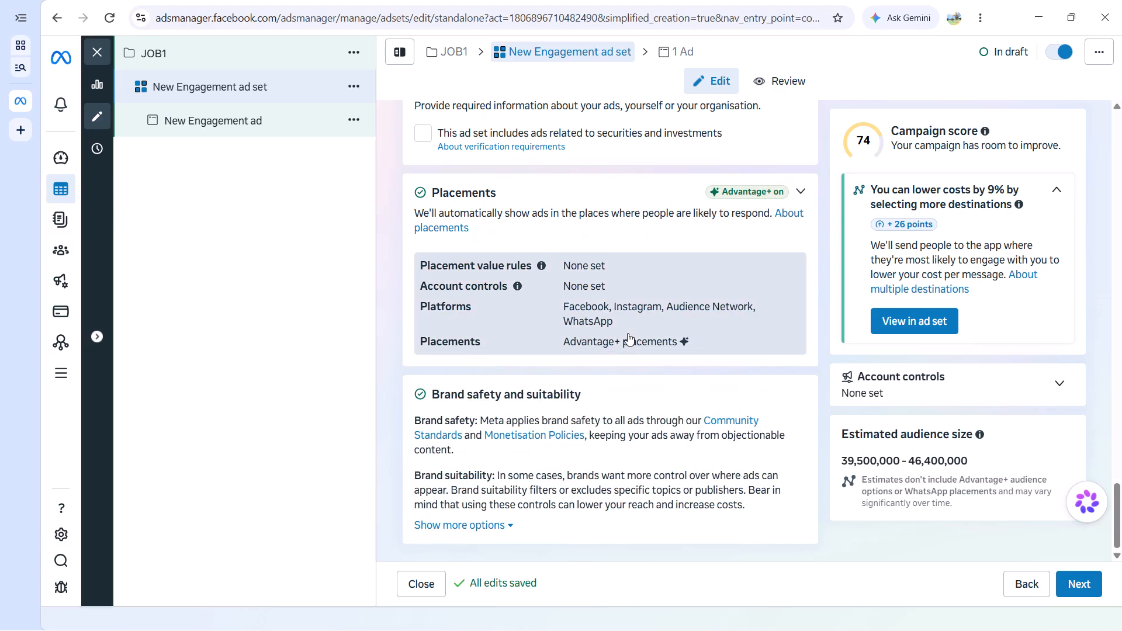
# In the New Engagement ad, change the ad setup from using existing posts to Create ad.
pyautogui.click(260, 131)
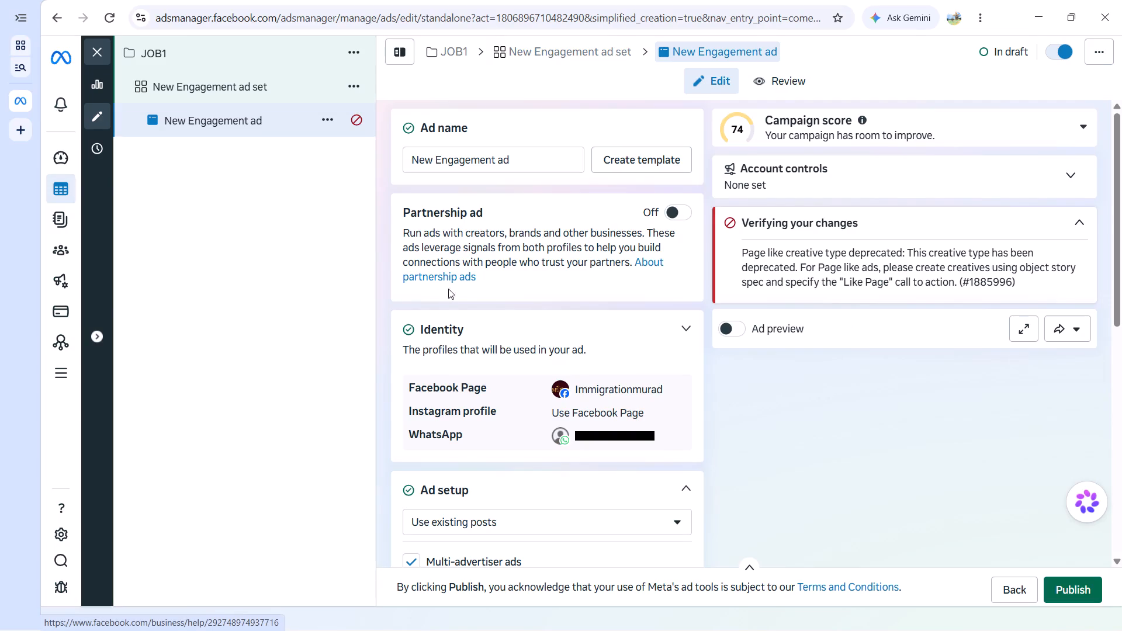
pyautogui.scroll(-3, 482, 288)
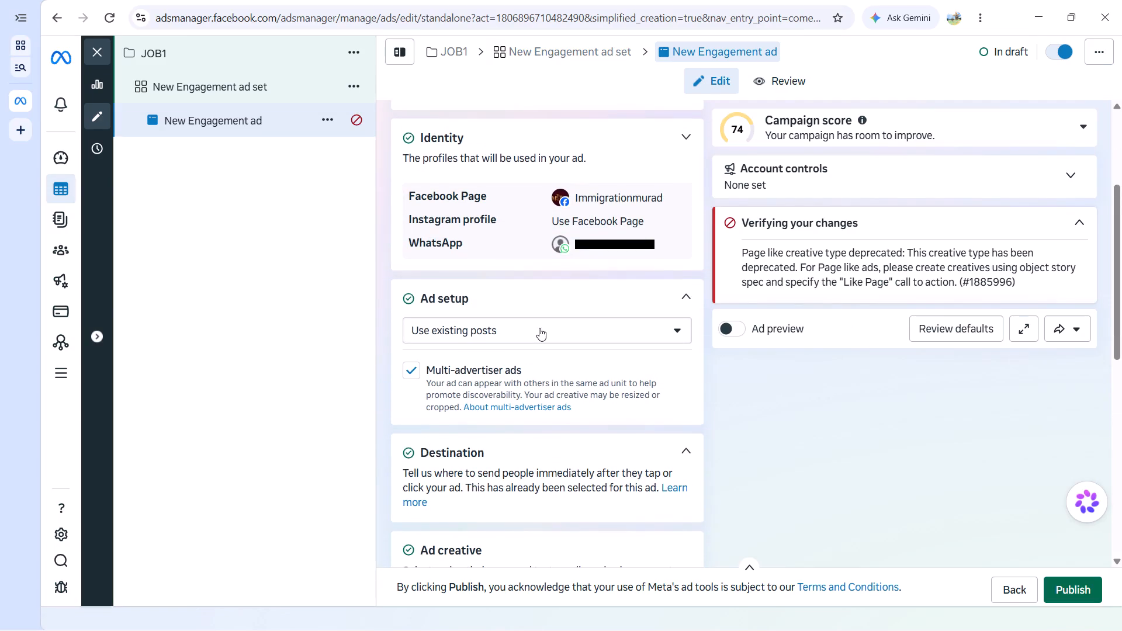
pyautogui.click(539, 328)
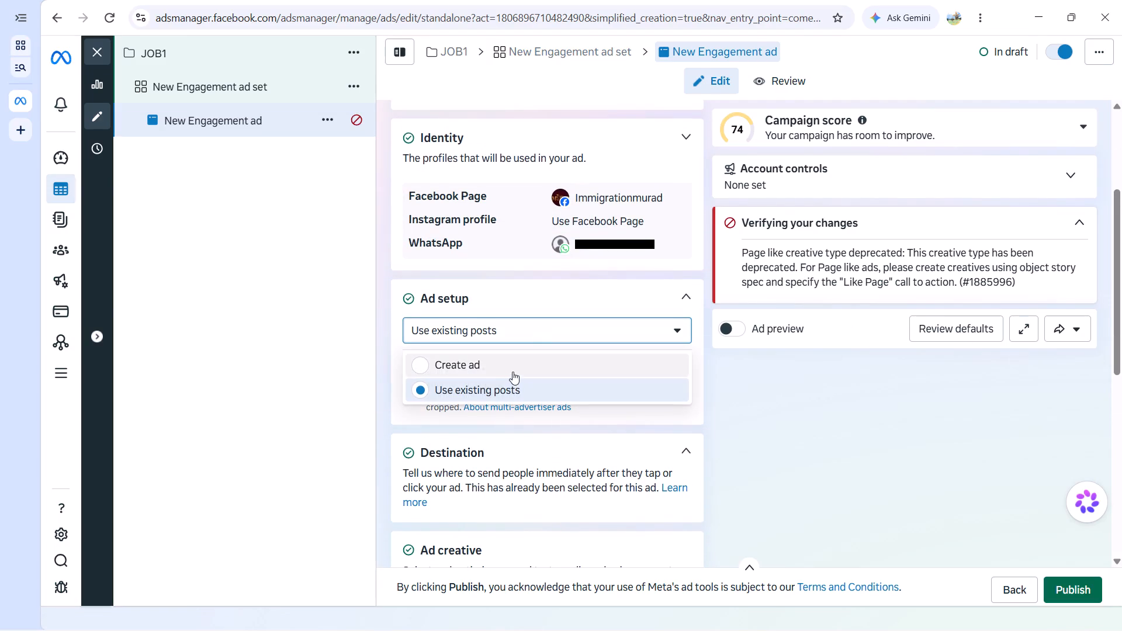
pyautogui.click(512, 372)
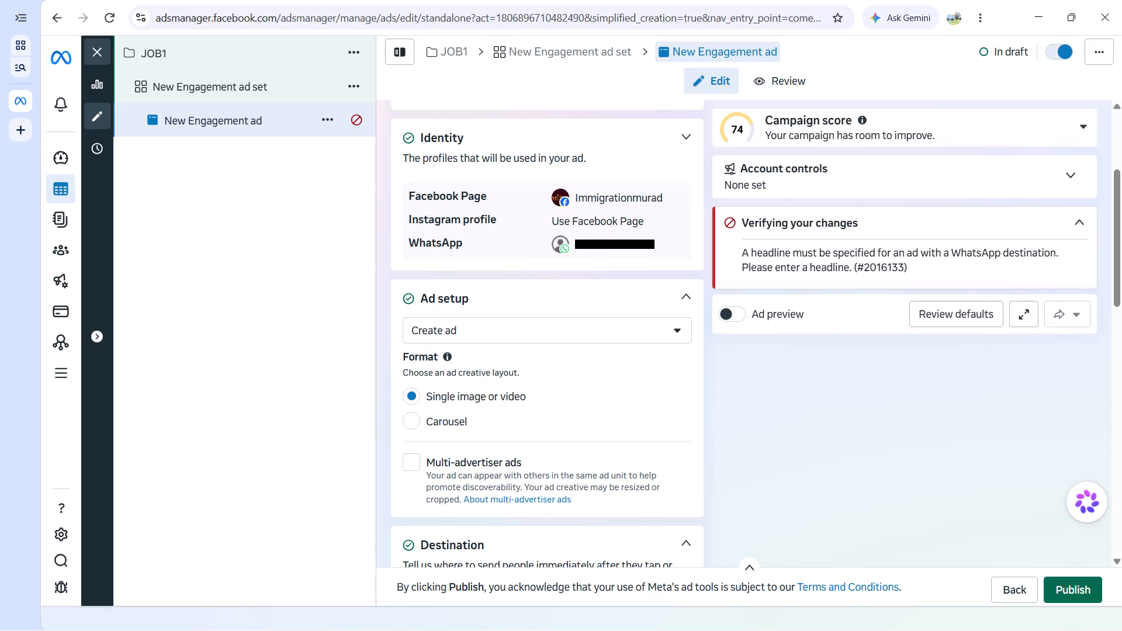
# Start setting up the New Engagement ad's creative as an image ad.
pyautogui.scroll(-5, 539, 404)
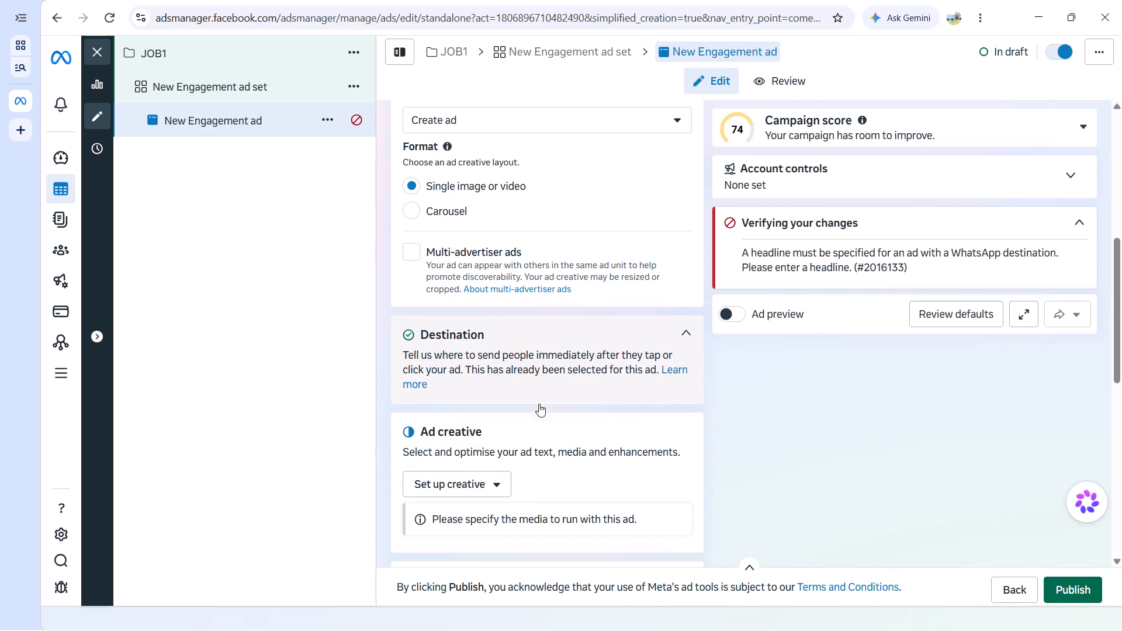
pyautogui.scroll(-1, 539, 404)
pyautogui.scroll(-2, 482, 419)
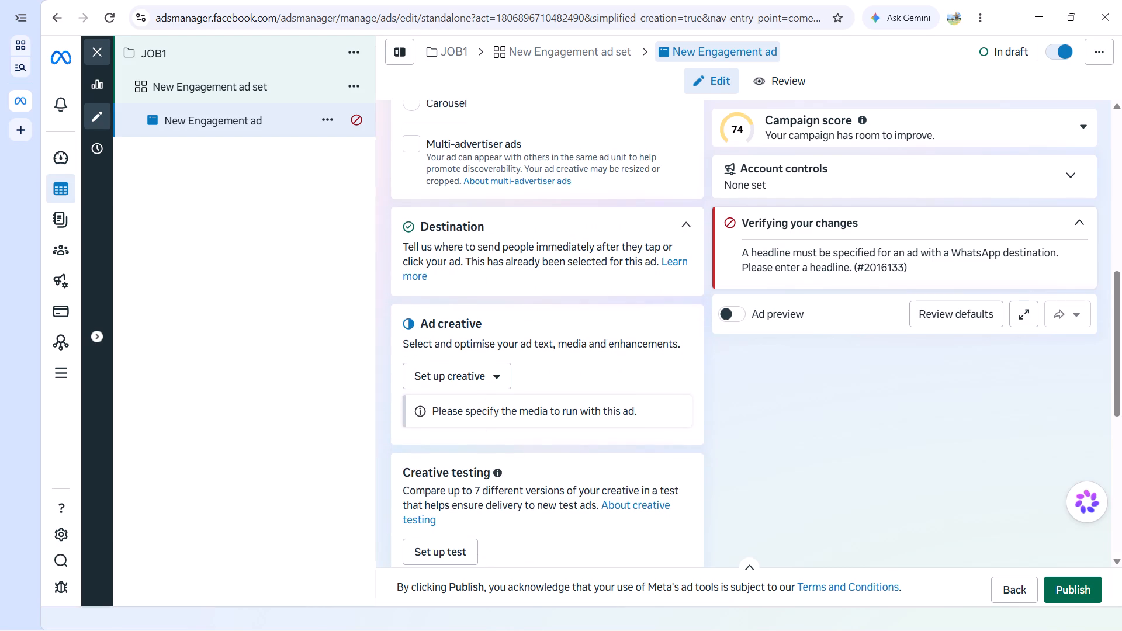
pyautogui.click(474, 369)
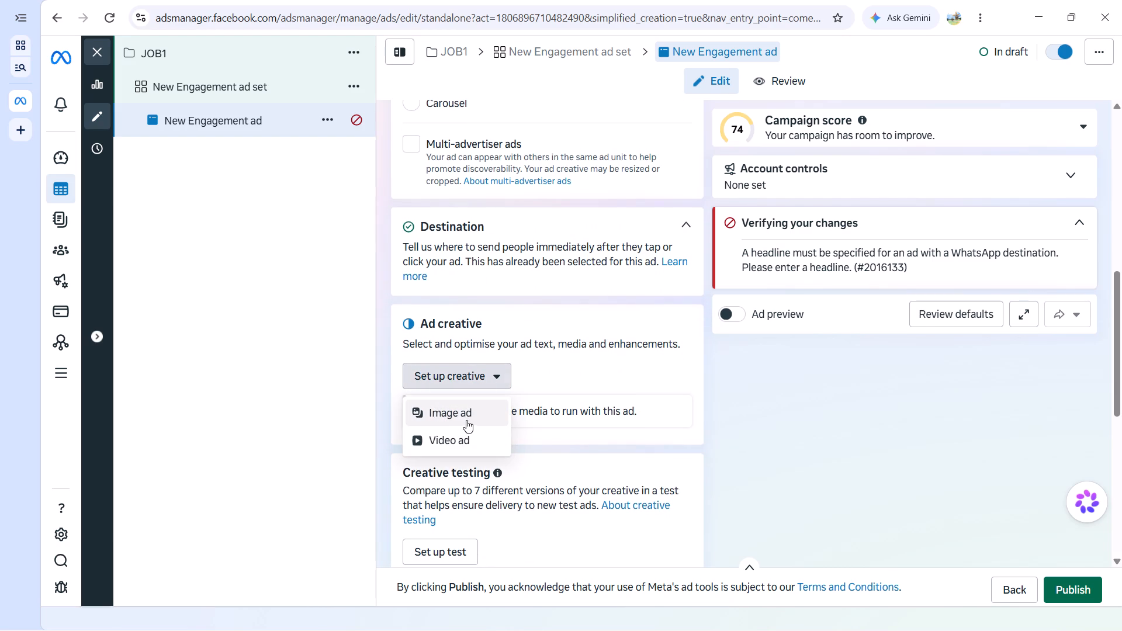
pyautogui.click(468, 416)
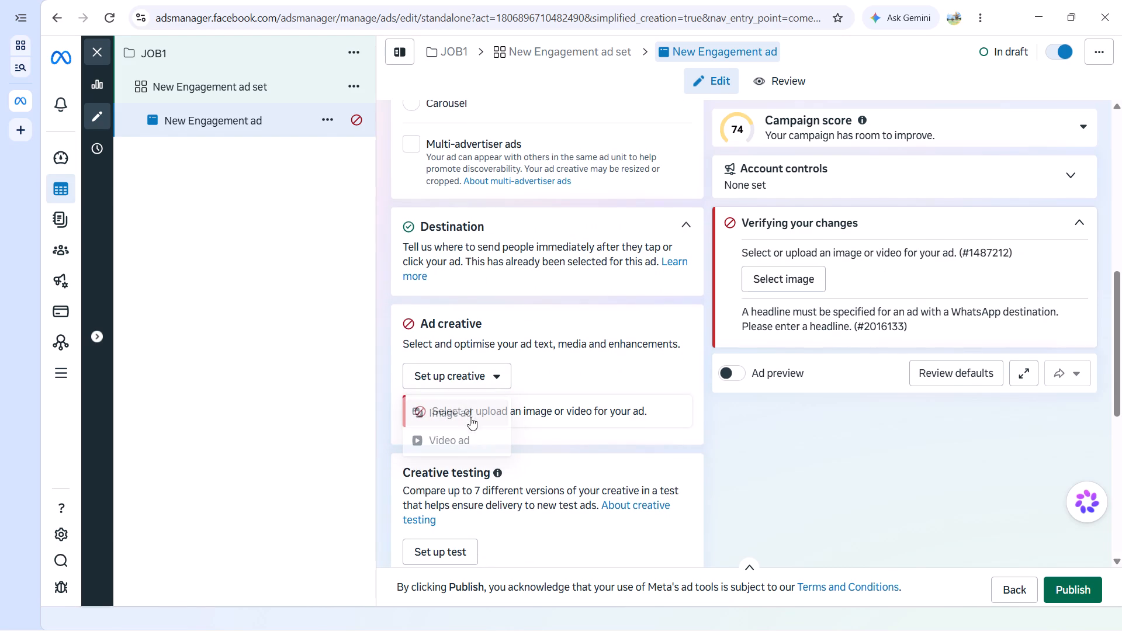
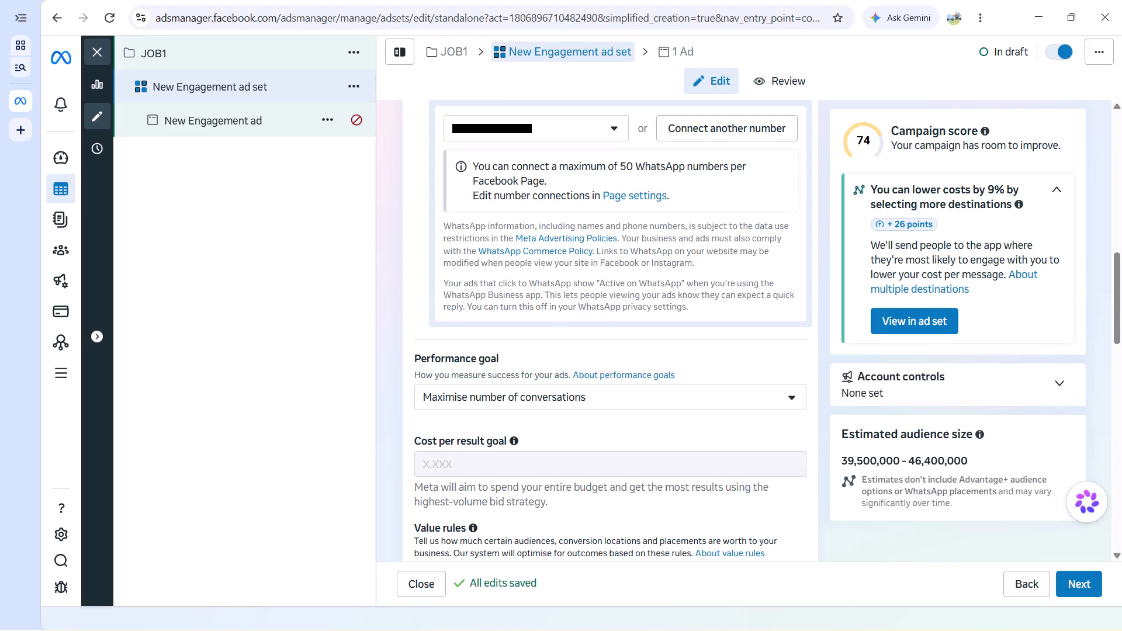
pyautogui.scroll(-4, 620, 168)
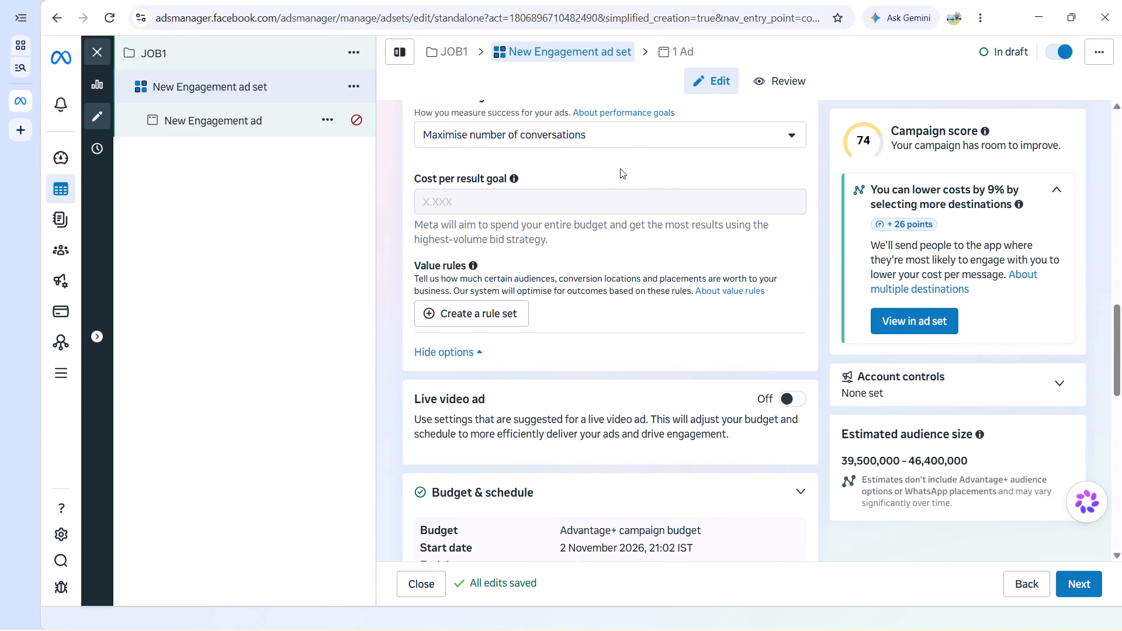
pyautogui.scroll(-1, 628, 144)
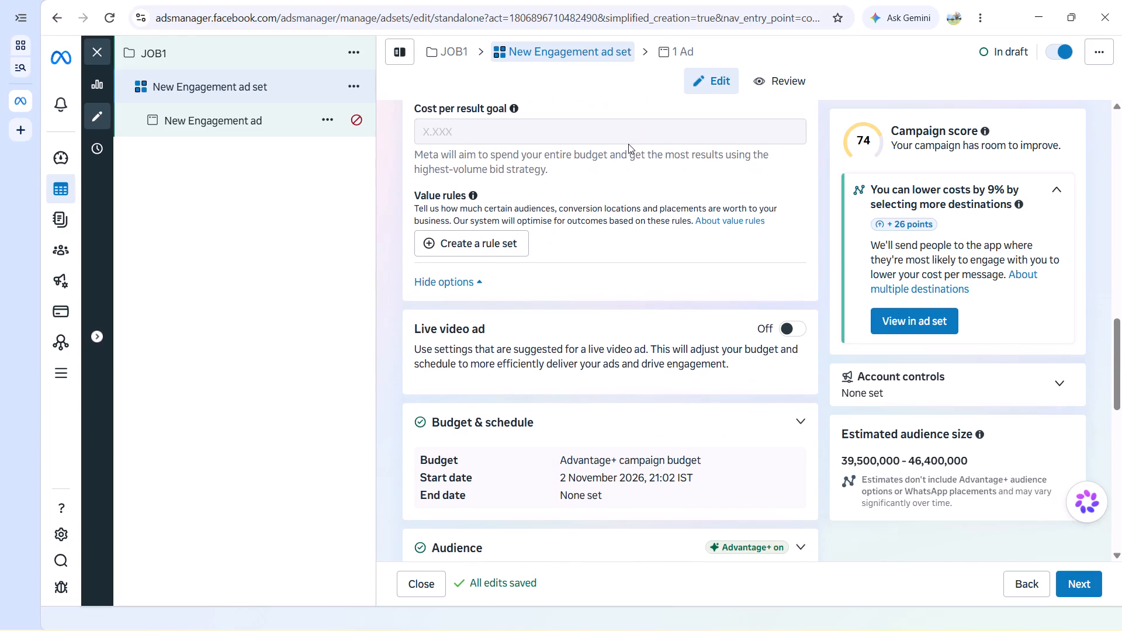
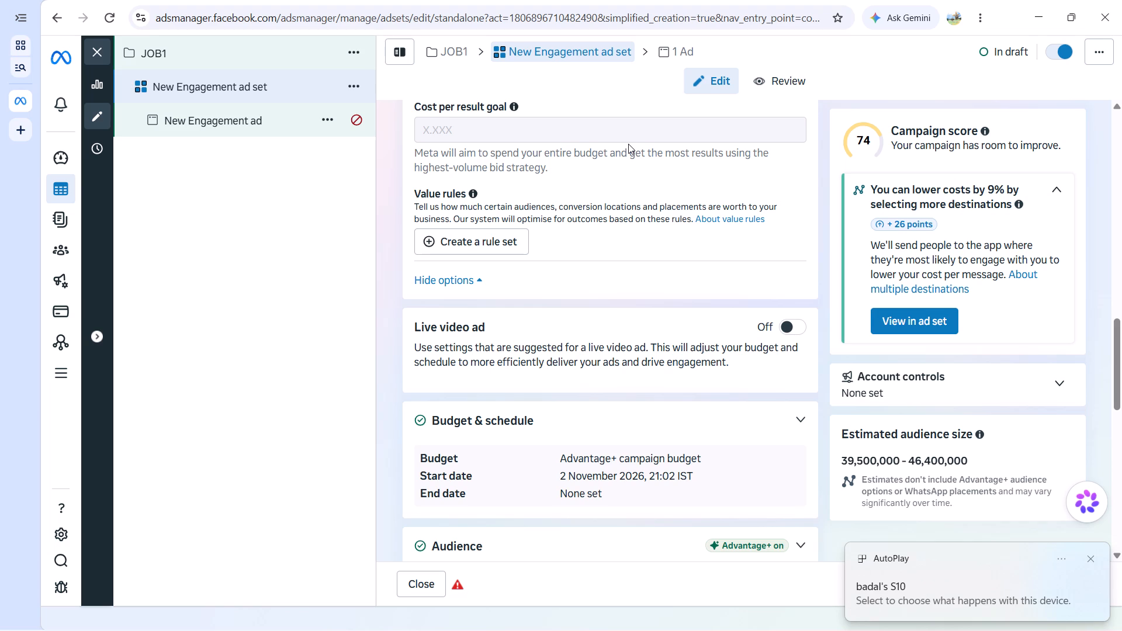
# Examine the performance goal options available for the engagement ad set's conversations.
pyautogui.hscroll(-3, 607, 123)
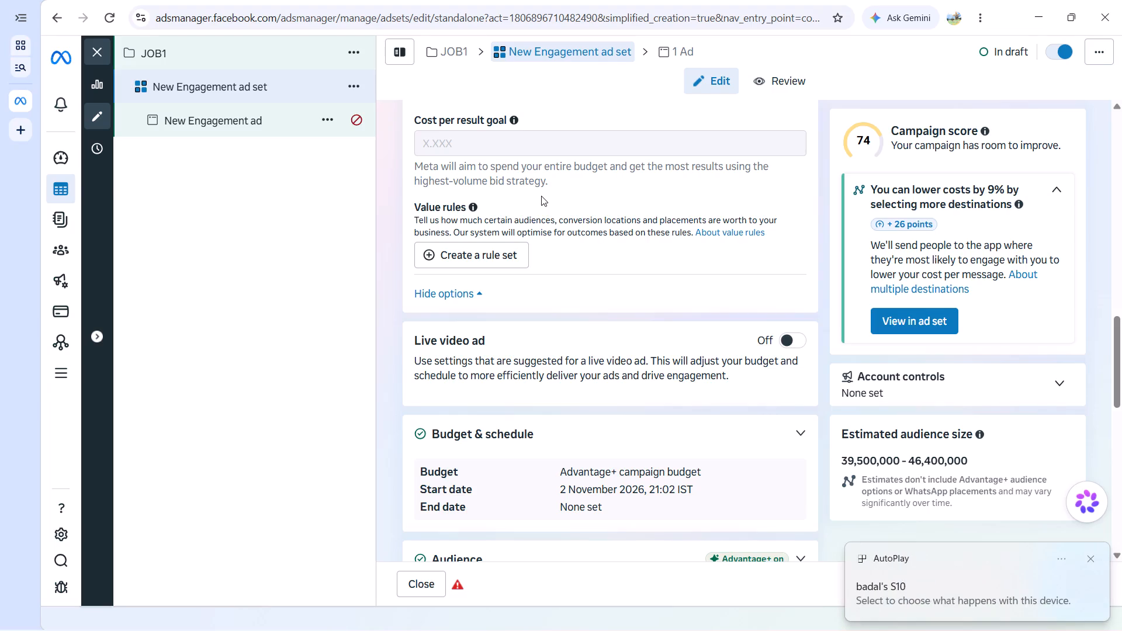
pyautogui.scroll(5, 535, 286)
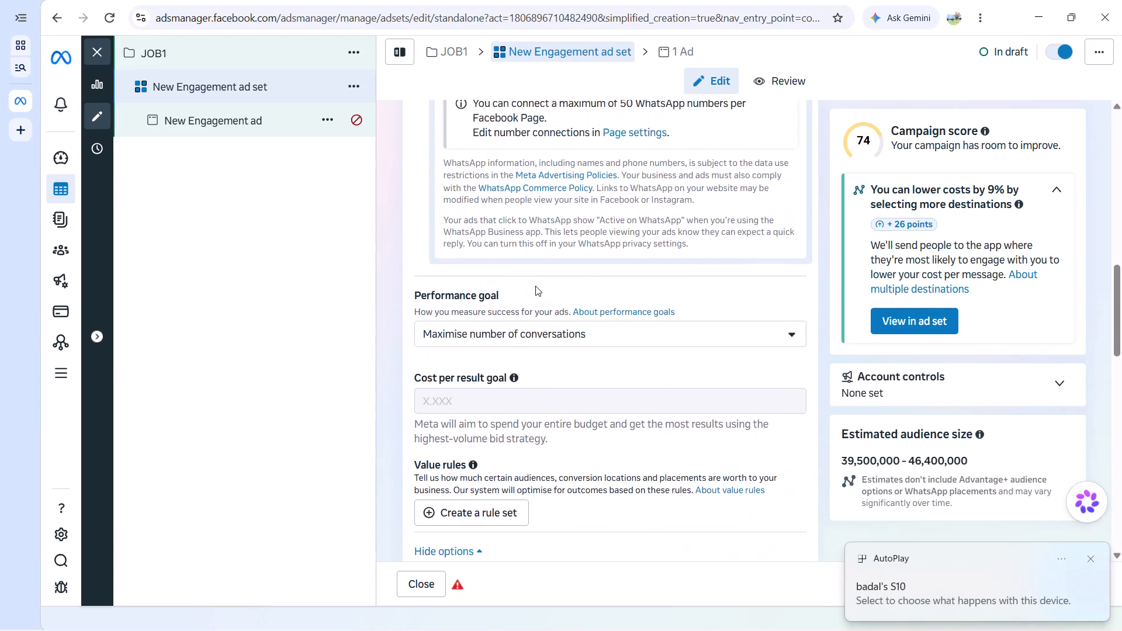
pyautogui.scroll(6, 535, 286)
pyautogui.scroll(-13, 535, 286)
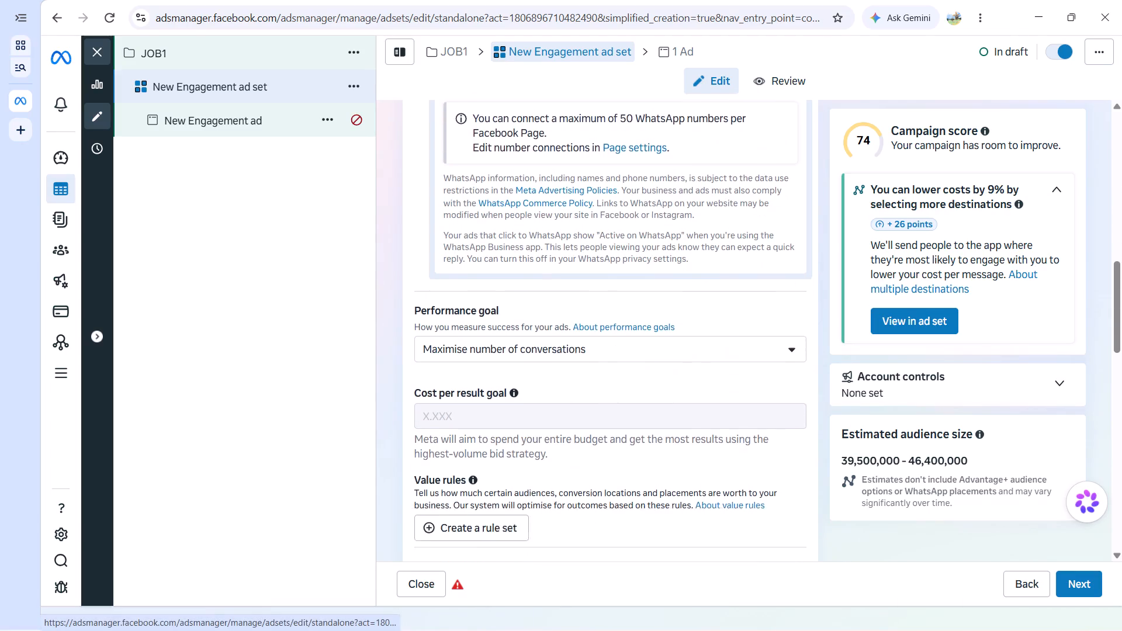
pyautogui.scroll(-2, 545, 260)
pyautogui.click(553, 269)
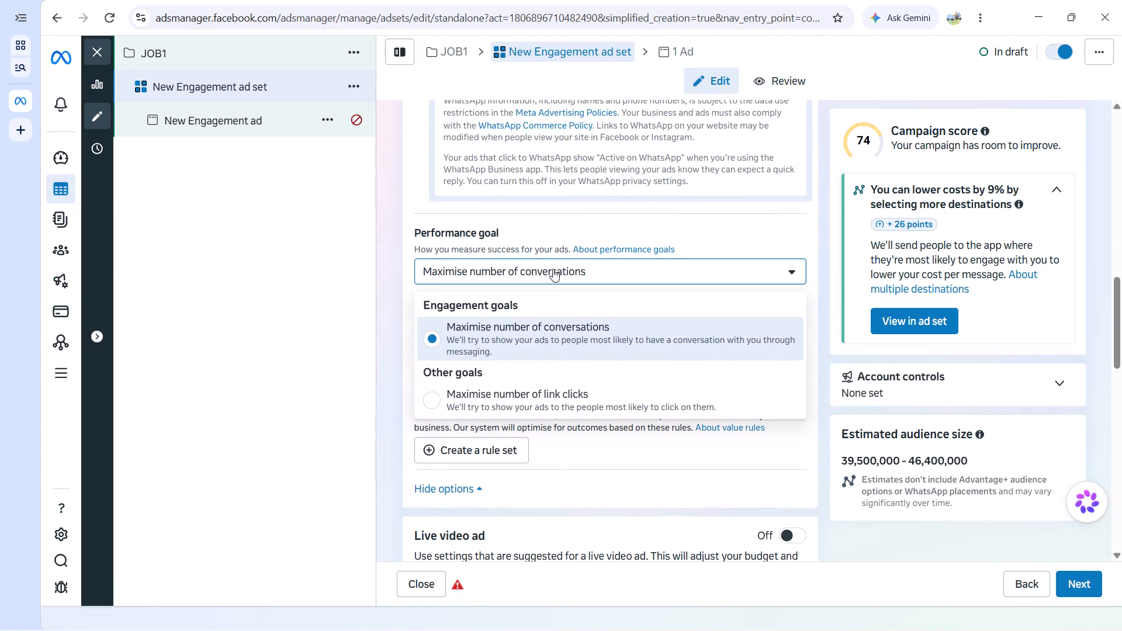
pyautogui.click(553, 269)
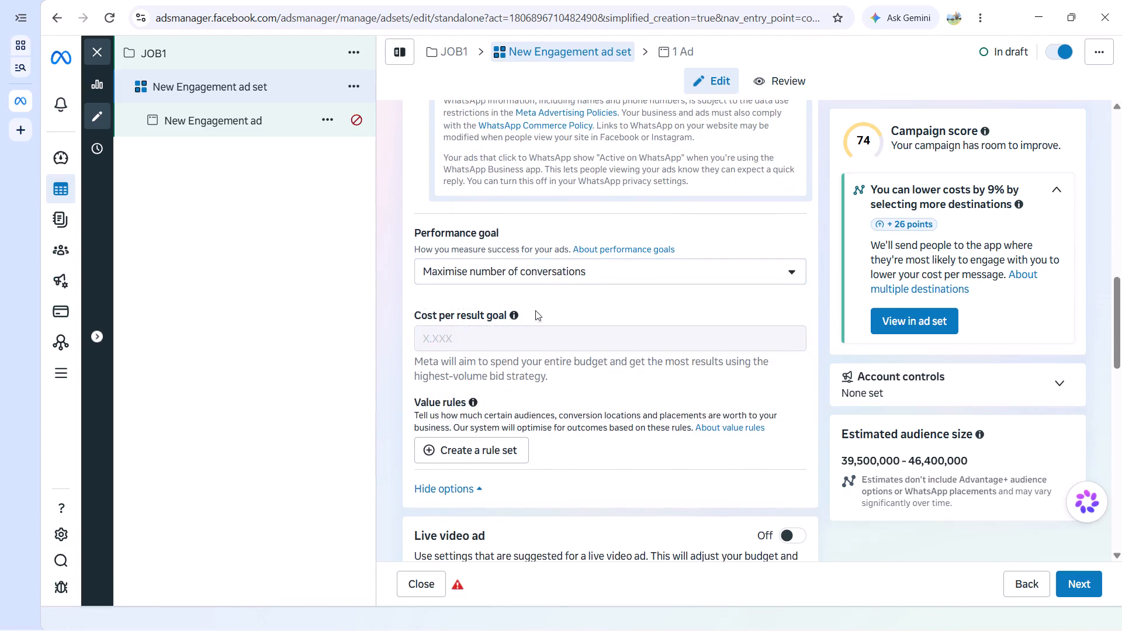
# Expand the ad set's Audience section to show its editable controls.
pyautogui.scroll(-5, 527, 320)
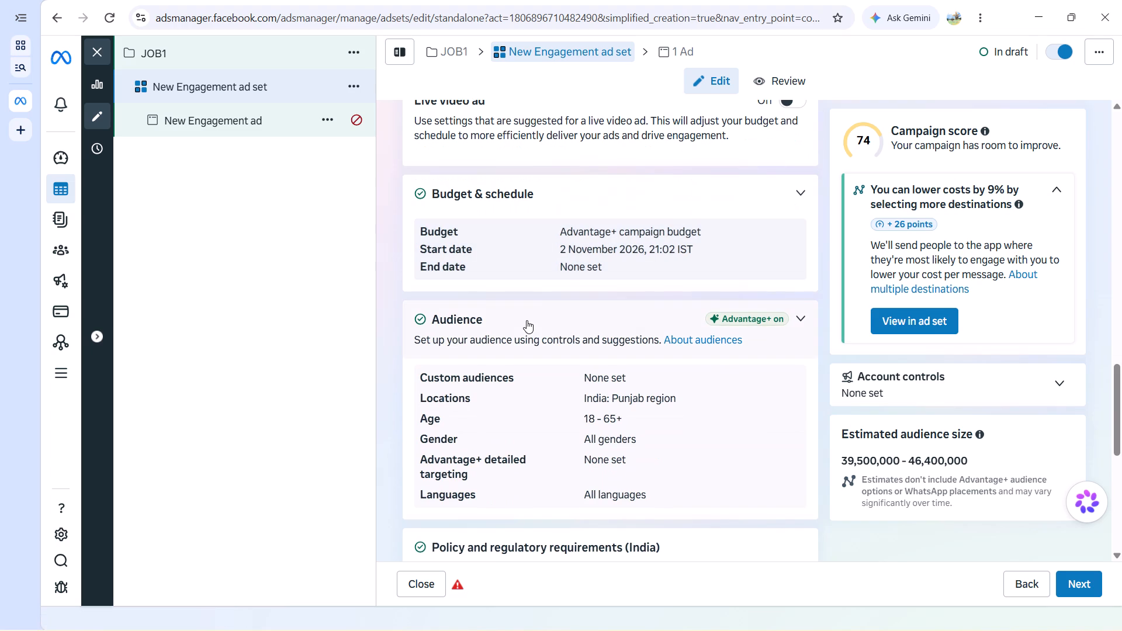
pyautogui.scroll(-1, 580, 263)
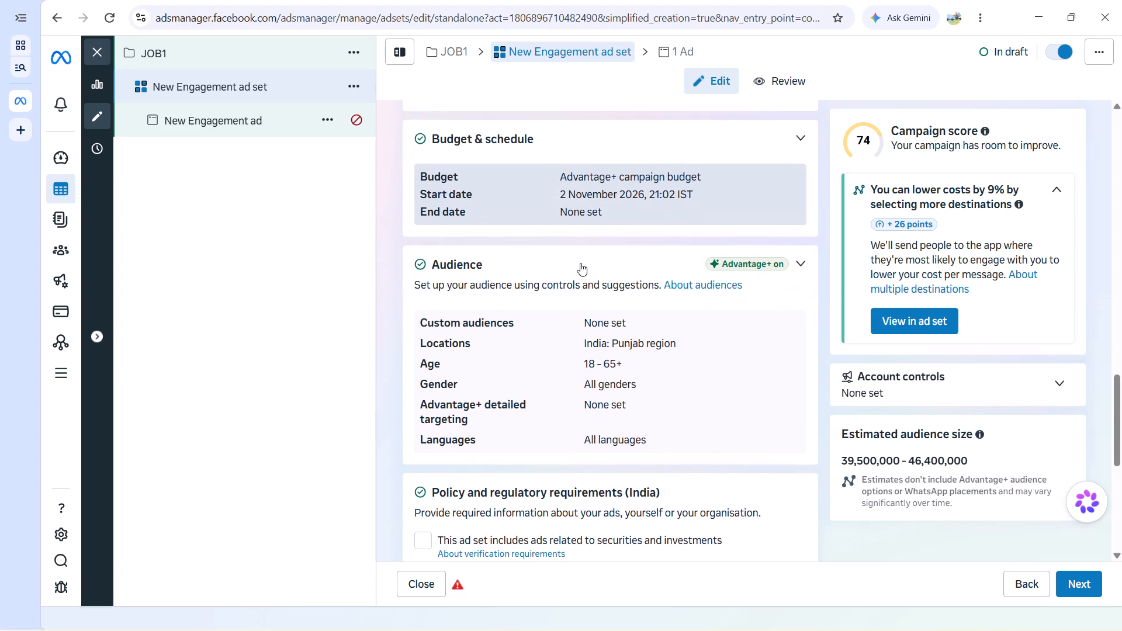
pyautogui.scroll(-1, 580, 263)
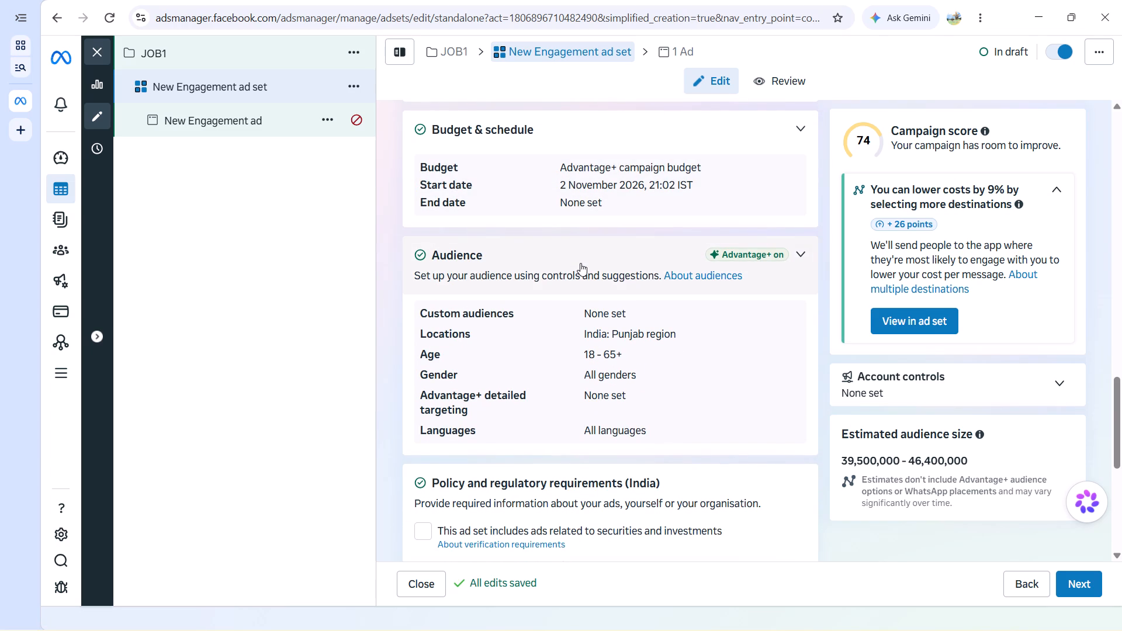
pyautogui.click(626, 322)
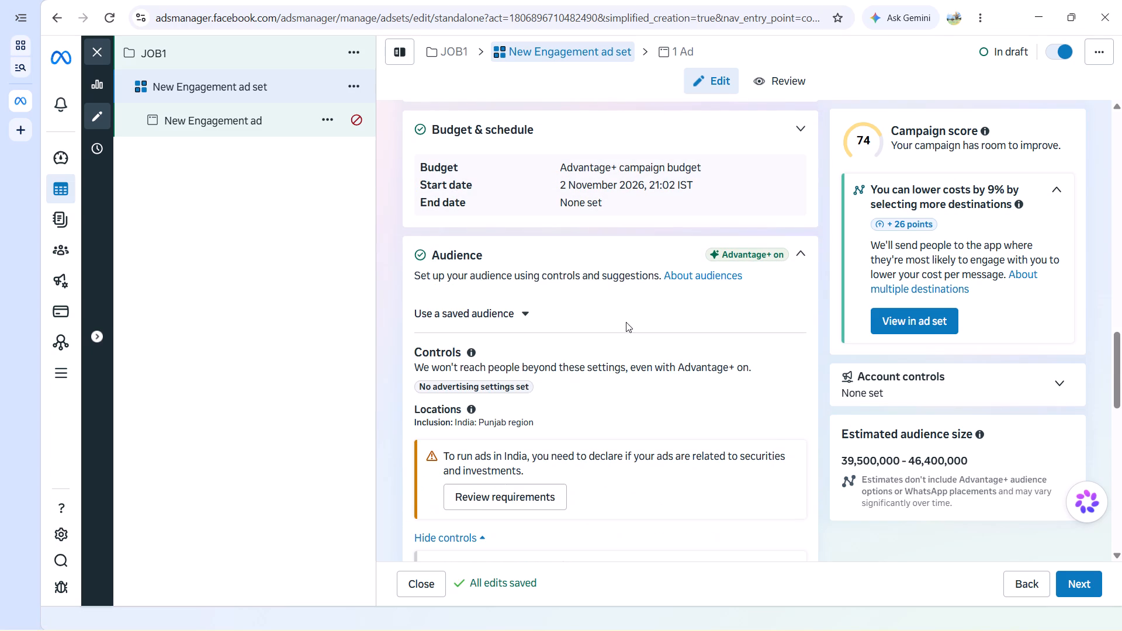
# Check which saved audiences are available to use for the ad set.
pyautogui.click(491, 310)
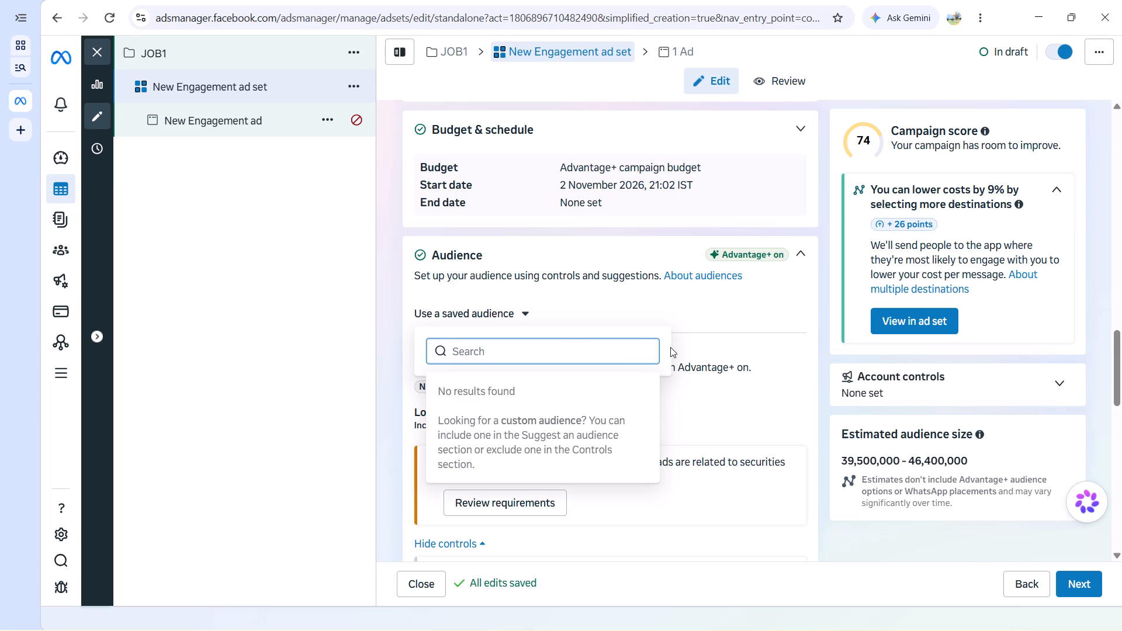
pyautogui.click(698, 327)
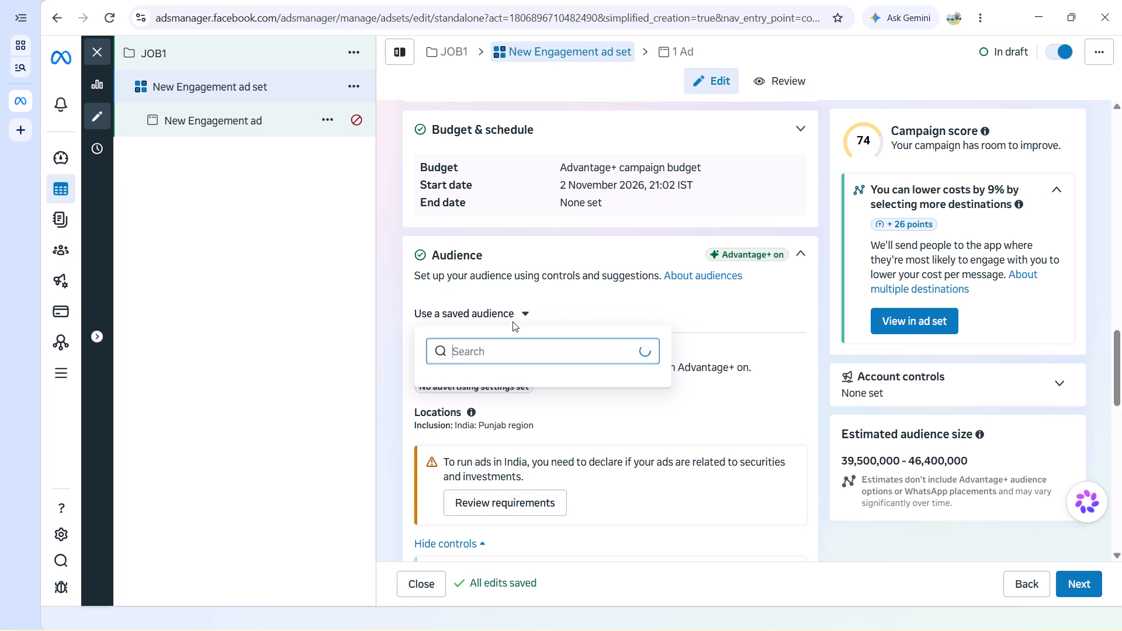
pyautogui.click(527, 316)
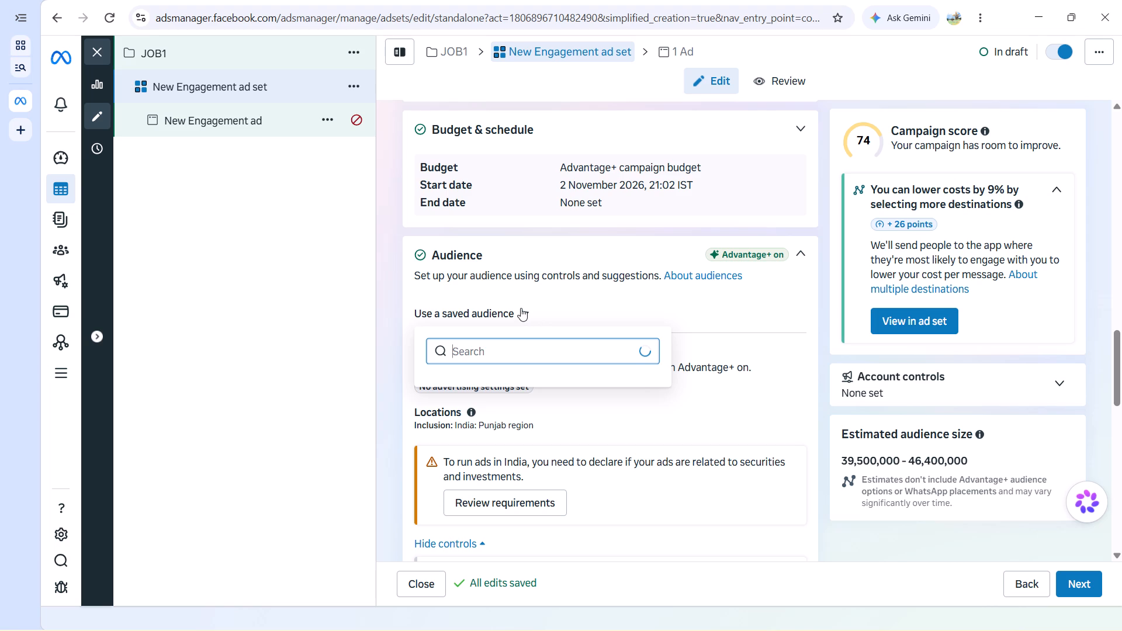
pyautogui.click(521, 308)
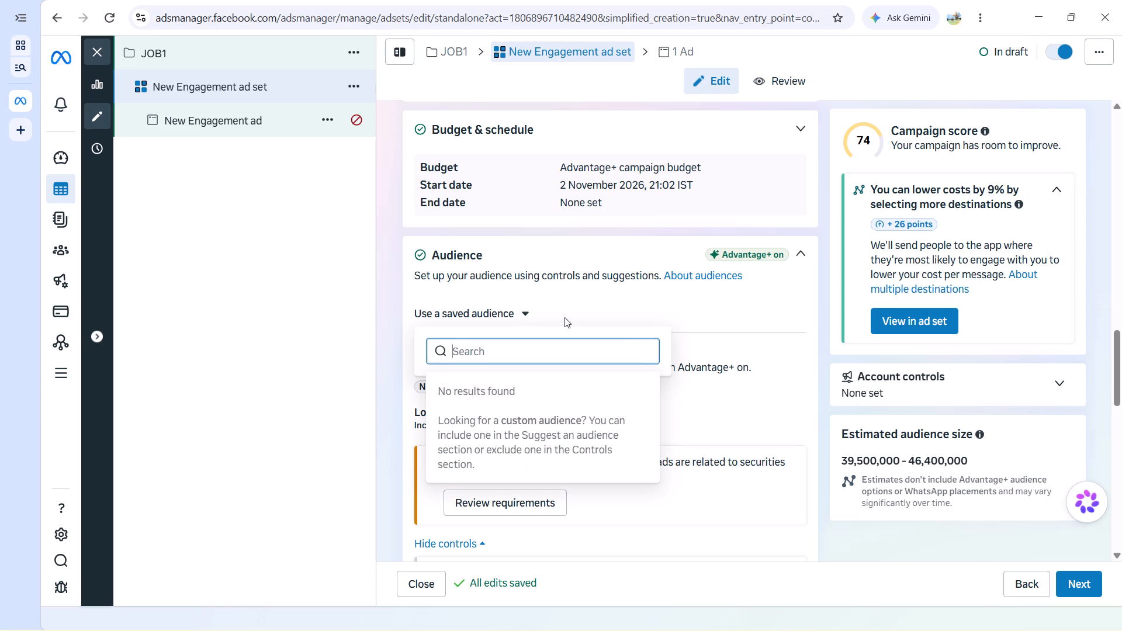
pyautogui.click(707, 314)
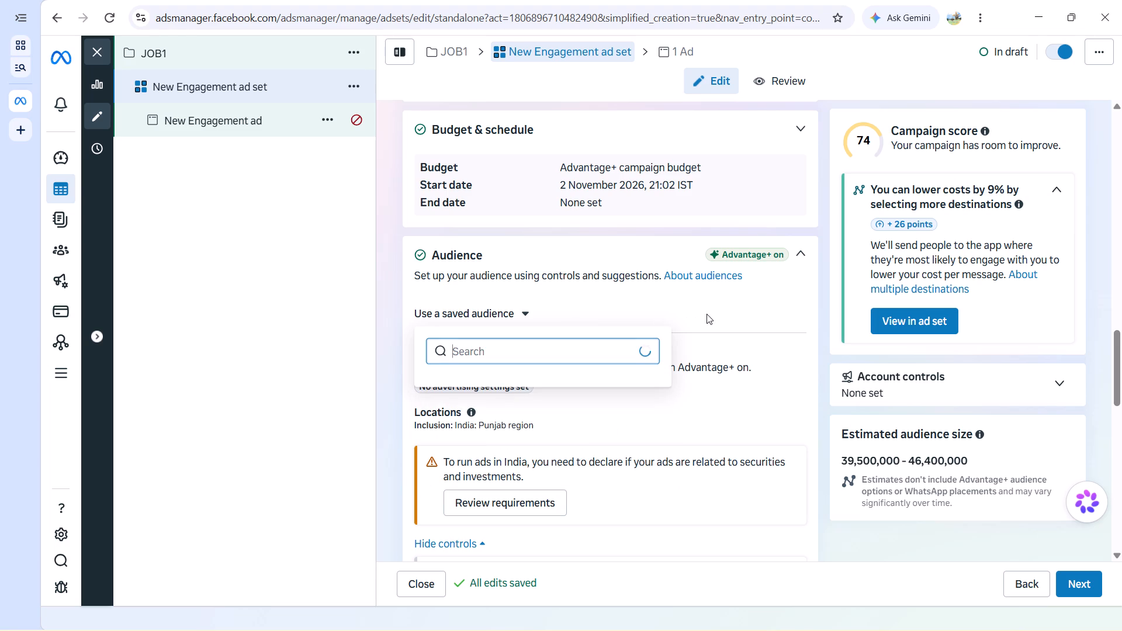
# Review the remaining ad set settings below the audience controls, including placement controls and brand safety.
pyautogui.scroll(-3, 593, 422)
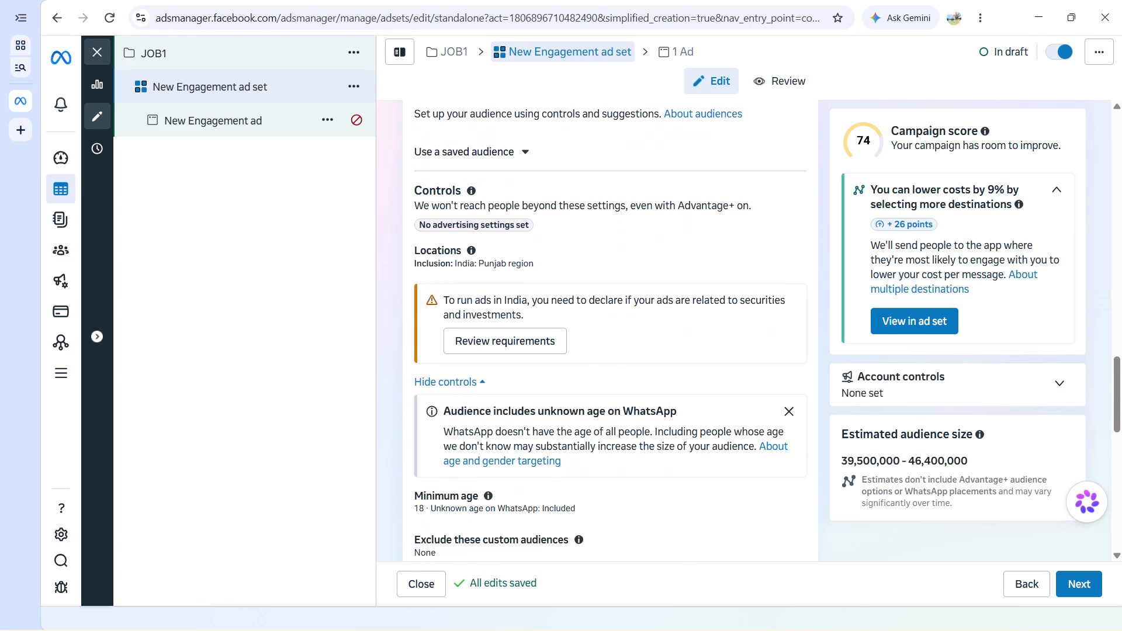
# Set the ad set audience's minimum age to 20, keeping people on WhatsApp whose age is unknown included.
pyautogui.scroll(-1, 593, 422)
pyautogui.click(564, 438)
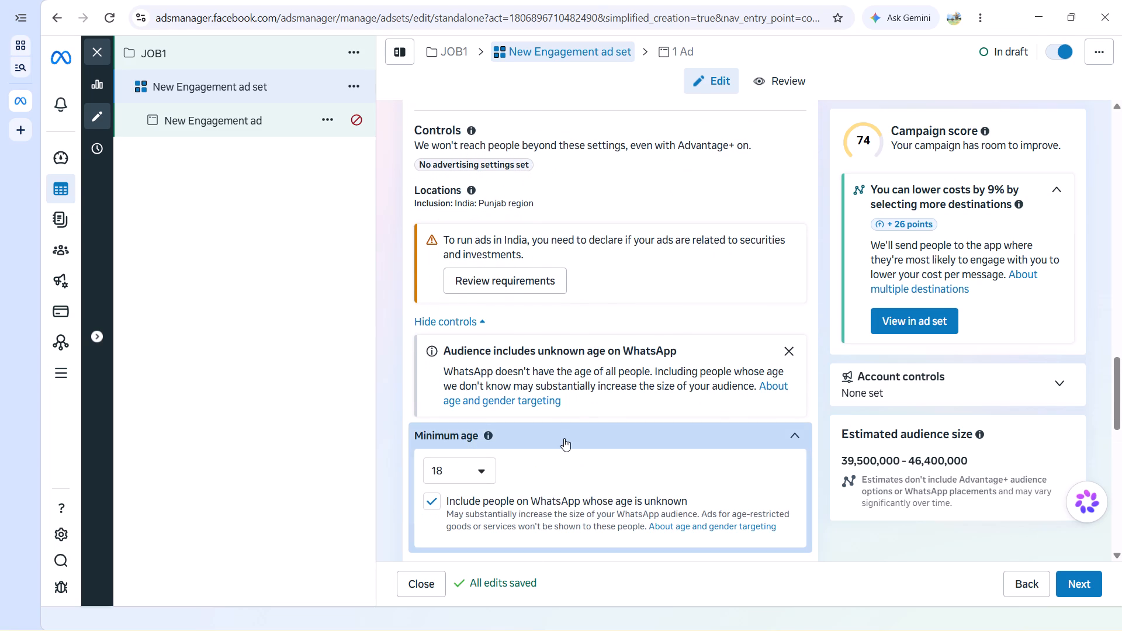
pyautogui.click(484, 470)
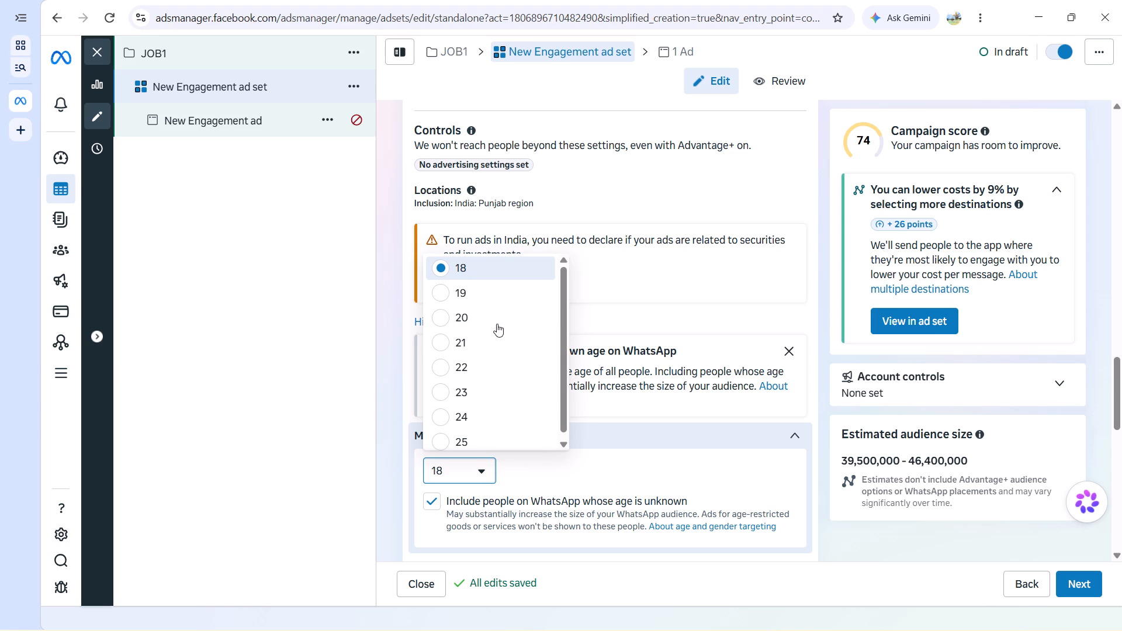
pyautogui.click(493, 308)
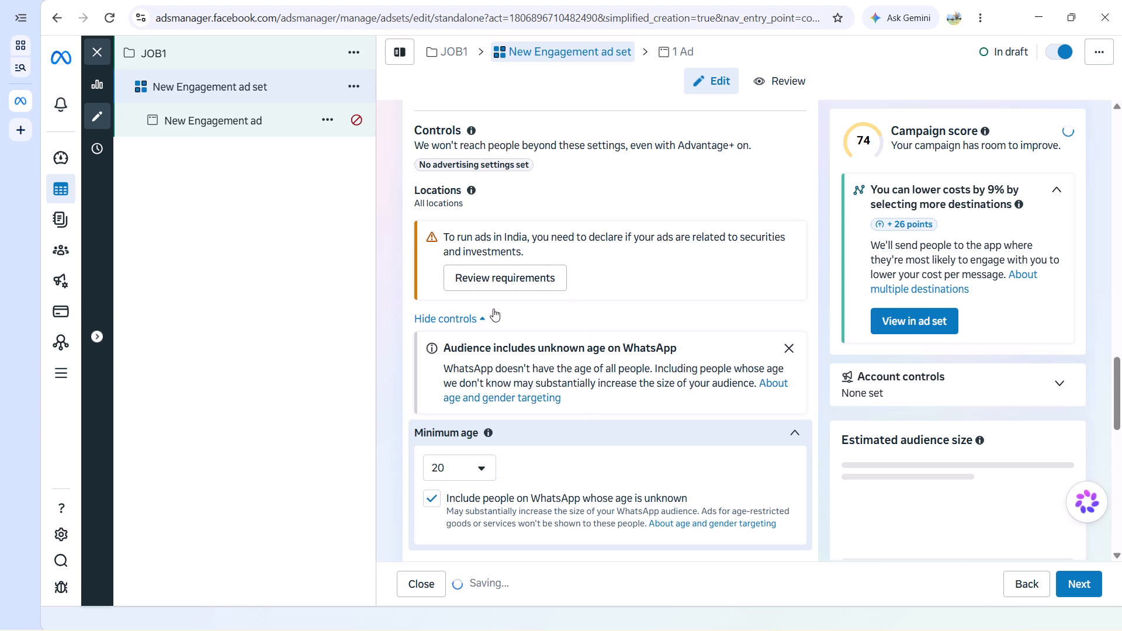
# Open the ad set's custom audience exclusions to view the setting.
pyautogui.scroll(-2, 482, 428)
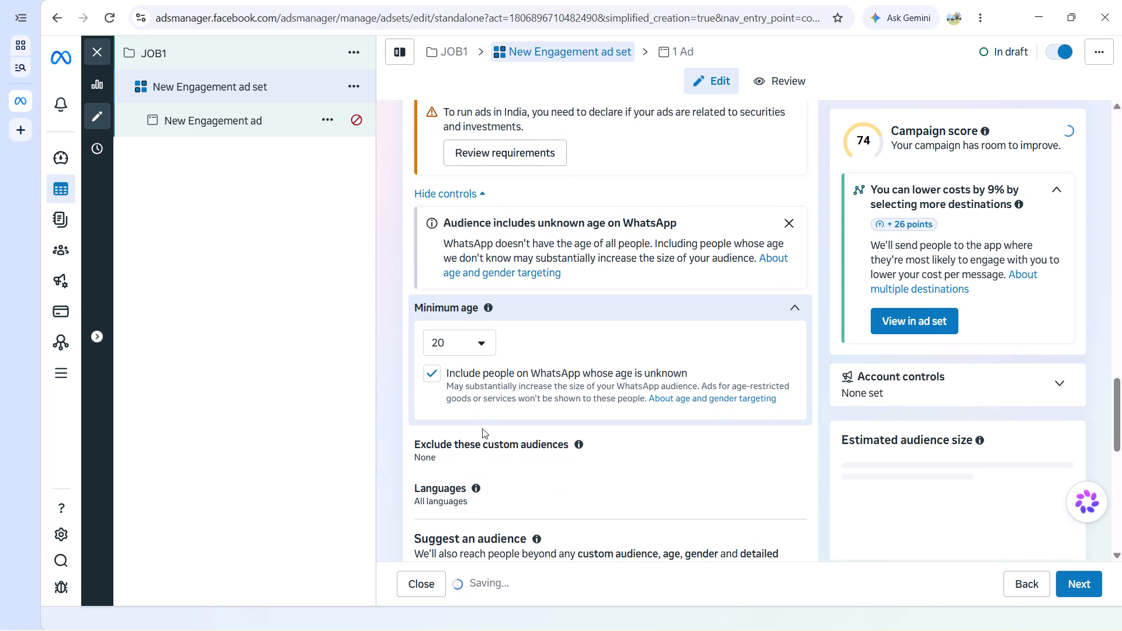
pyautogui.click(499, 459)
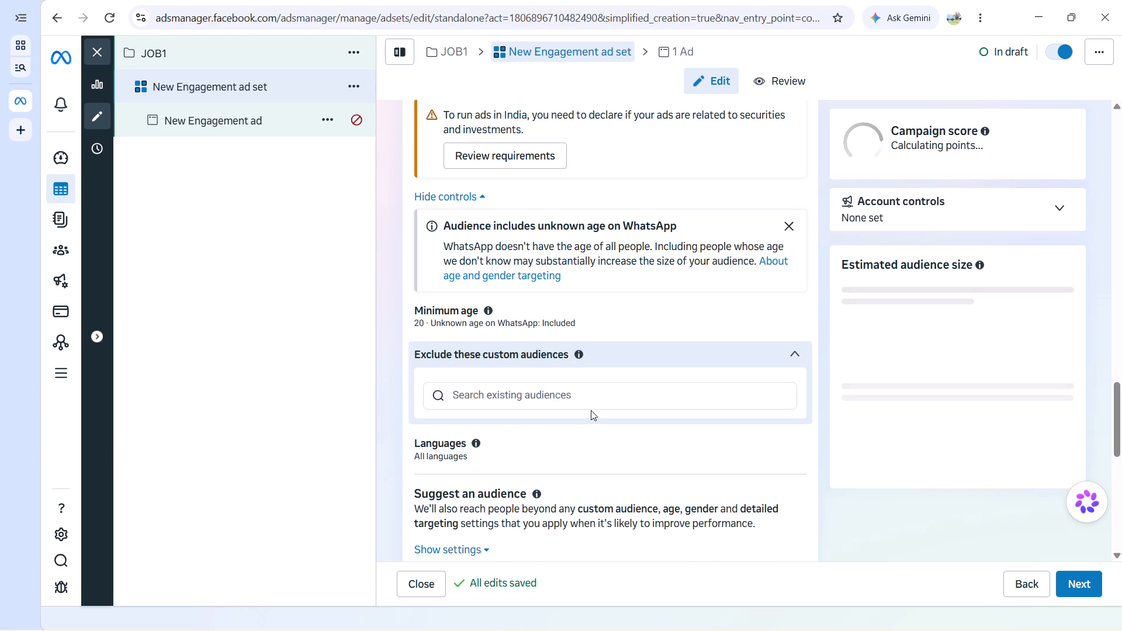
# Expand the Placements section, show its account controls, and open the placement controls for editing.
pyautogui.scroll(-4, 591, 410)
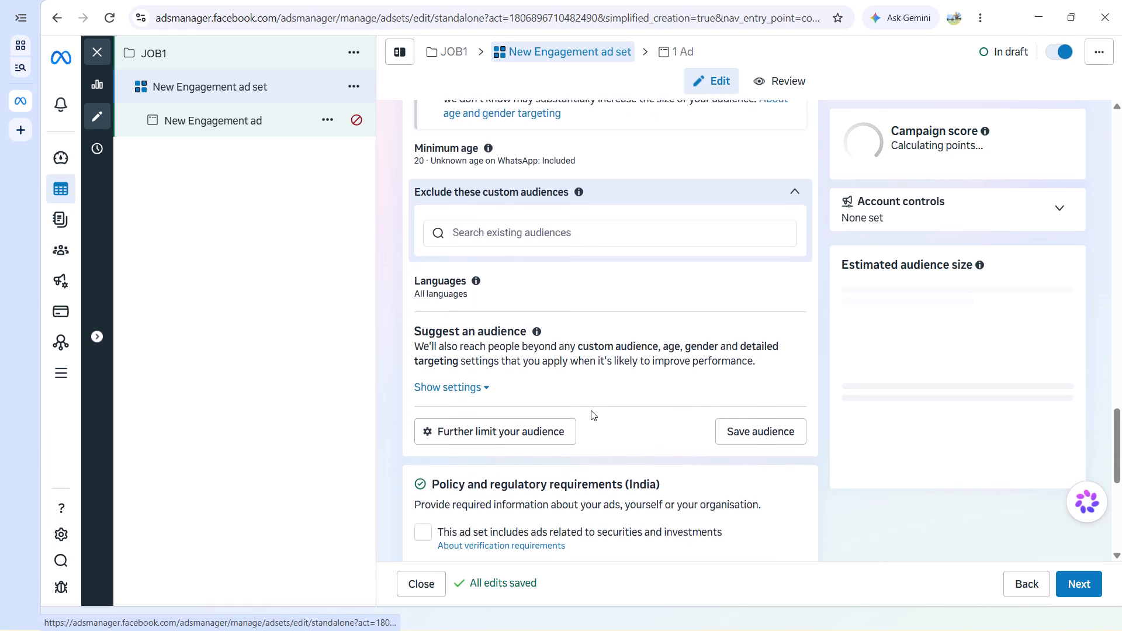
pyautogui.scroll(-5, 591, 410)
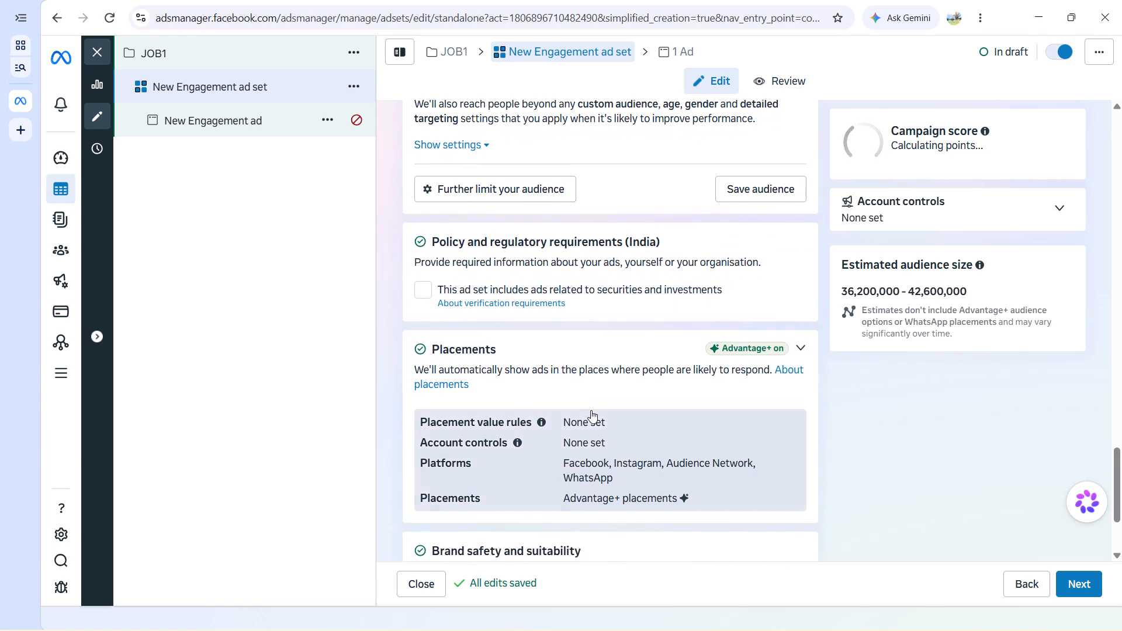
pyautogui.click(604, 434)
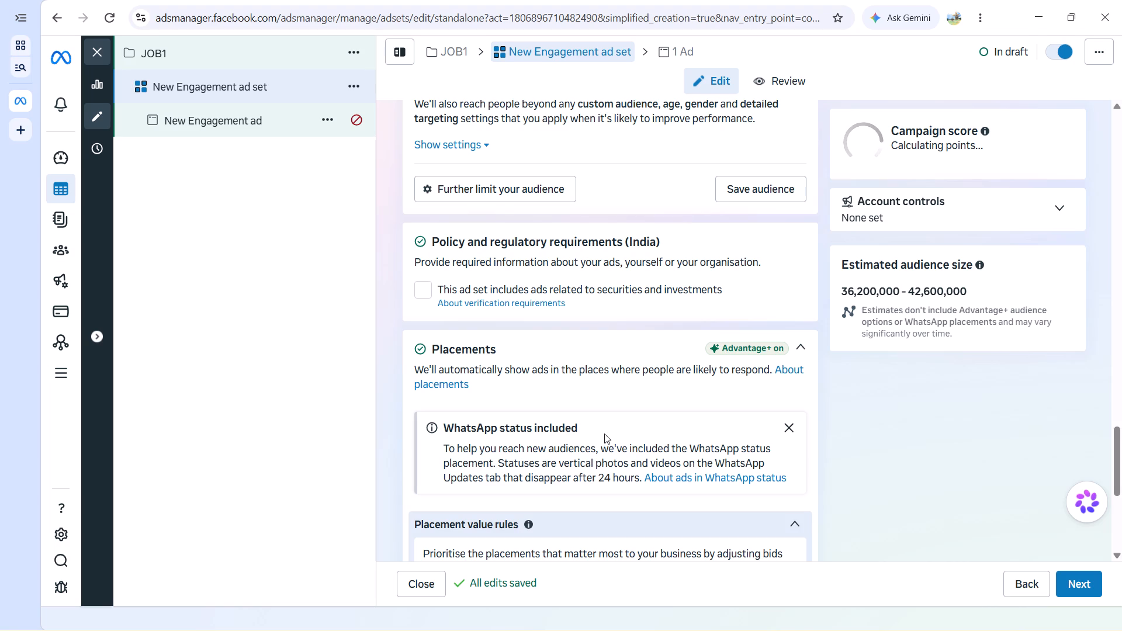
pyautogui.scroll(-3, 604, 434)
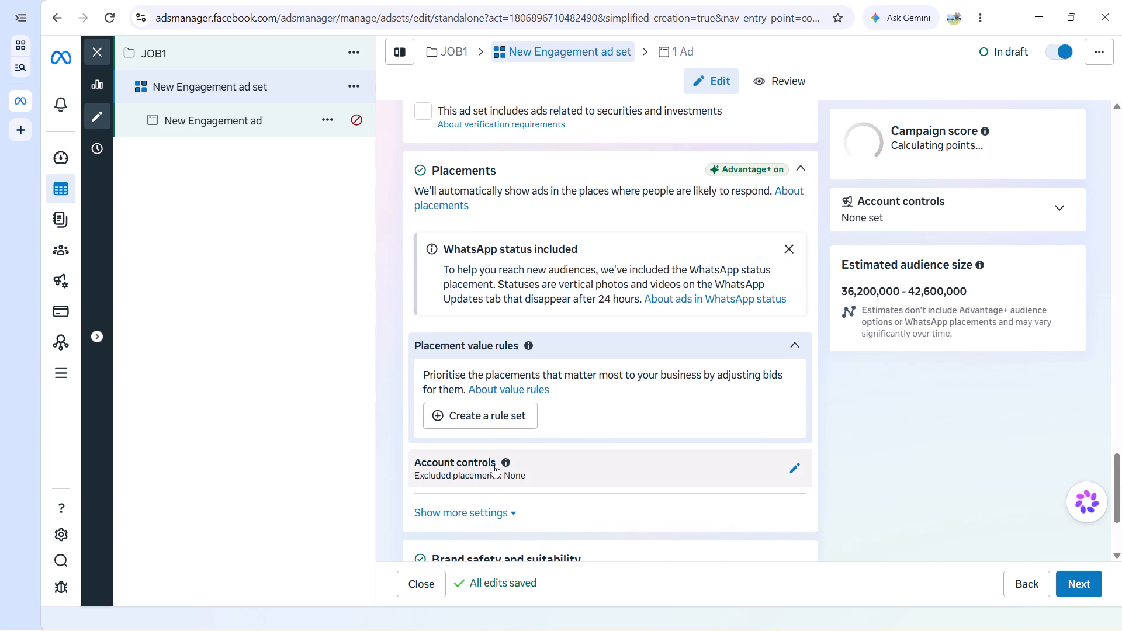
pyautogui.click(498, 470)
pyautogui.scroll(-1, 528, 491)
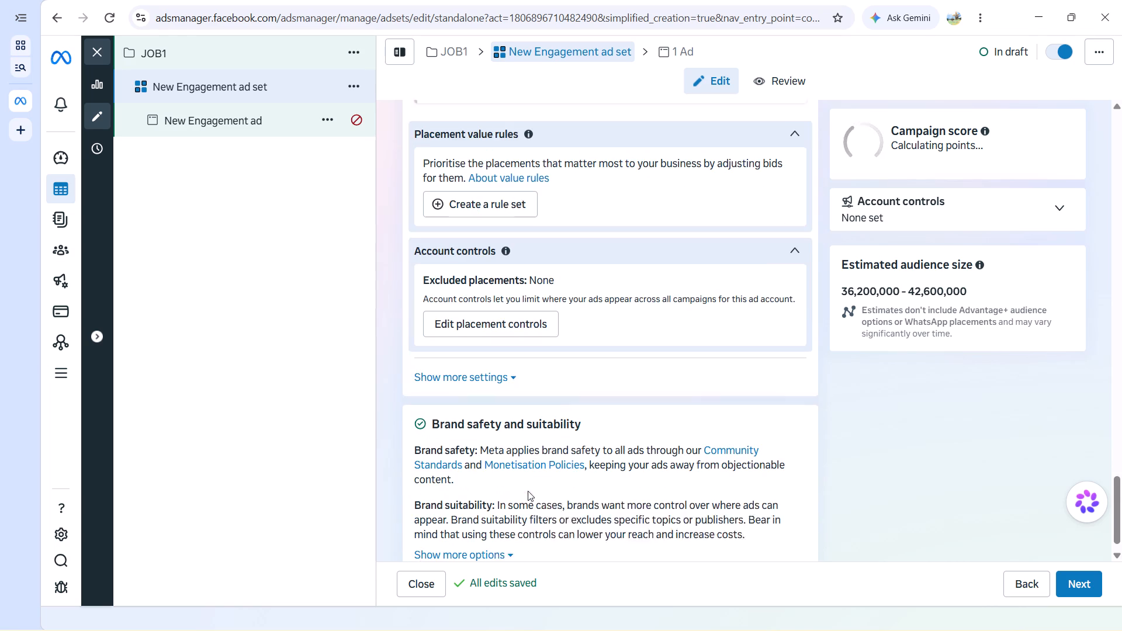
pyautogui.scroll(-1, 528, 491)
pyautogui.click(503, 313)
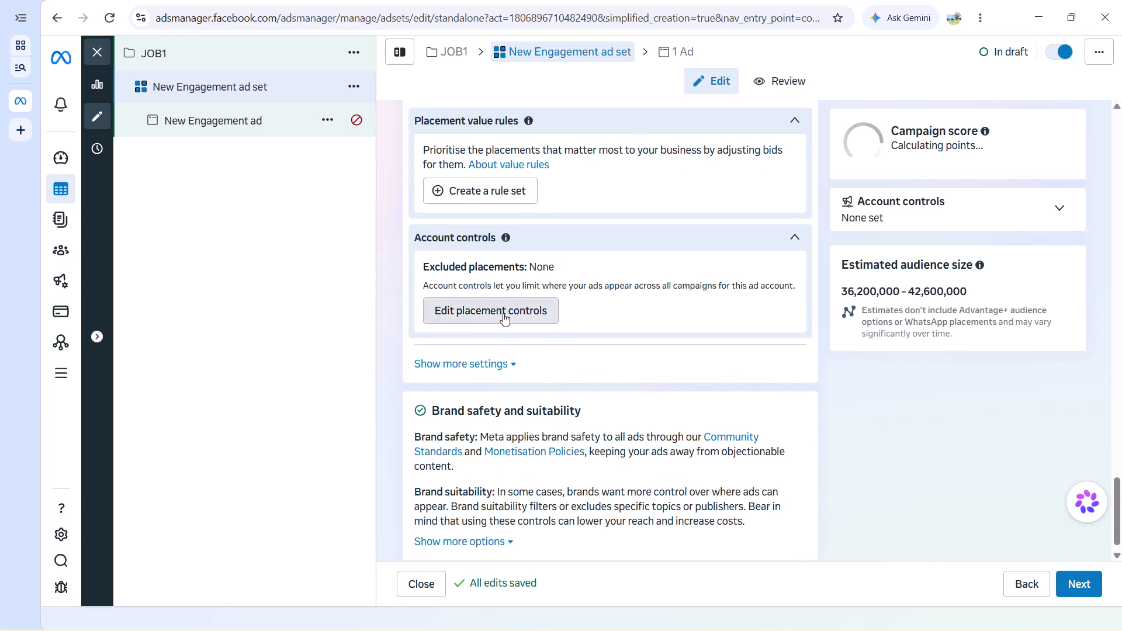
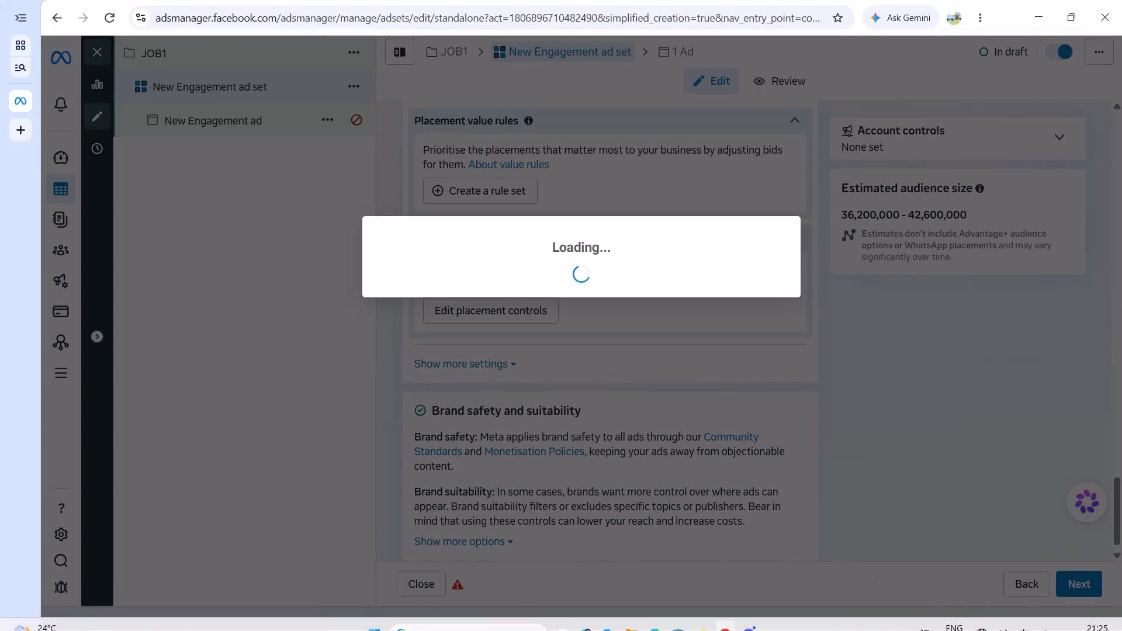
# Check the computer's Wi-Fi connection in the system's list of available networks, then return to the ad set.
pyautogui.click(988, 612)
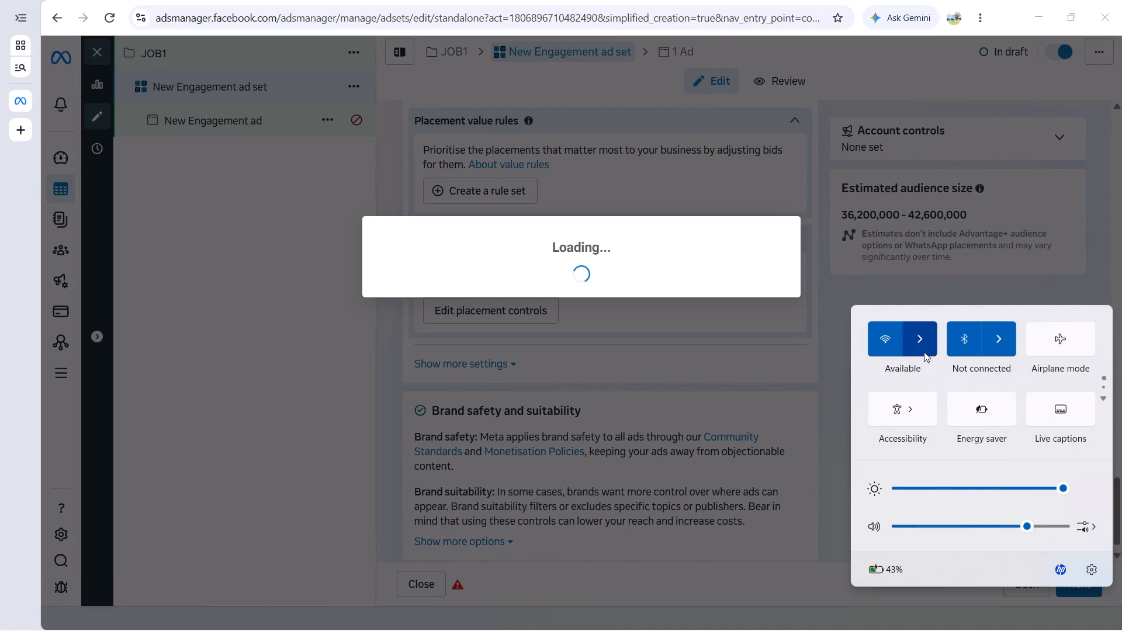
pyautogui.click(924, 352)
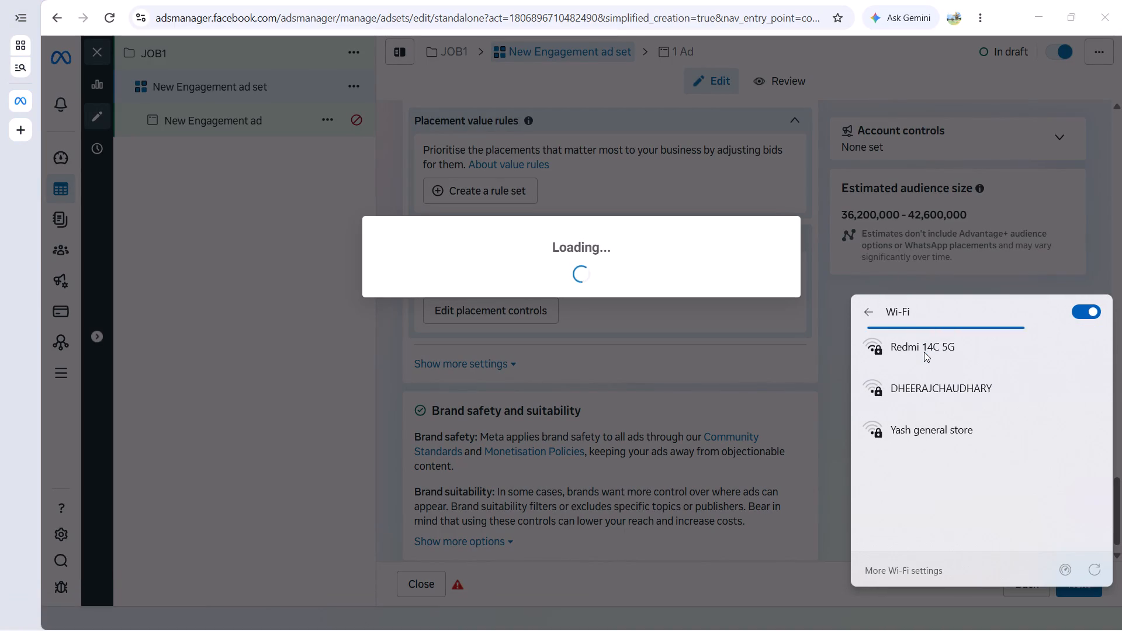
pyautogui.click(924, 352)
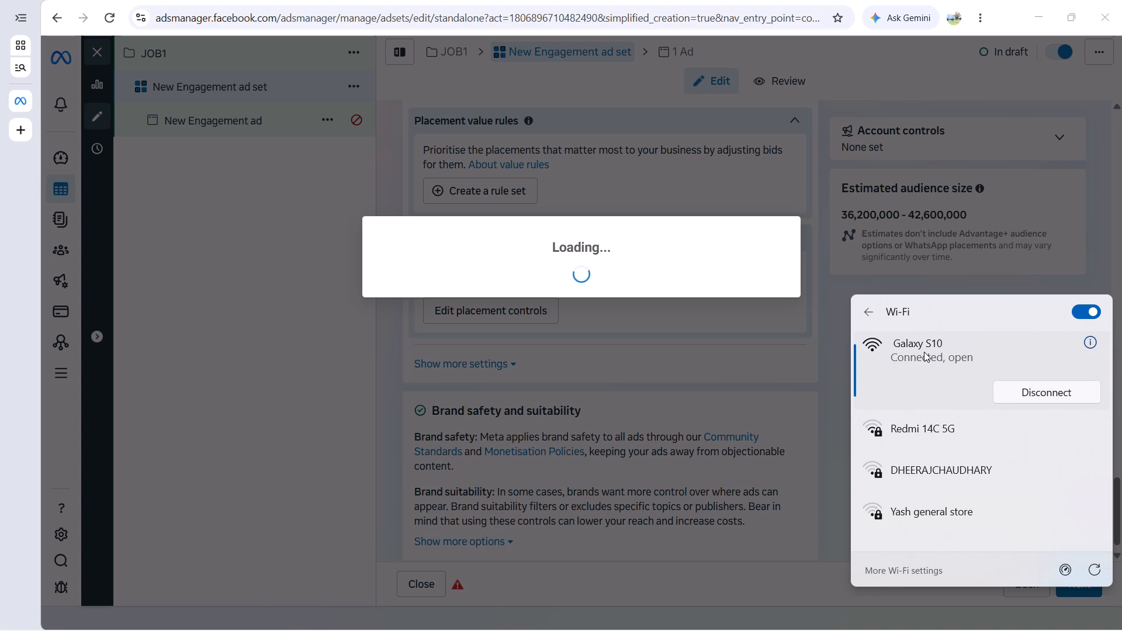
pyautogui.click(1081, 211)
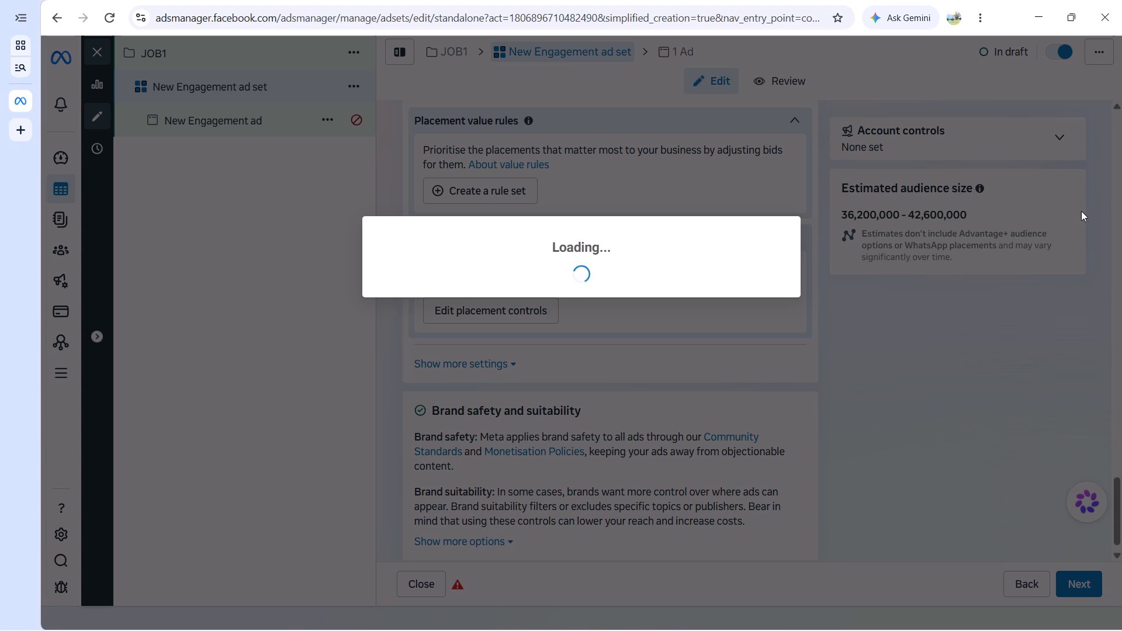
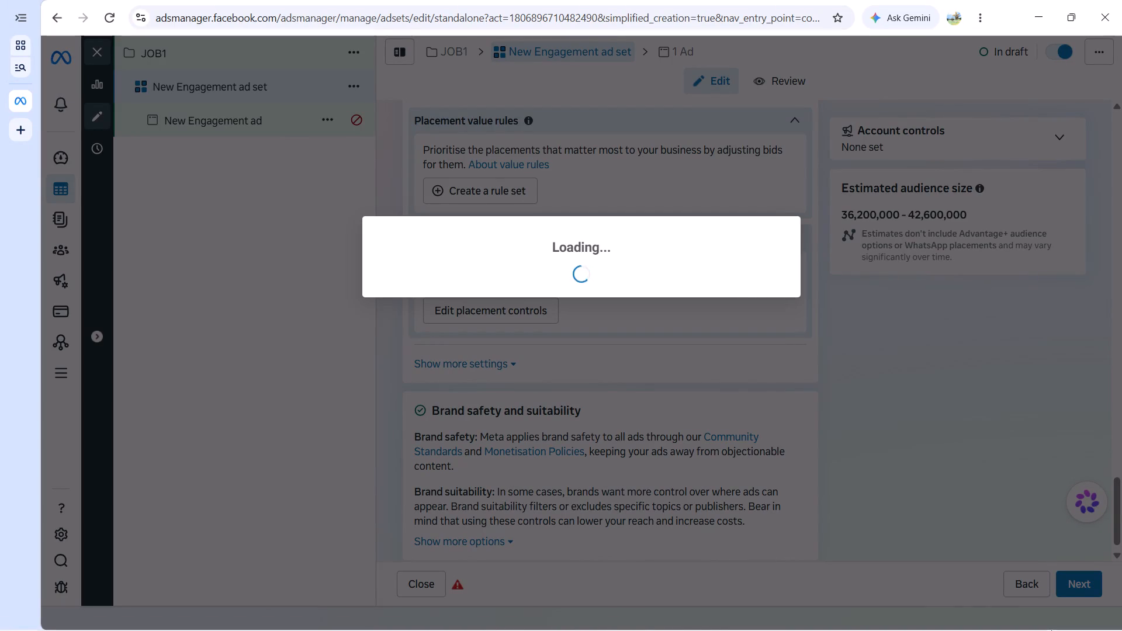
# Switch to the Windows quick settings and turn Bluetooth off for the computer while the ad set page loads.
pyautogui.click(980, 613)
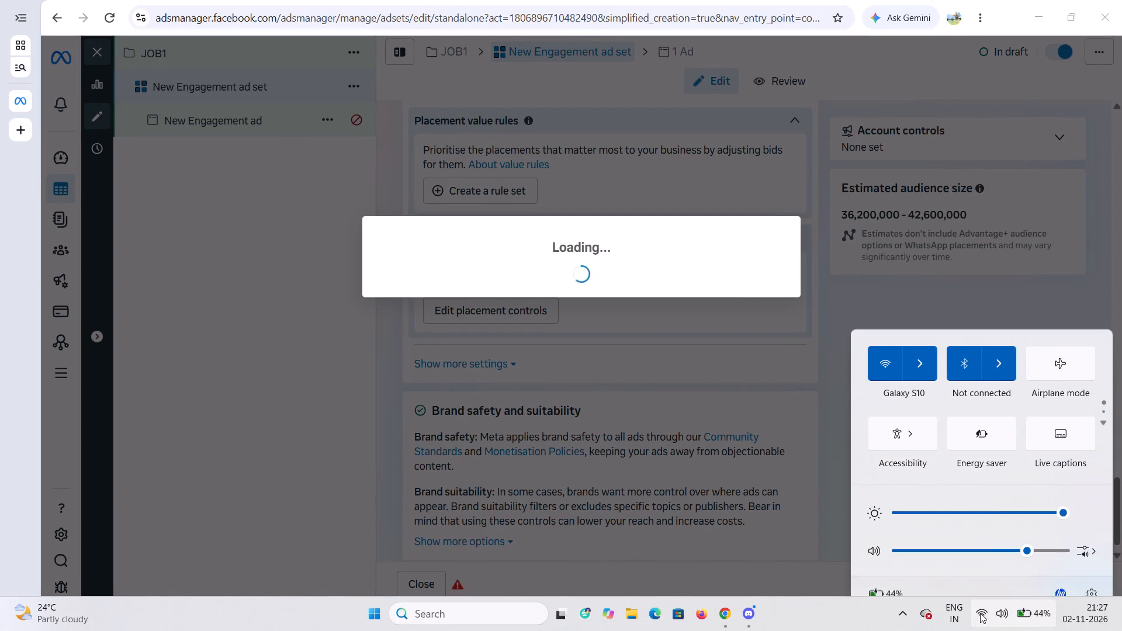
pyautogui.click(909, 272)
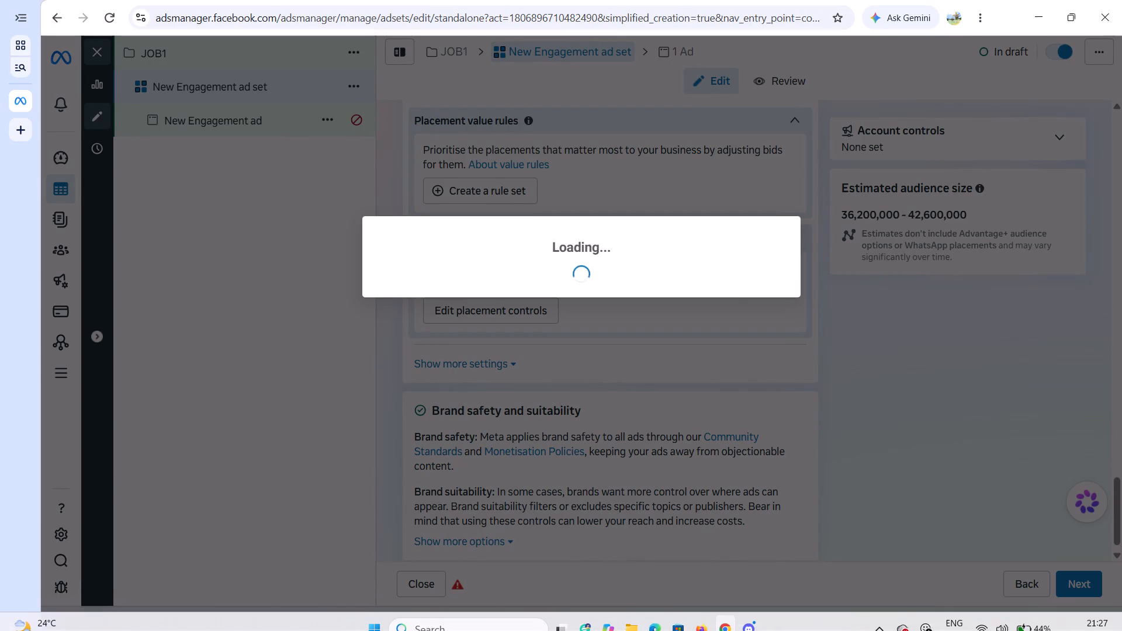
pyautogui.moveTo(999, 630); pyautogui.dragTo(979, 615)
pyautogui.click(979, 615)
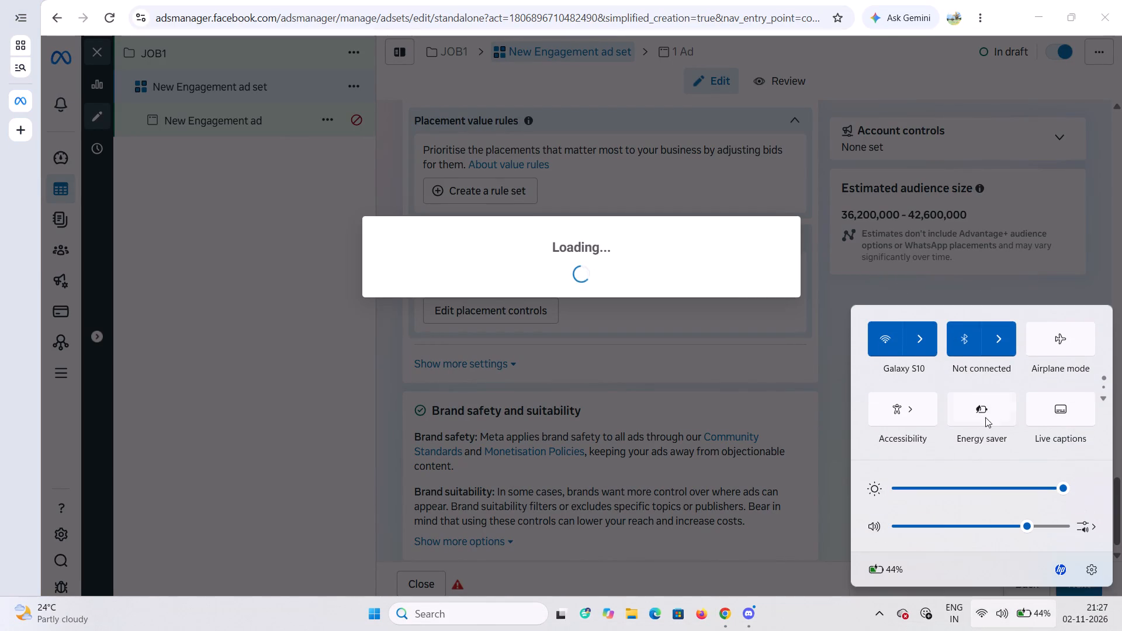
pyautogui.click(992, 337)
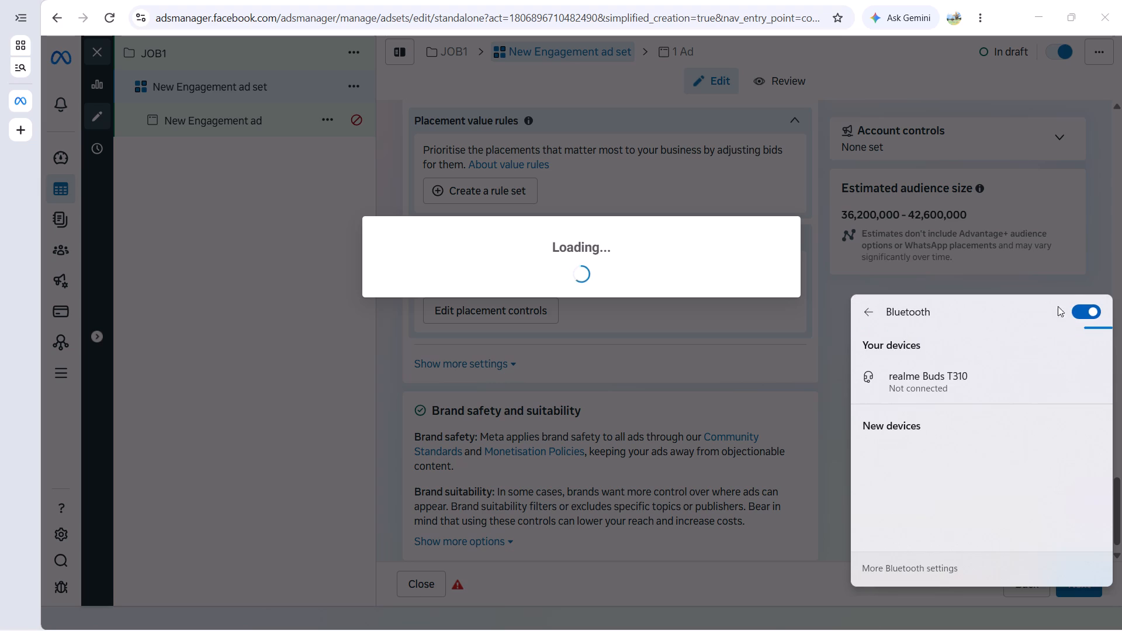
pyautogui.click(1082, 305)
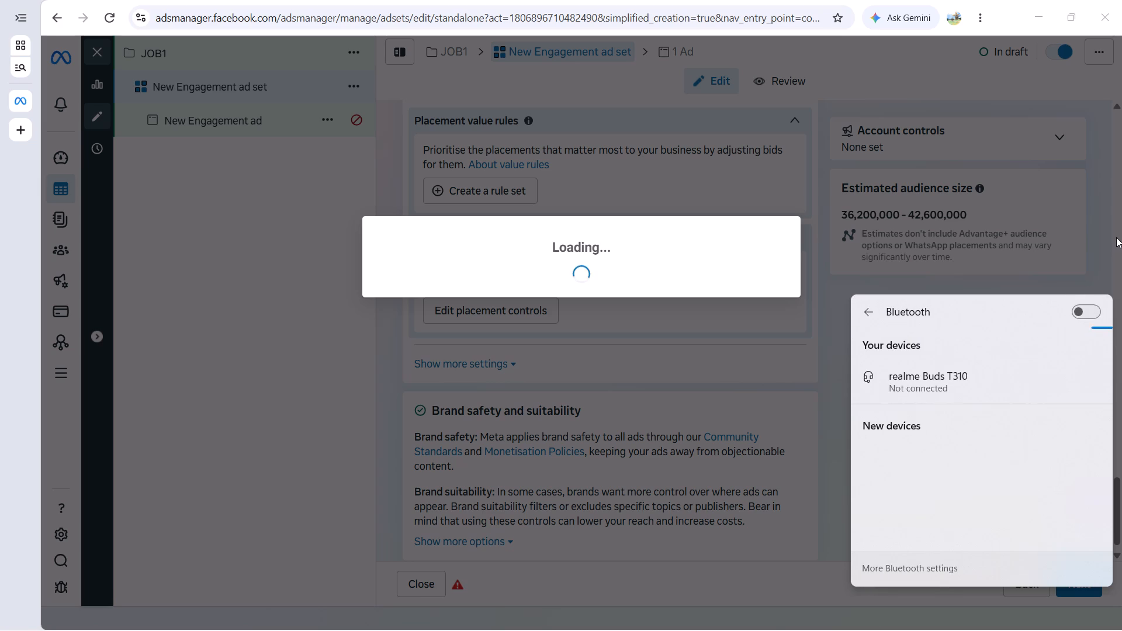
pyautogui.click(1116, 237)
pyautogui.click(869, 342)
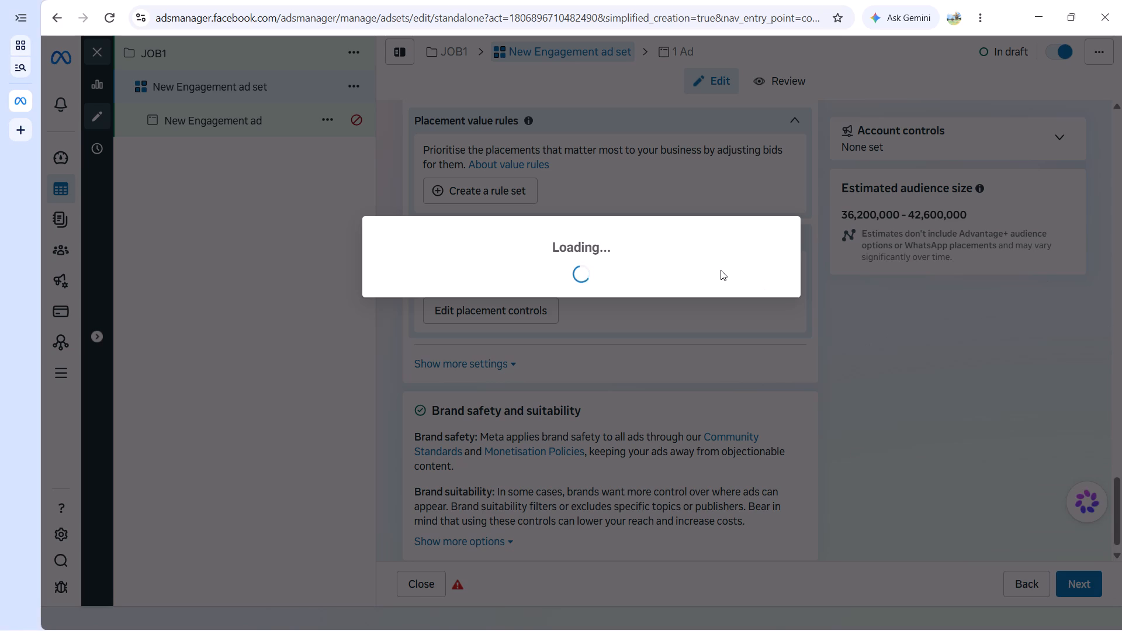
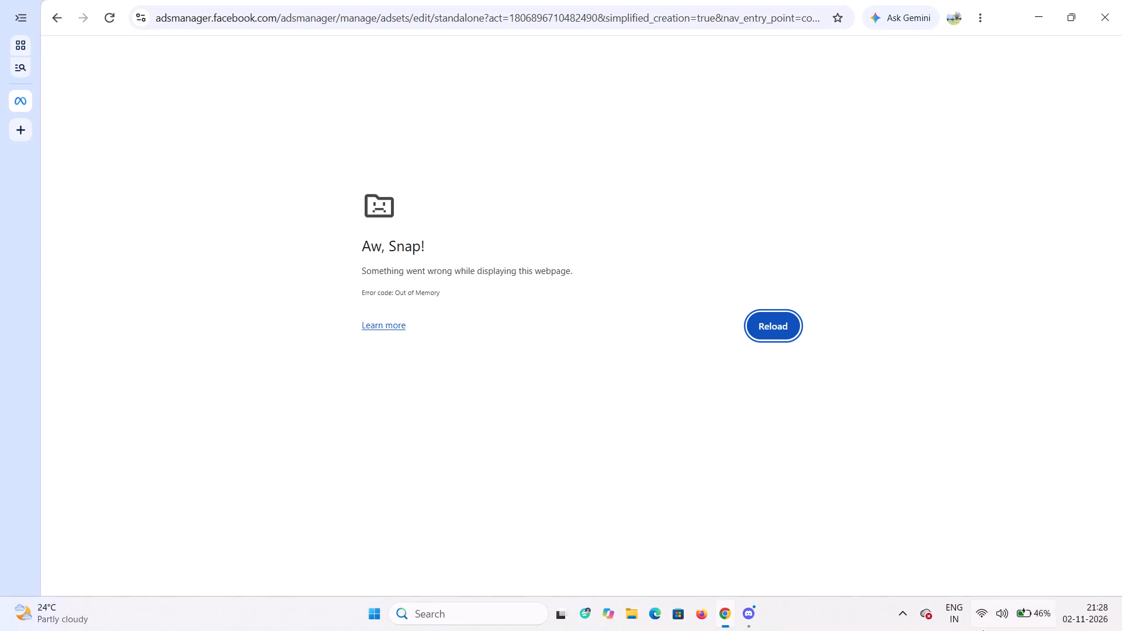
# Check the system's connection status and reload the crashed Ads Manager ad set editing page.
pyautogui.click(983, 615)
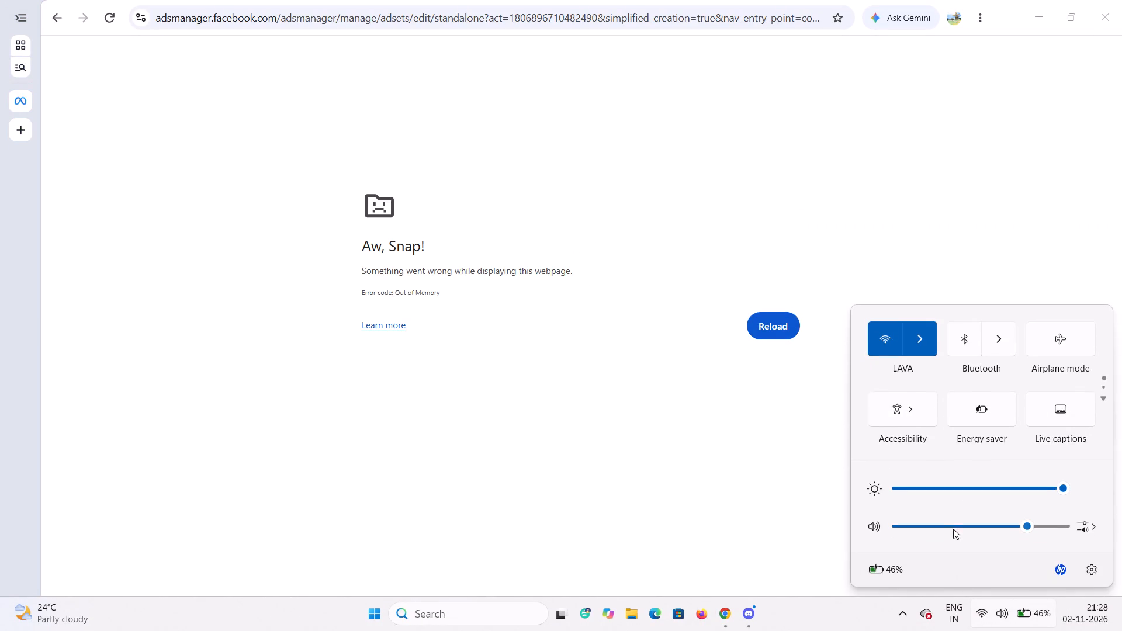
pyautogui.click(705, 451)
pyautogui.click(753, 330)
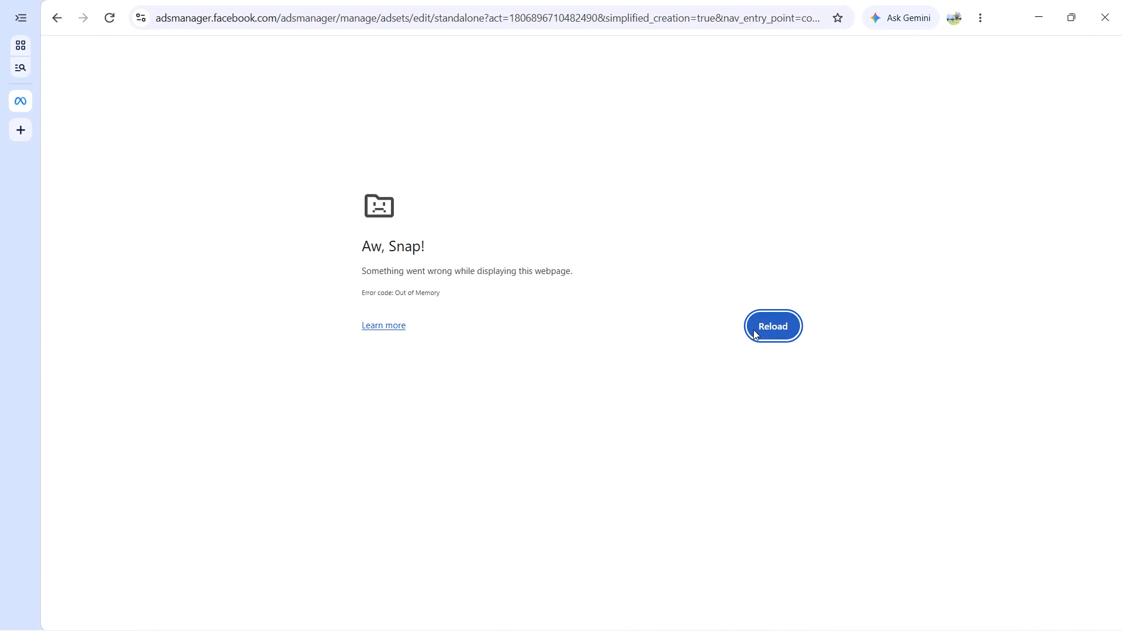
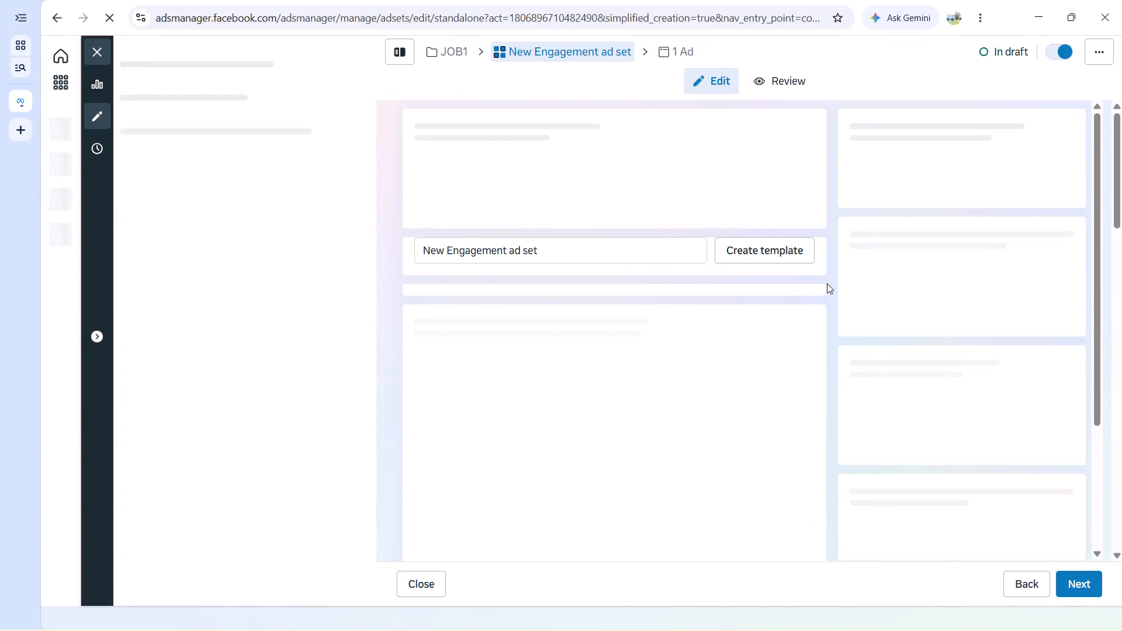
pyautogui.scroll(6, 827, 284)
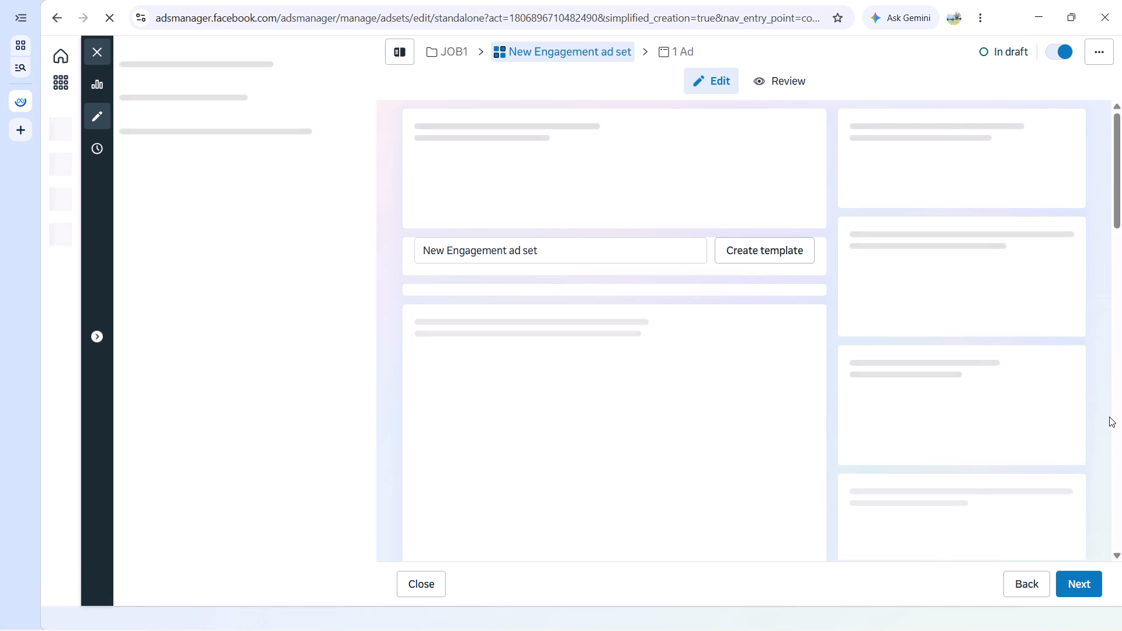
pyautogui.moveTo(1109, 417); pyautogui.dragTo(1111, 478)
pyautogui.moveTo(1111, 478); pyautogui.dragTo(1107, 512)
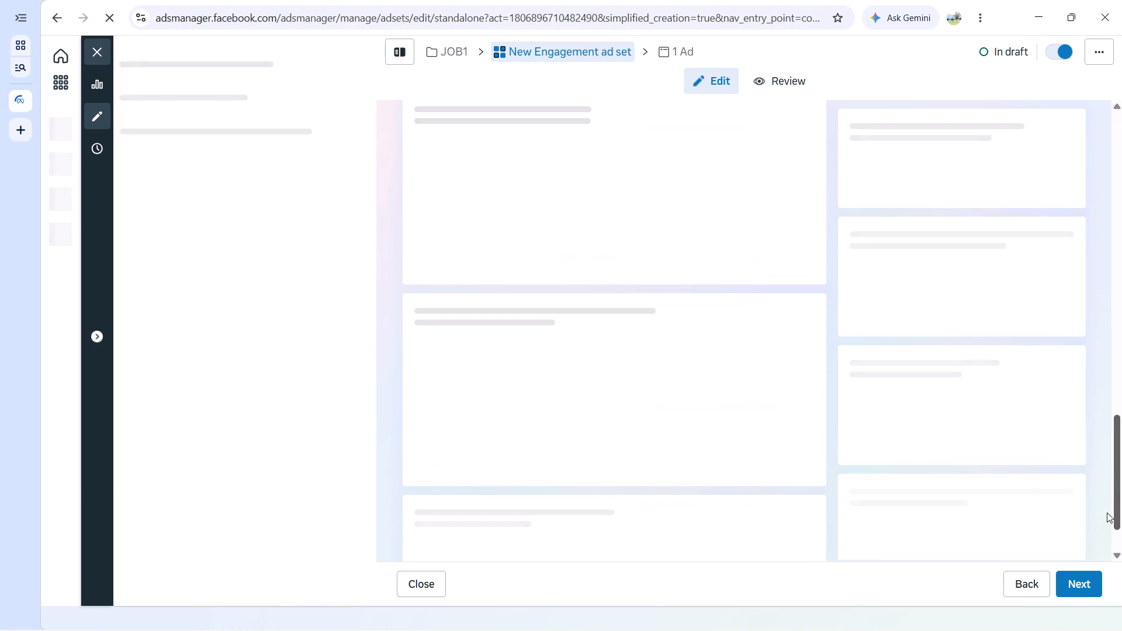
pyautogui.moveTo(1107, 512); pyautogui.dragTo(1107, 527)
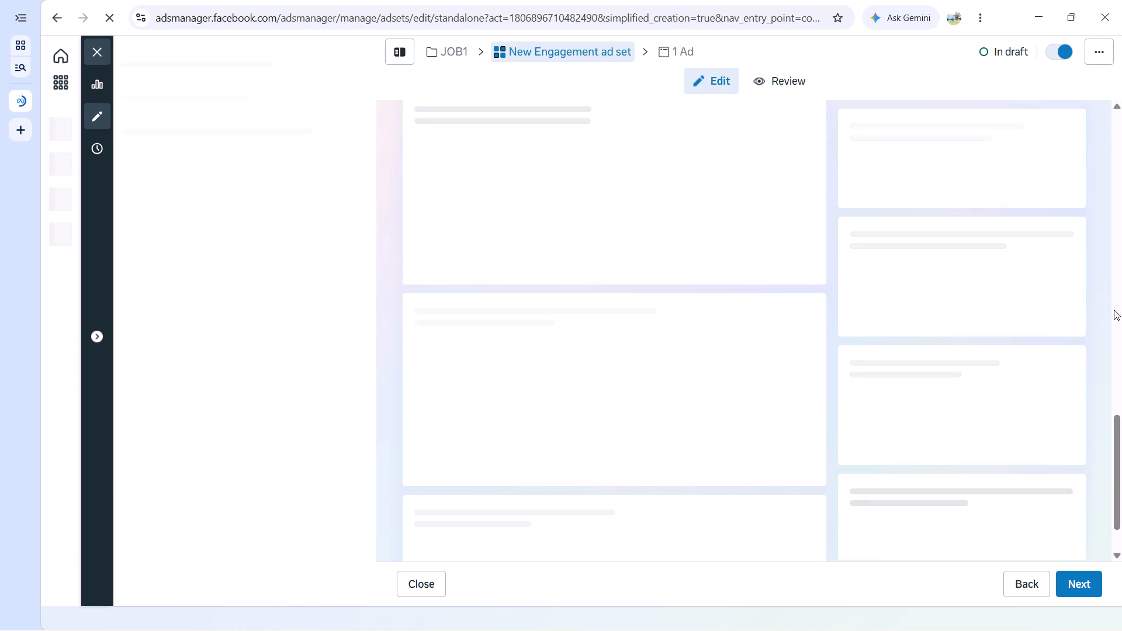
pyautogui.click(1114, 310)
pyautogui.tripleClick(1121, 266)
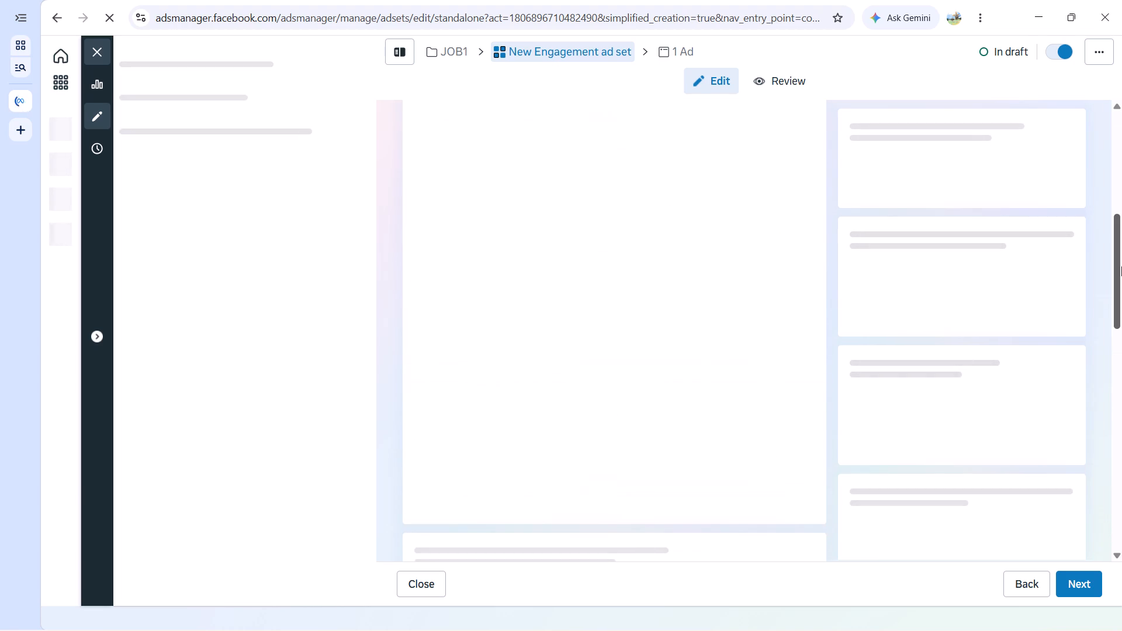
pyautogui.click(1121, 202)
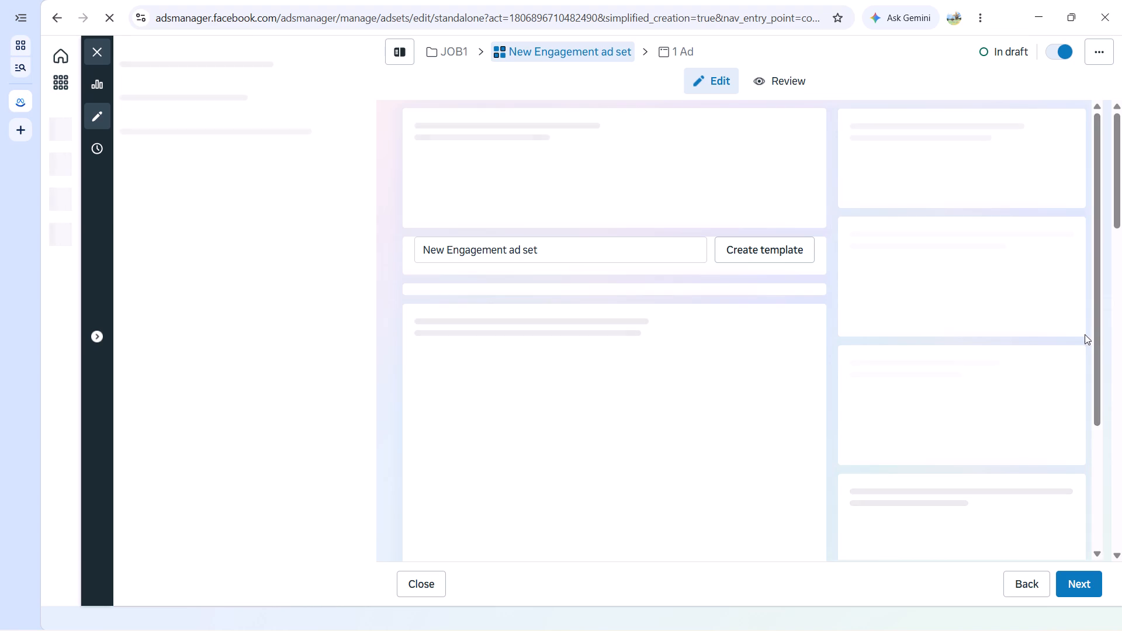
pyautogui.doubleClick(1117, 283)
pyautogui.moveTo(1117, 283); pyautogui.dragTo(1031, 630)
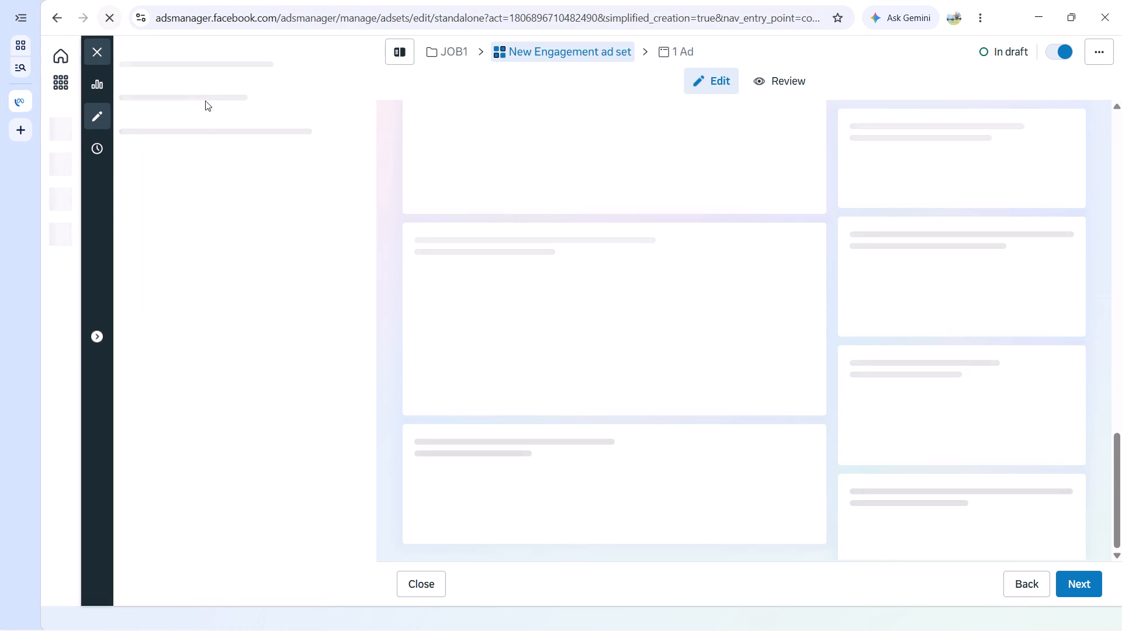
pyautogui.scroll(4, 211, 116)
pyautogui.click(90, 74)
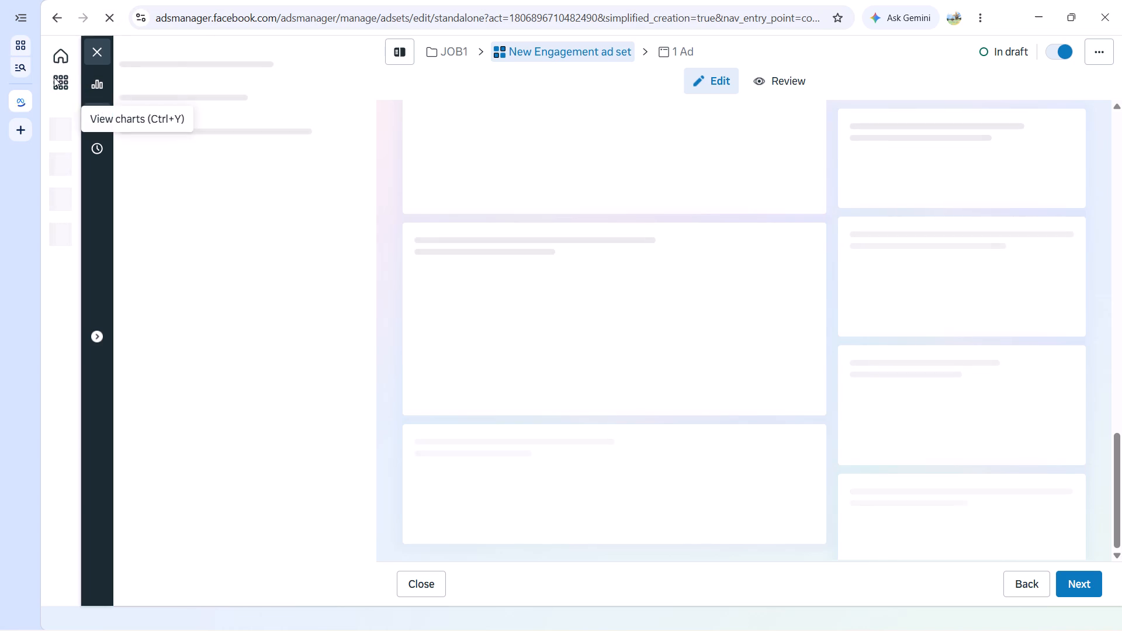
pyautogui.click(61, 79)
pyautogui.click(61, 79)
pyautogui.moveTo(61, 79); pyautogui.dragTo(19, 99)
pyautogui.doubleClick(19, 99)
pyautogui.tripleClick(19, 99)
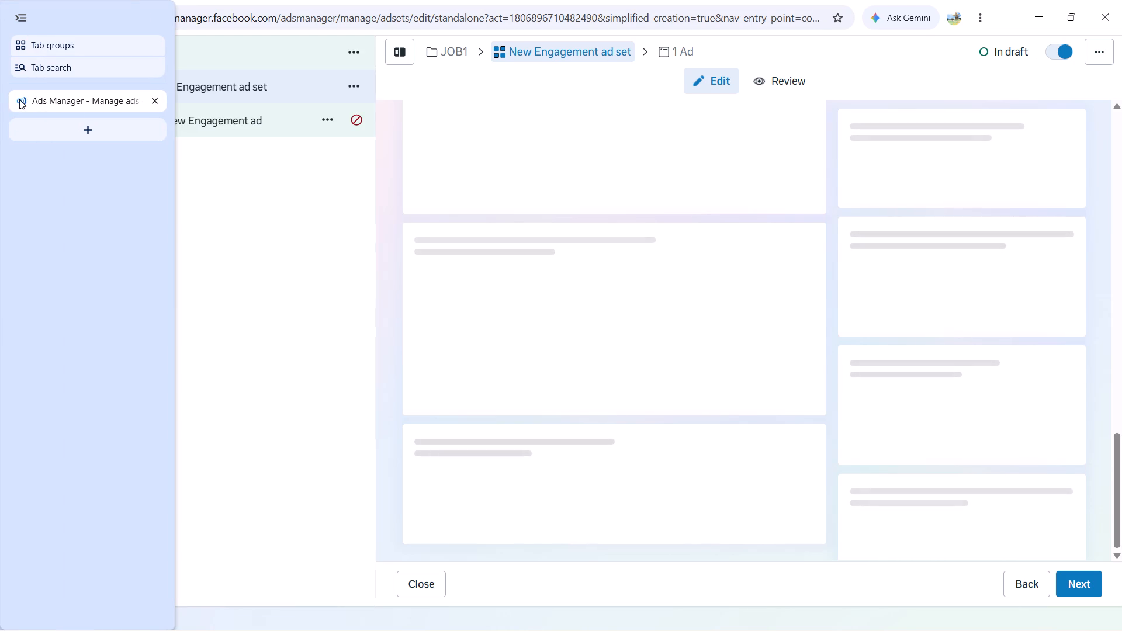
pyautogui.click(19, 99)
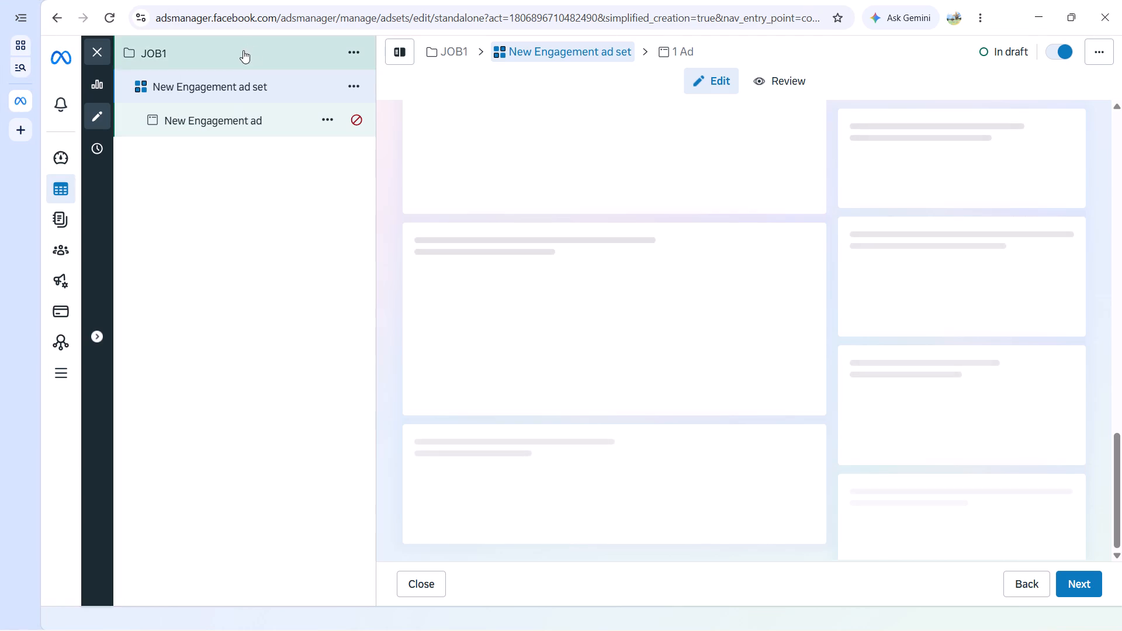
# Open the New Engagement ad within the JOB1 campaign's engagement ad set for editing.
pyautogui.click(246, 85)
pyautogui.click(249, 115)
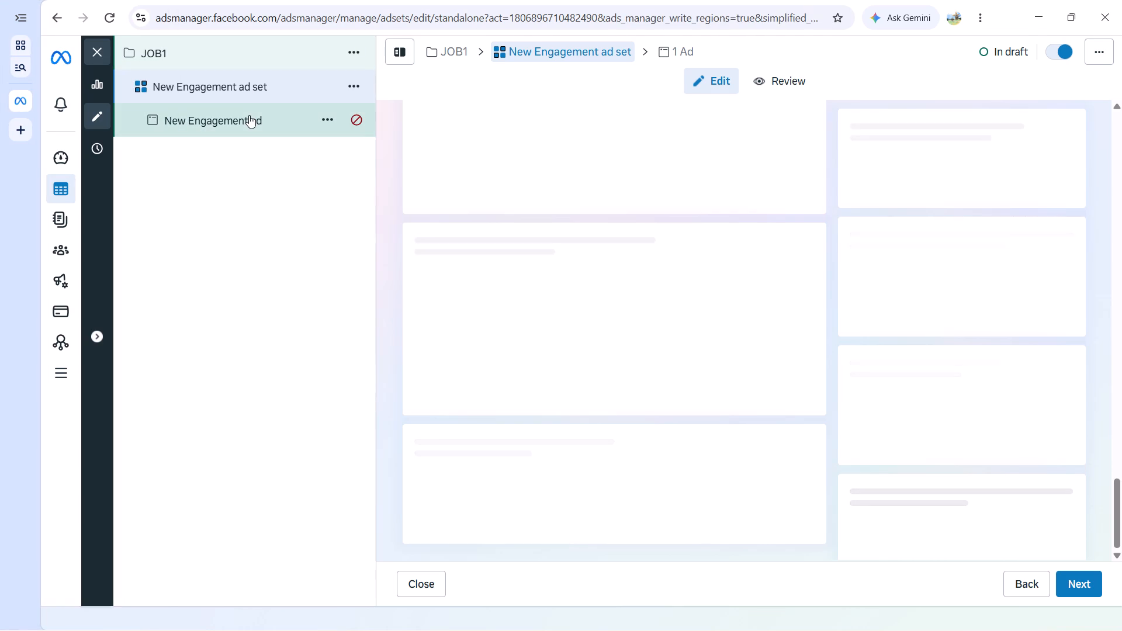
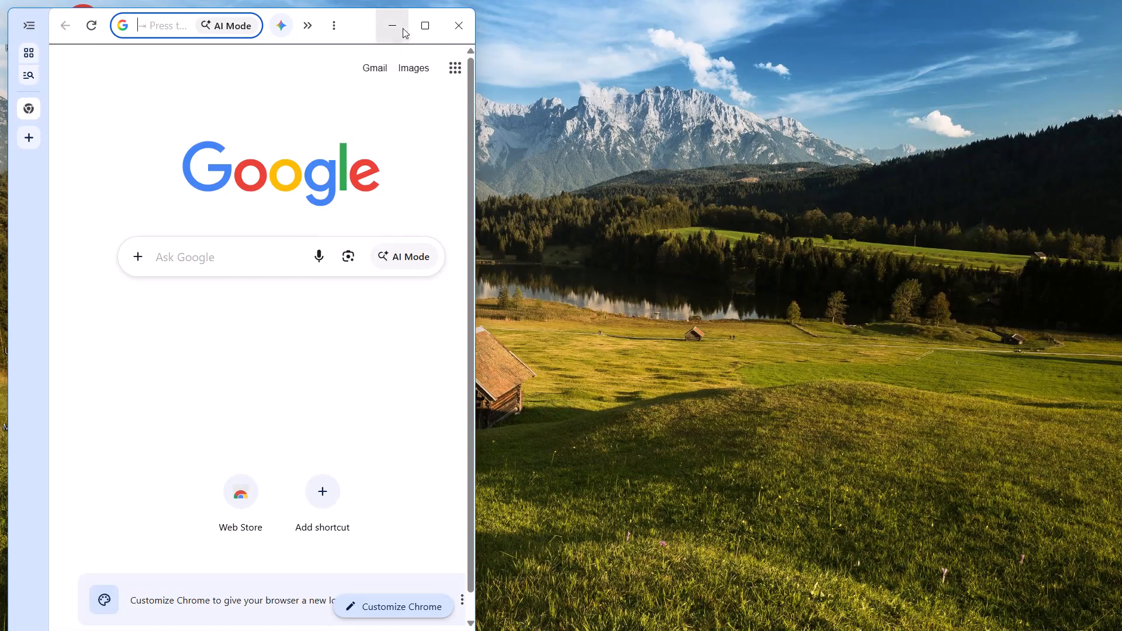
# Maximize the new Chrome window and search Google for "whatsweb".
pyautogui.click(420, 23)
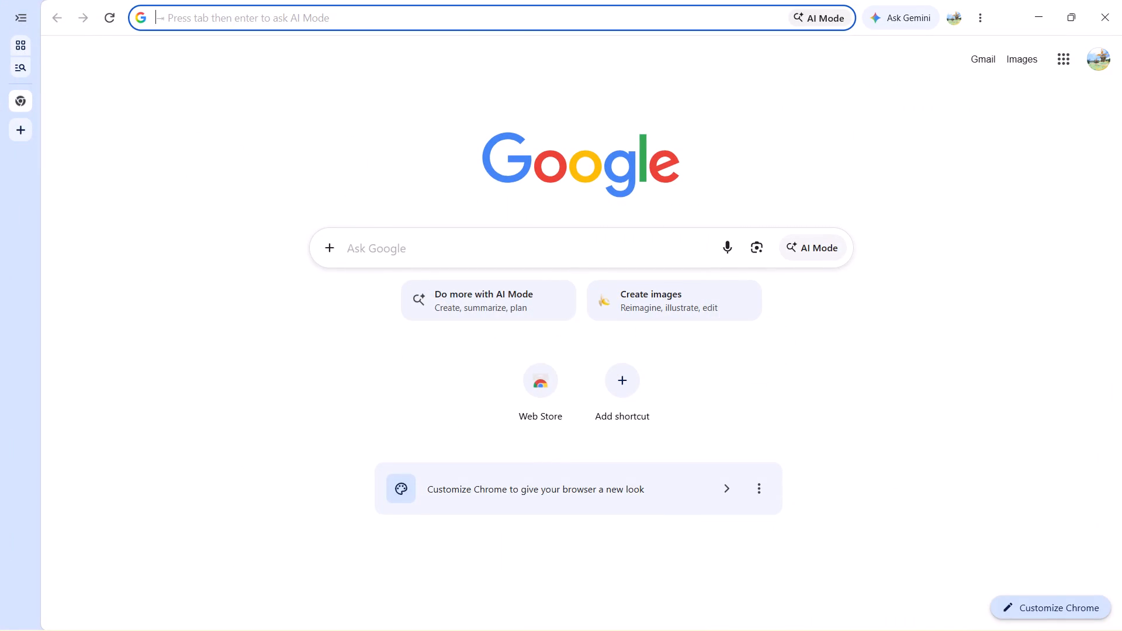
pyautogui.click(439, 246)
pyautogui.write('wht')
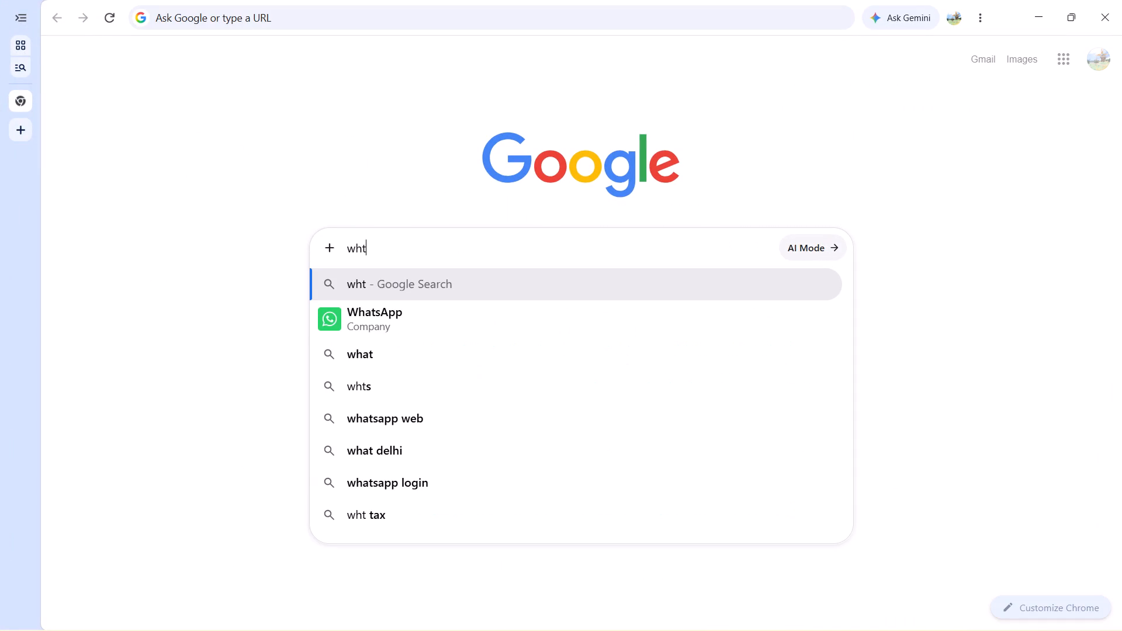
pyautogui.click(424, 252)
pyautogui.press('BackSpace')
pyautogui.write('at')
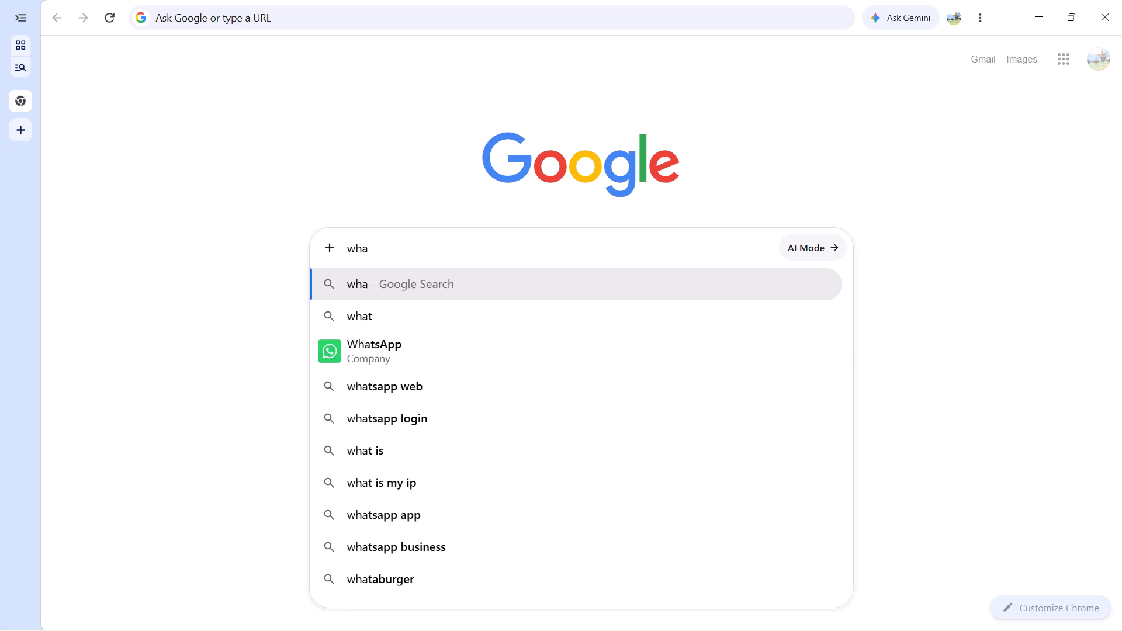
pyautogui.click(424, 252)
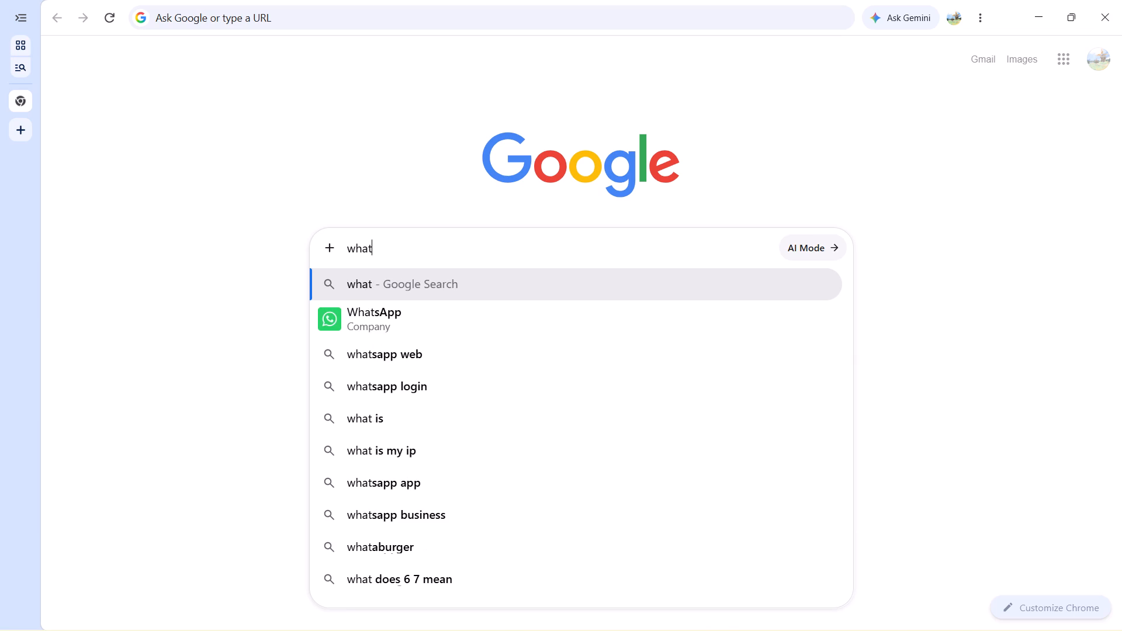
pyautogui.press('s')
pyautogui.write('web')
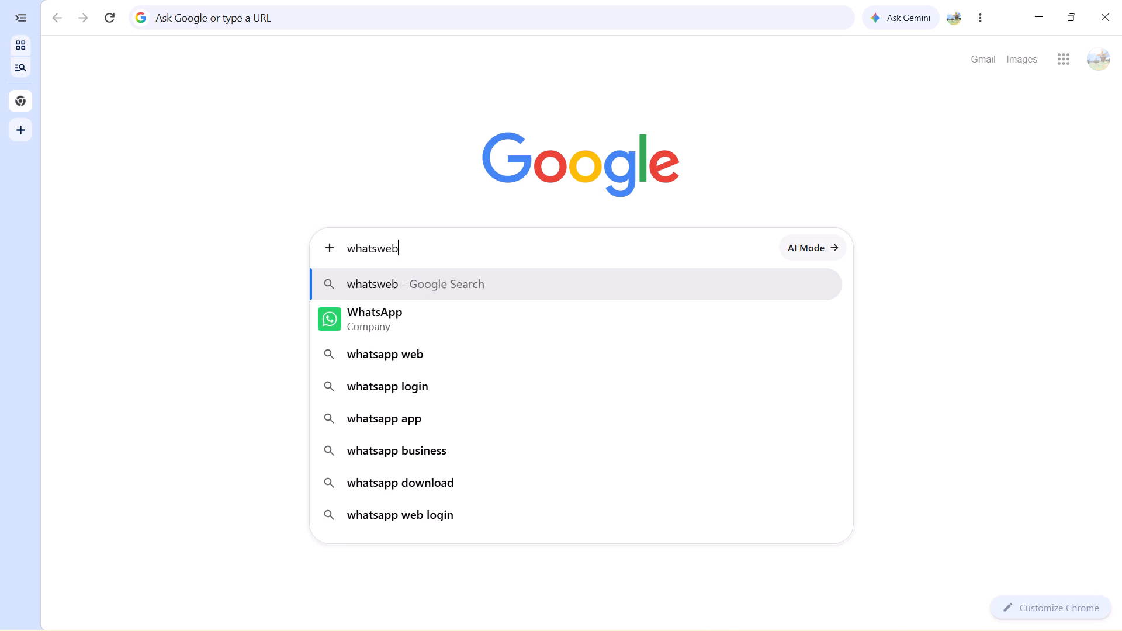
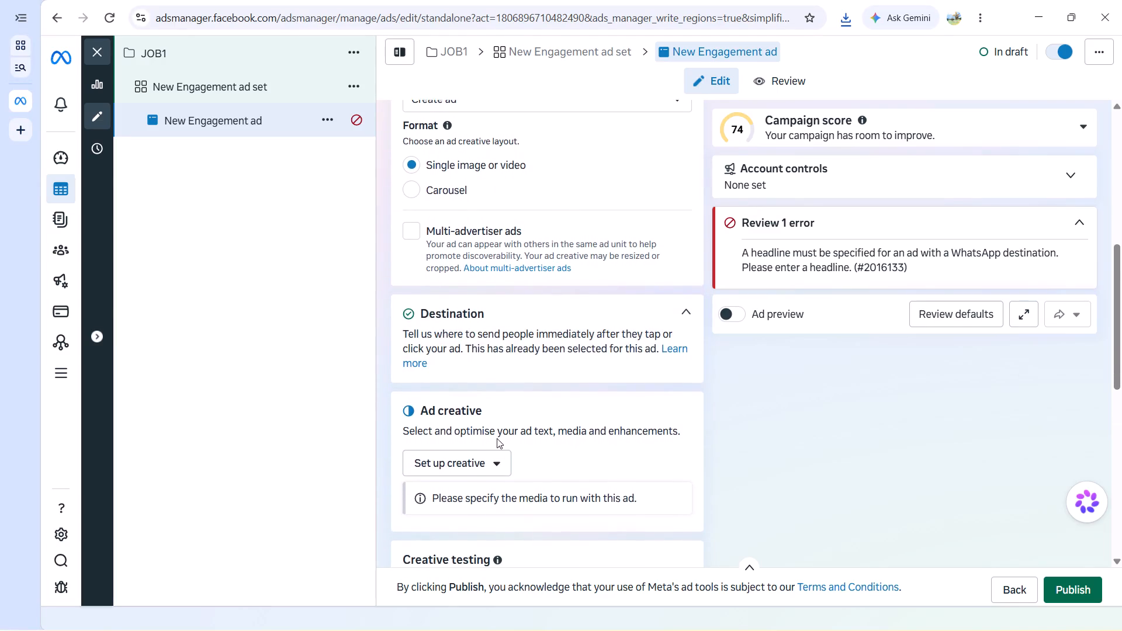
# Start an image ad creative and upload "WhatsApp Image 2026-11-02 at 9.34.08 PM" from the Downloads folder.
pyautogui.click(480, 463)
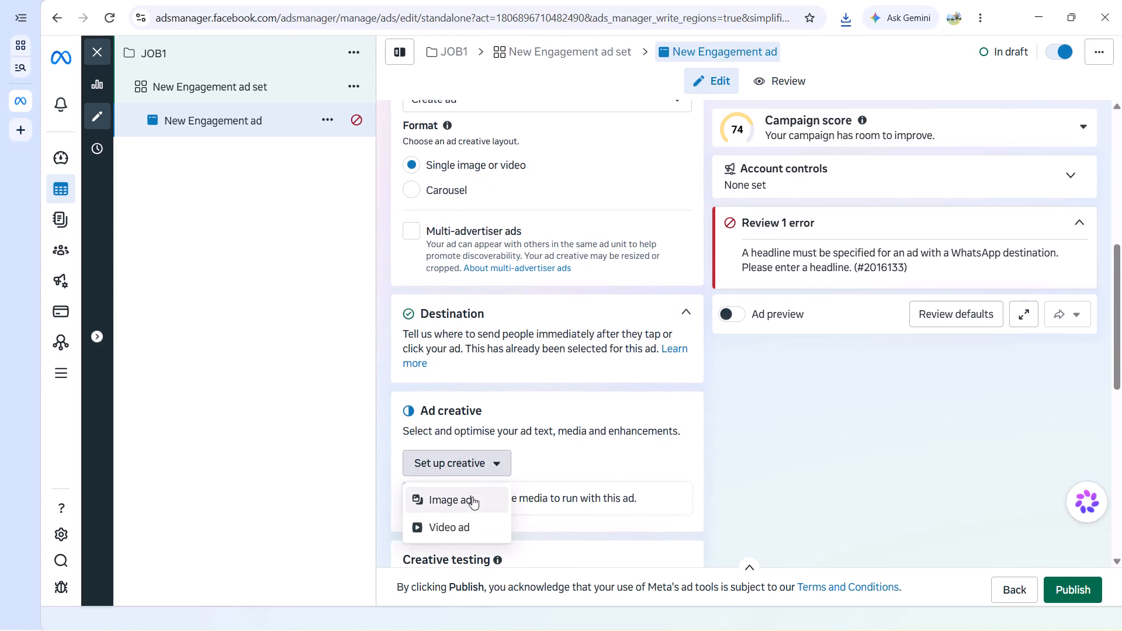
pyautogui.click(472, 497)
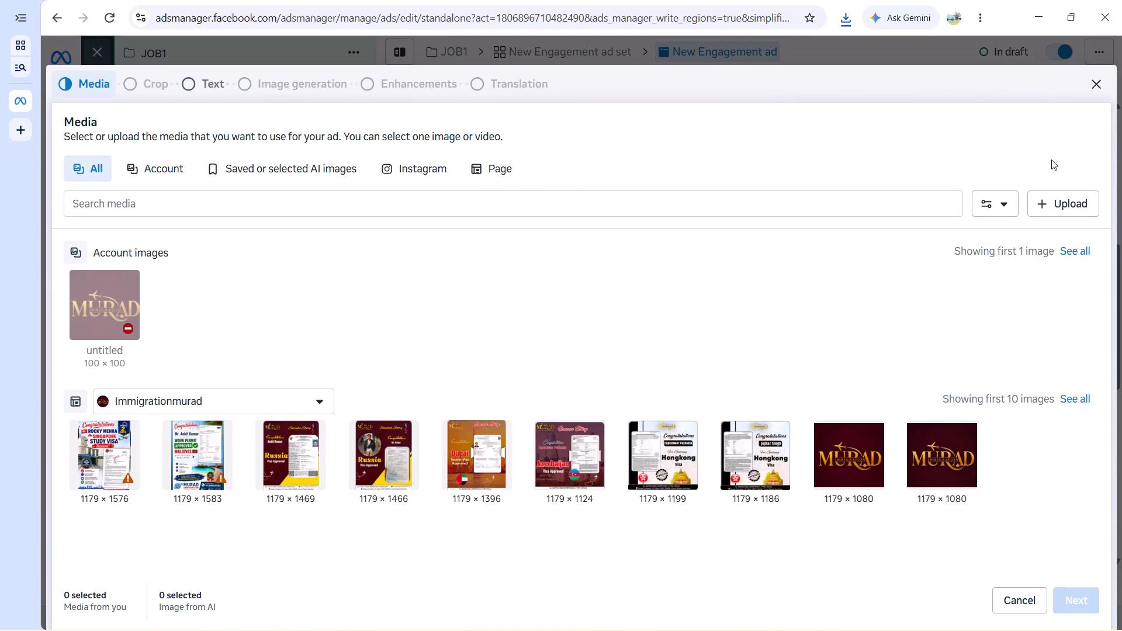
pyautogui.click(1054, 199)
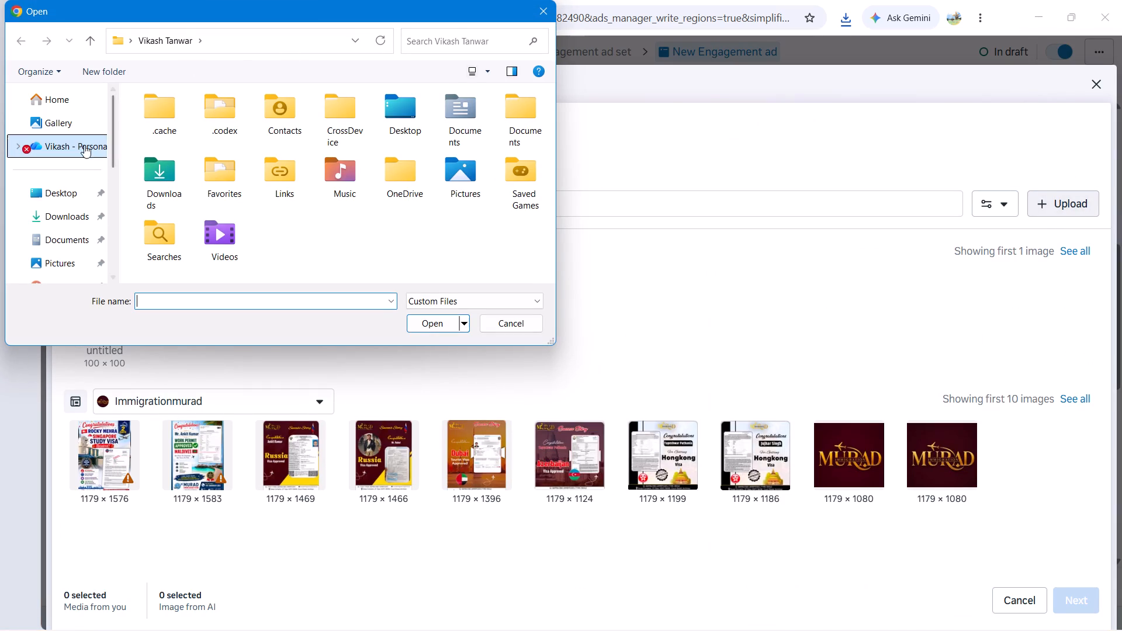
pyautogui.click(75, 216)
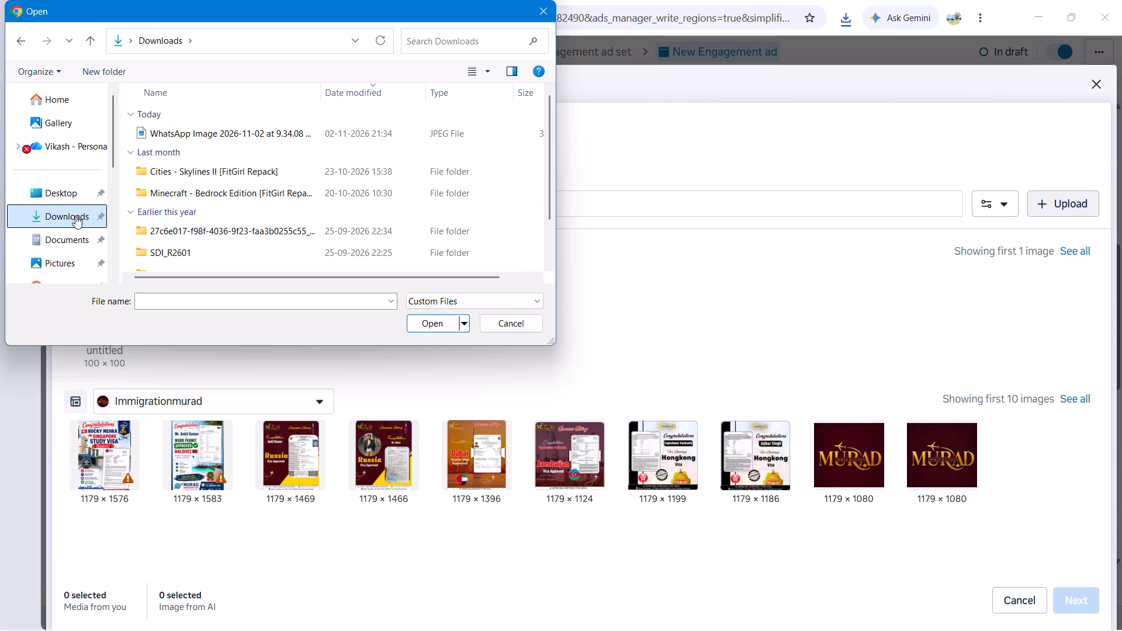
pyautogui.click(276, 131)
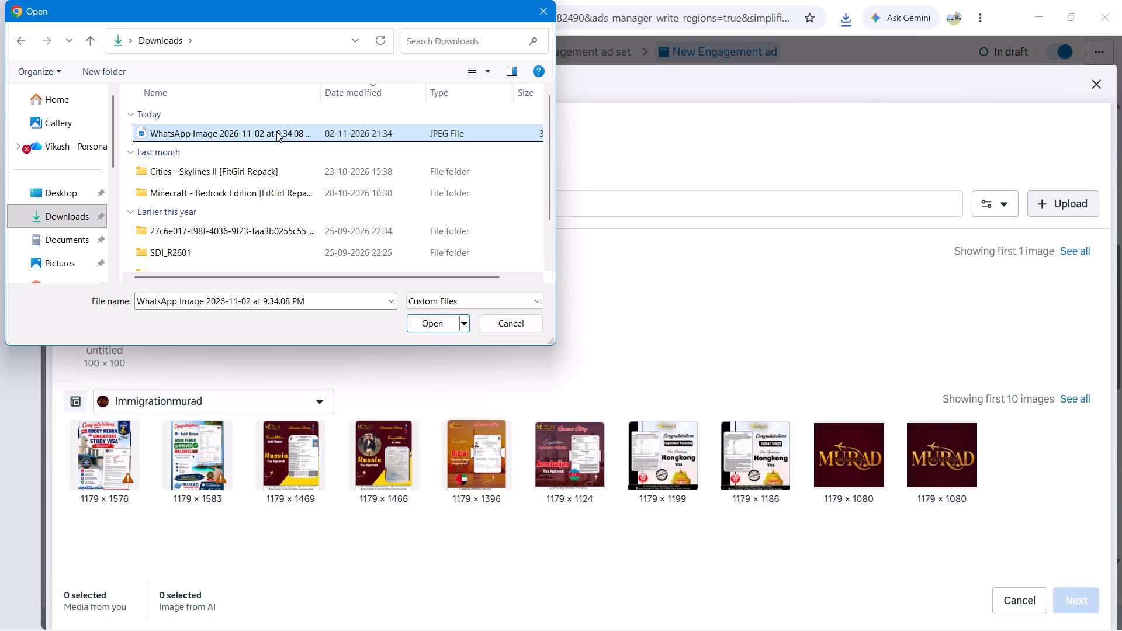
pyautogui.click(439, 320)
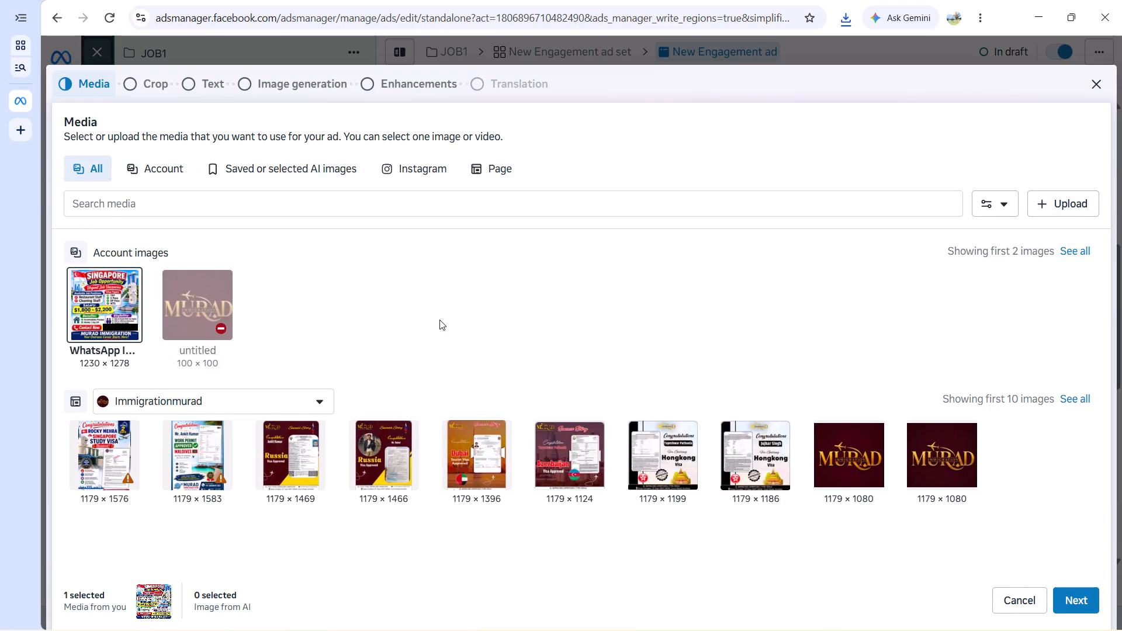
# Preview the uploaded Singapore job opportunity image and proceed with it as the ad's selected media.
pyautogui.click(119, 306)
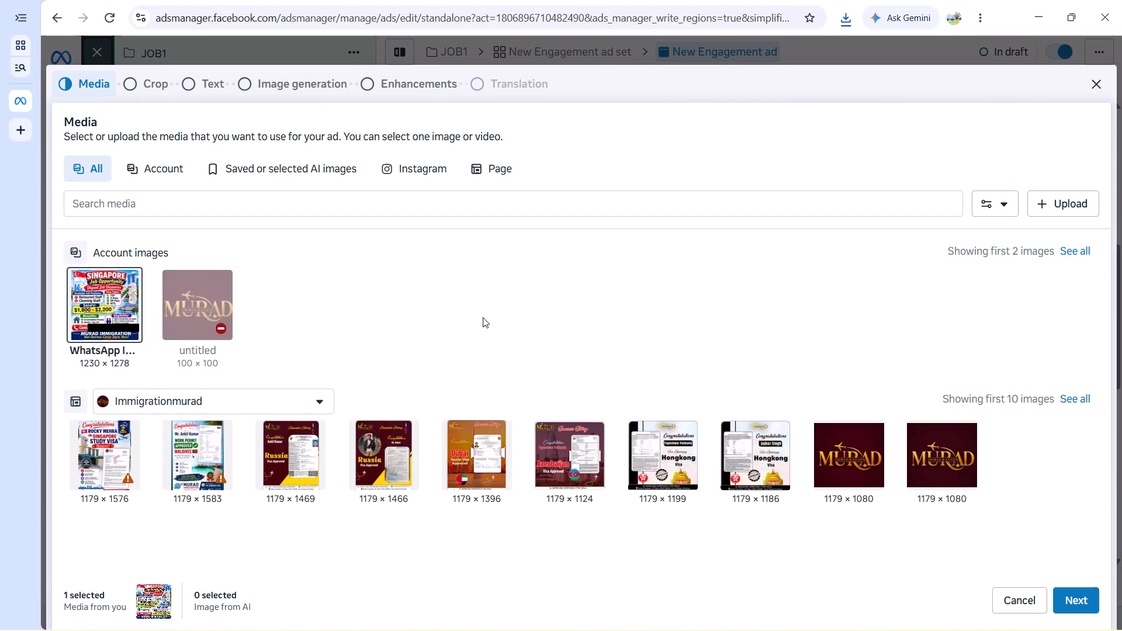
pyautogui.click(111, 296)
pyautogui.scroll(6, 111, 296)
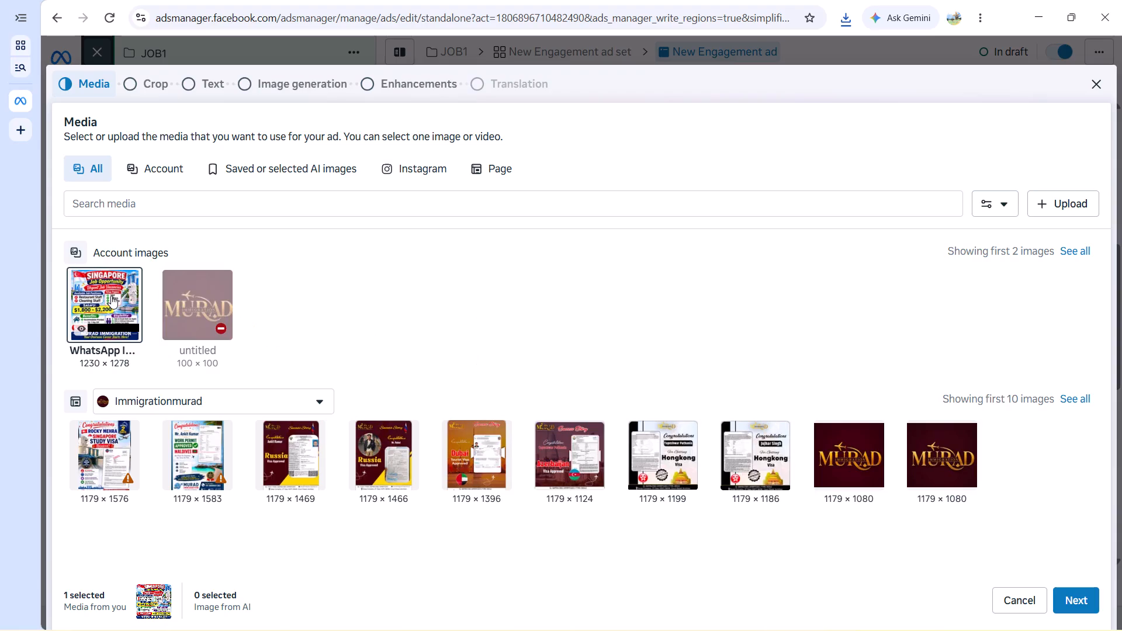
pyautogui.click(111, 296)
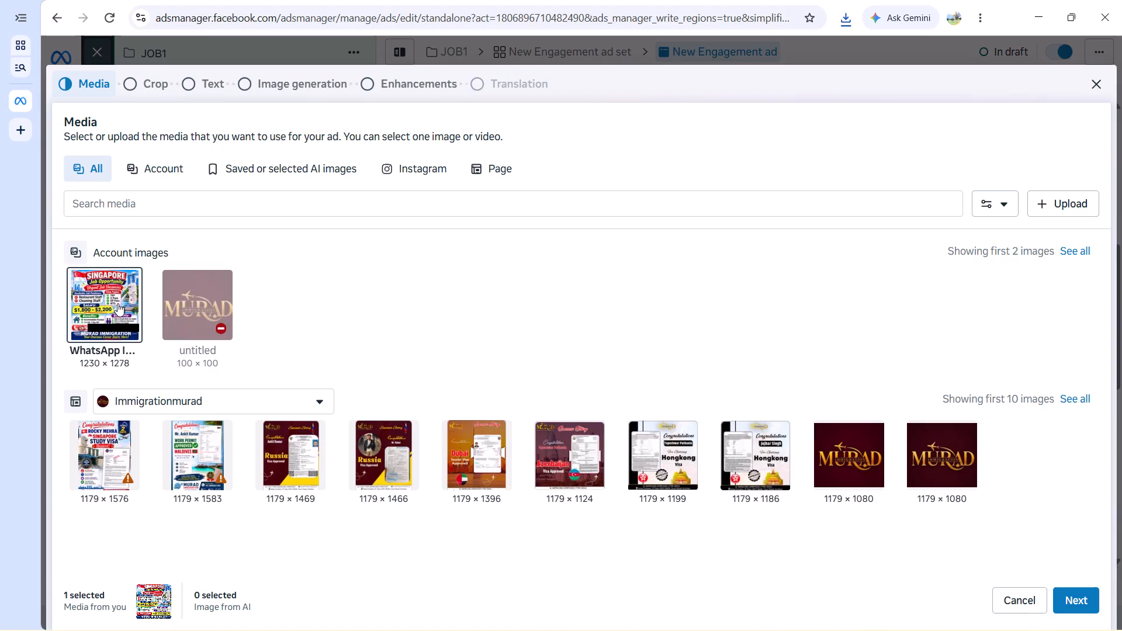
pyautogui.doubleClick(117, 303)
pyautogui.click(80, 324)
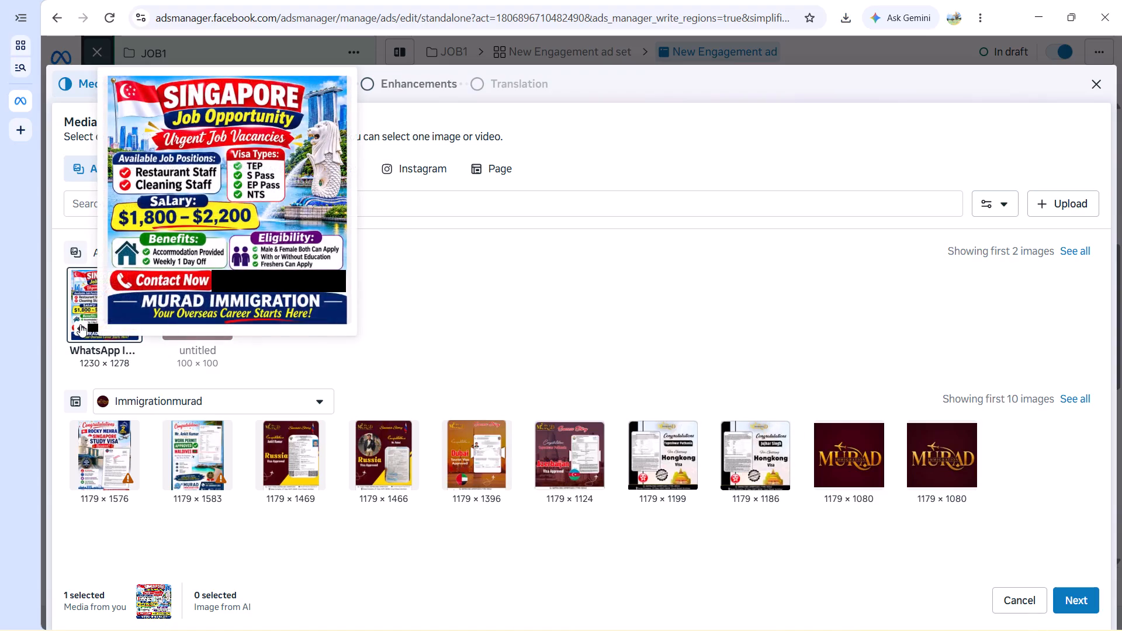
pyautogui.click(421, 270)
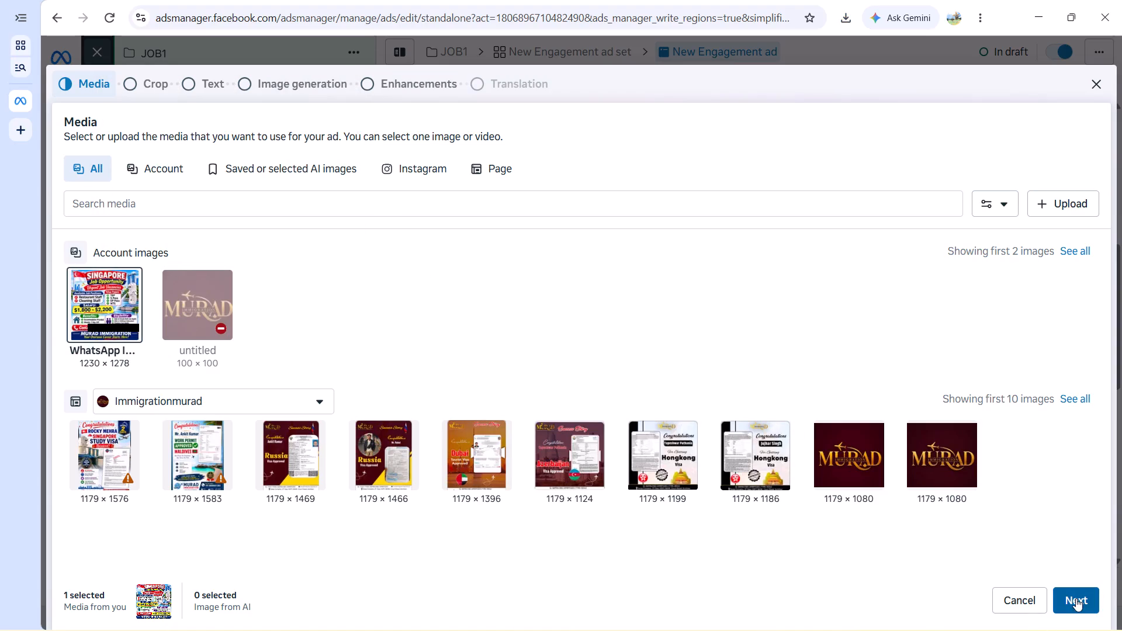
pyautogui.click(1076, 598)
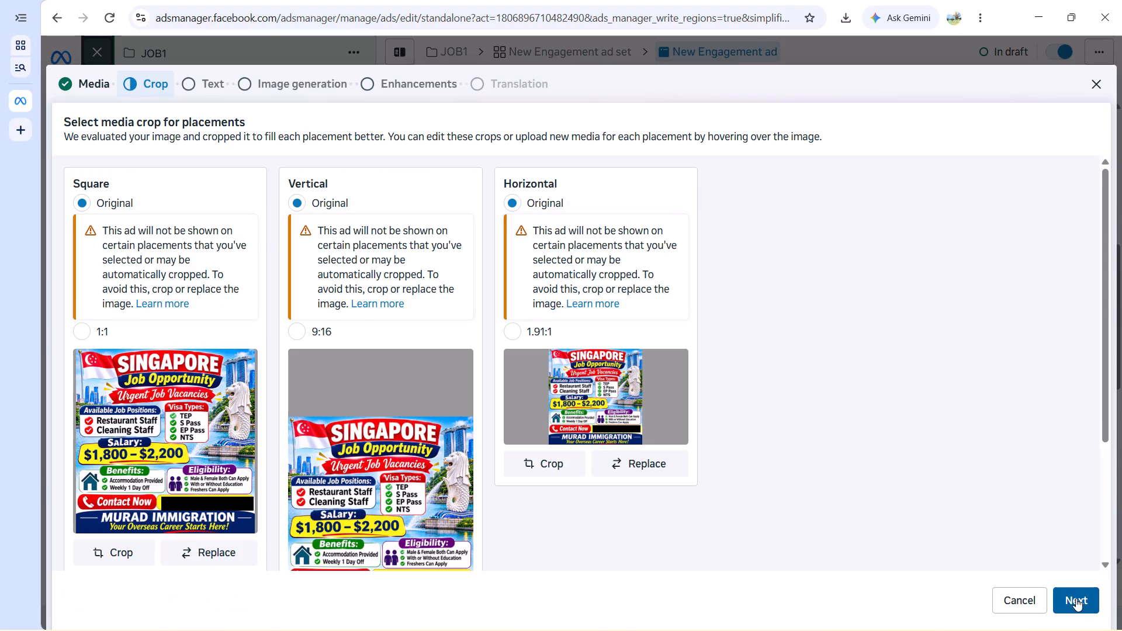
# Set the image crops to 9:16 for vertical, 1.91:1 for horizontal and 1:1 for square placements.
pyautogui.click(303, 323)
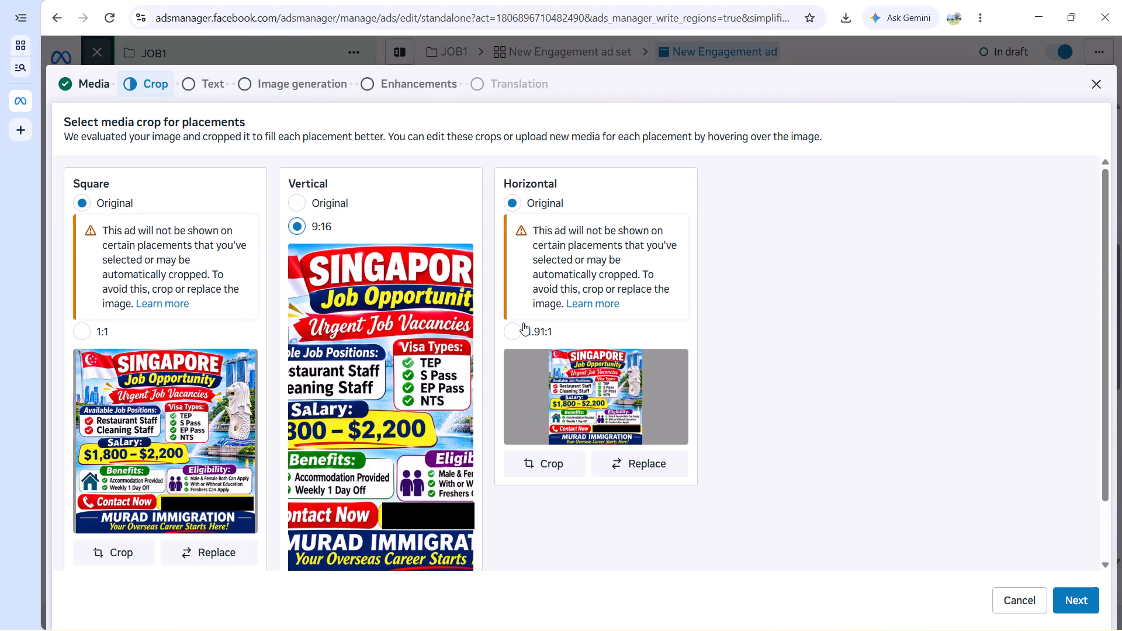
pyautogui.click(523, 323)
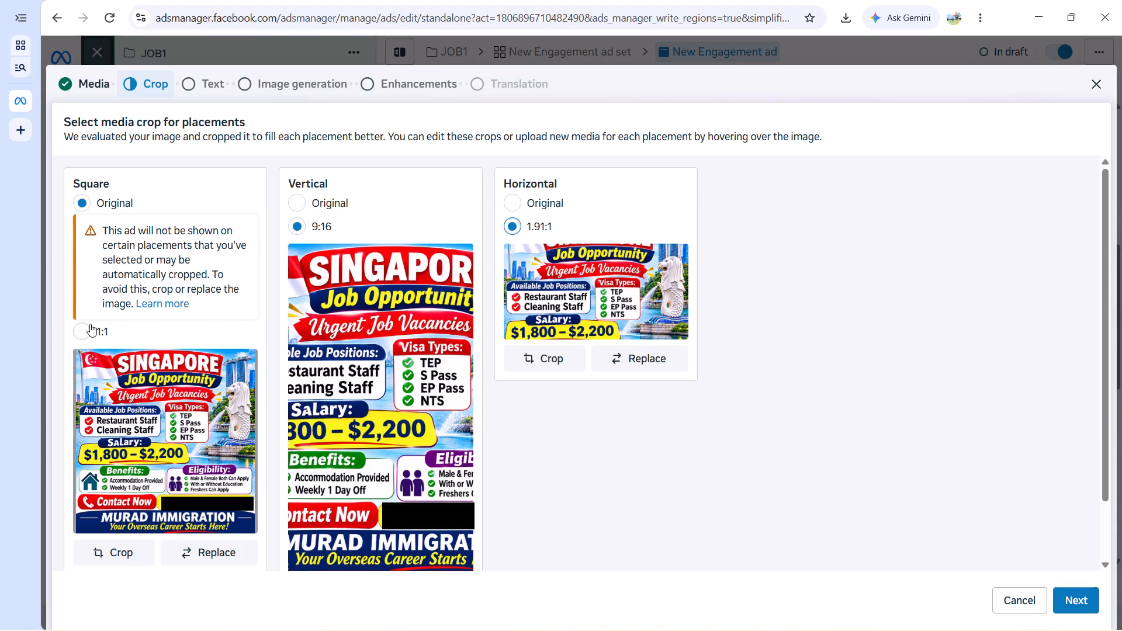
pyautogui.click(90, 324)
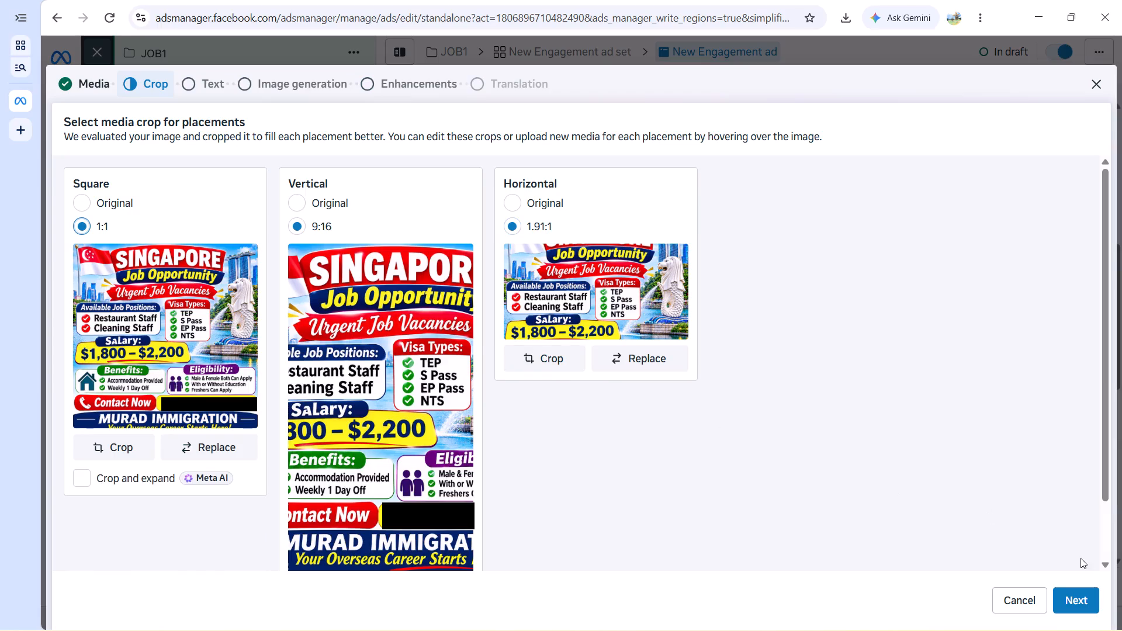
pyautogui.click(1086, 592)
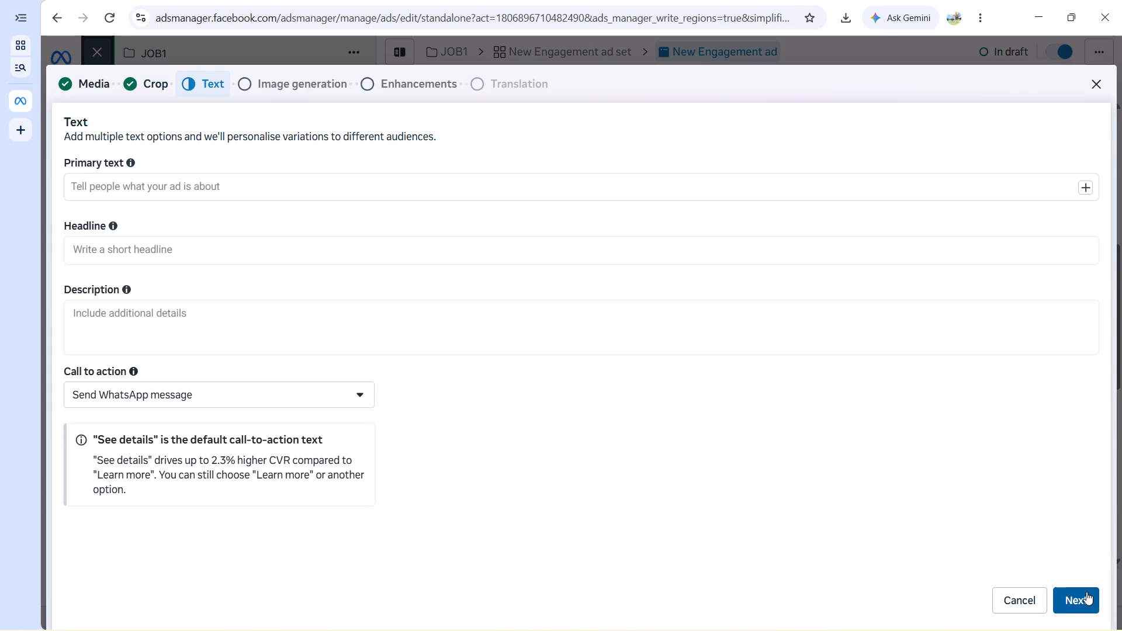
# Skip the ad text and AI-generated images, turn off the Add music enhancement, and finish the creative setup.
pyautogui.click(1086, 592)
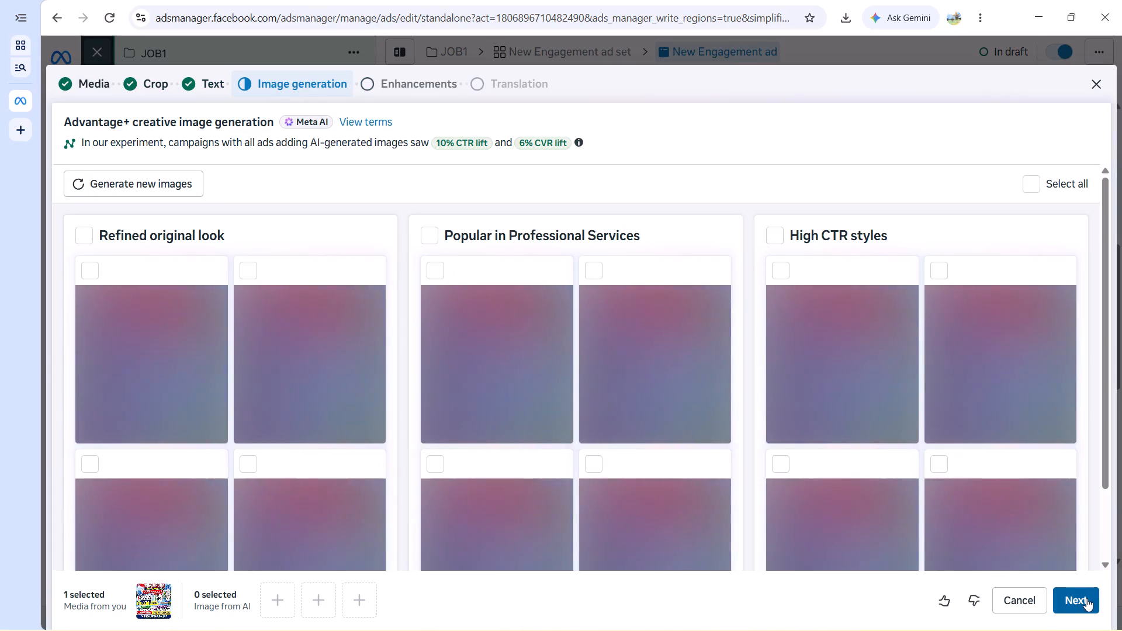
pyautogui.click(1086, 598)
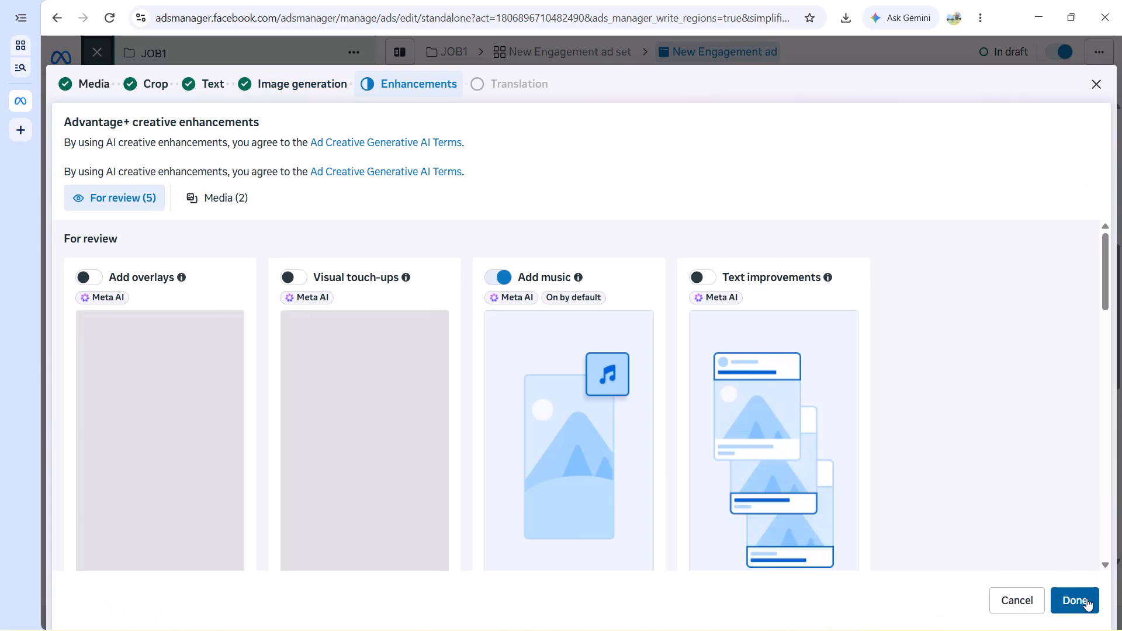
pyautogui.click(492, 277)
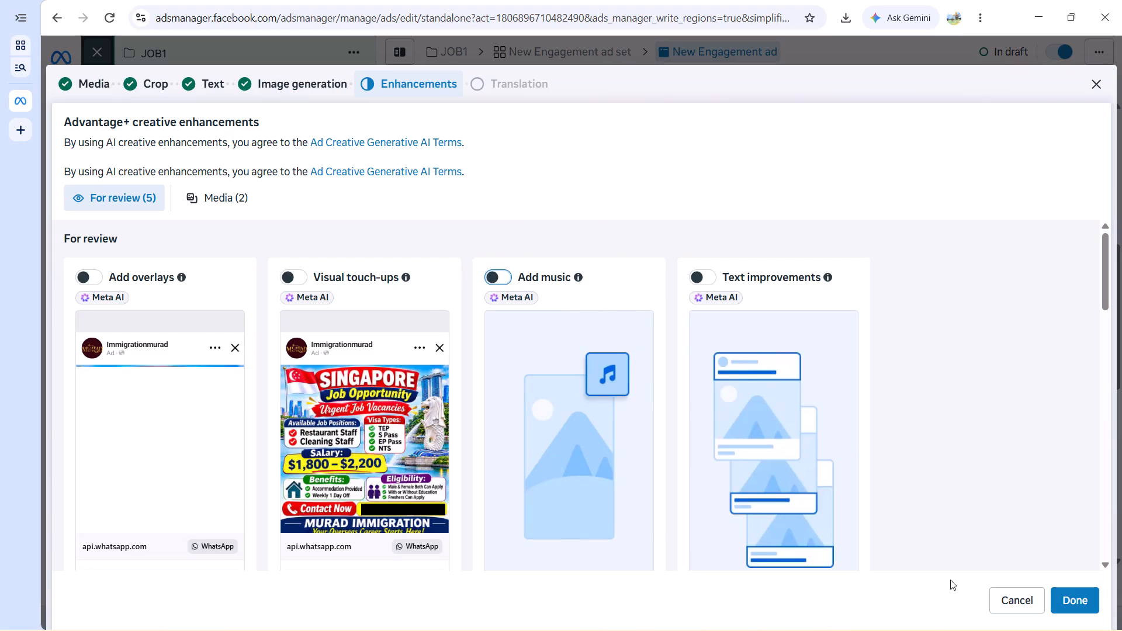
pyautogui.click(1078, 595)
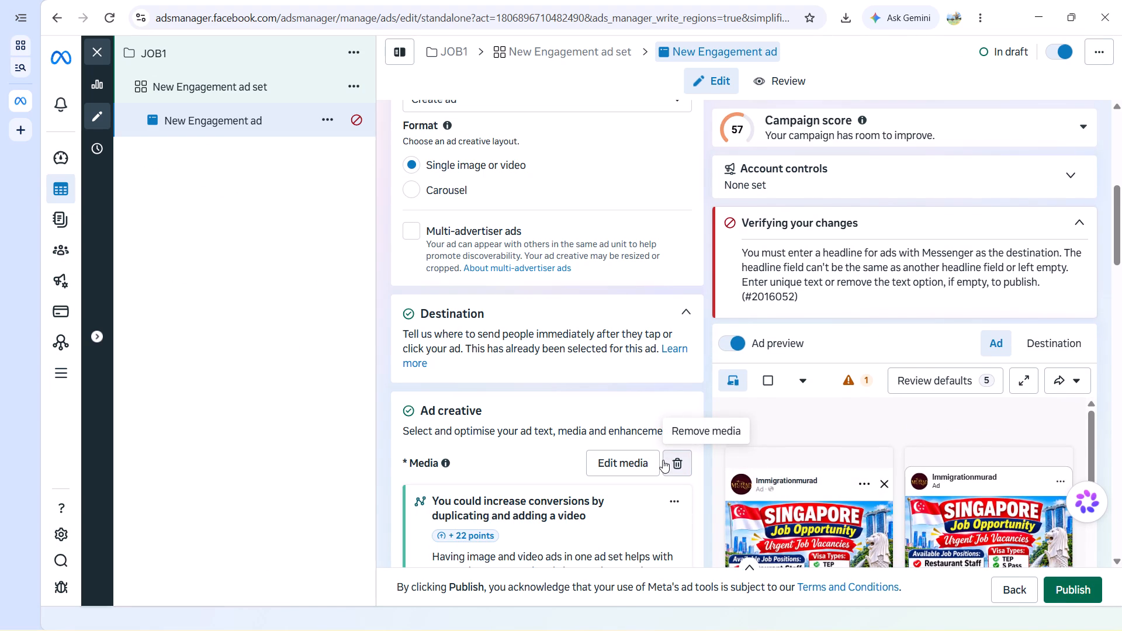
# Dismiss the suggestion to add products or site links under the ad's format display options.
pyautogui.scroll(-5, 542, 392)
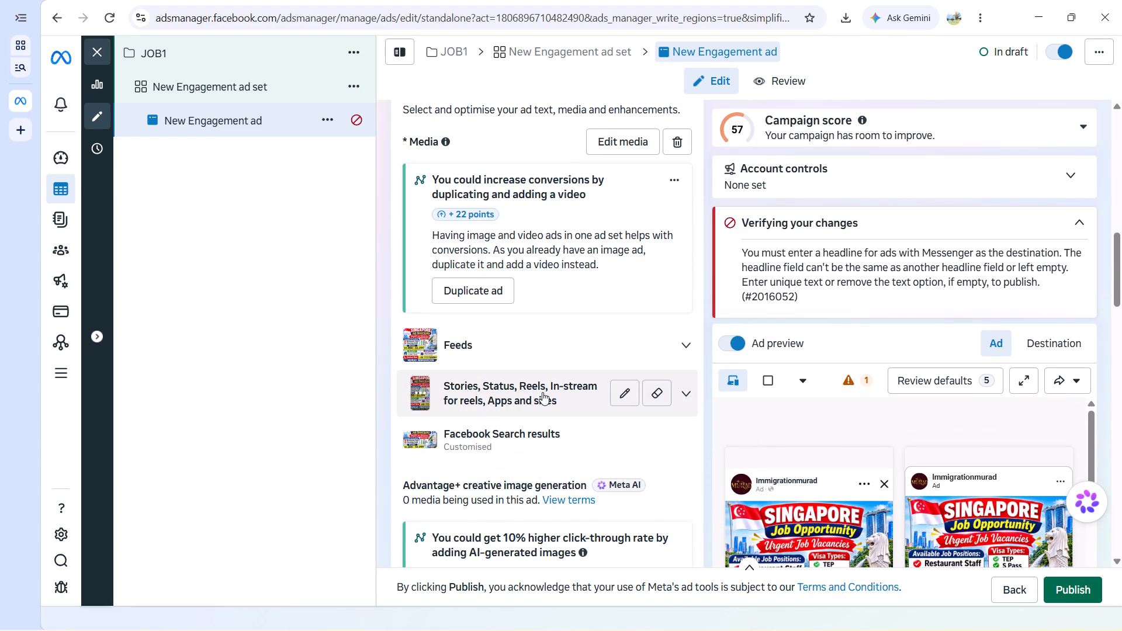
pyautogui.scroll(-5, 542, 392)
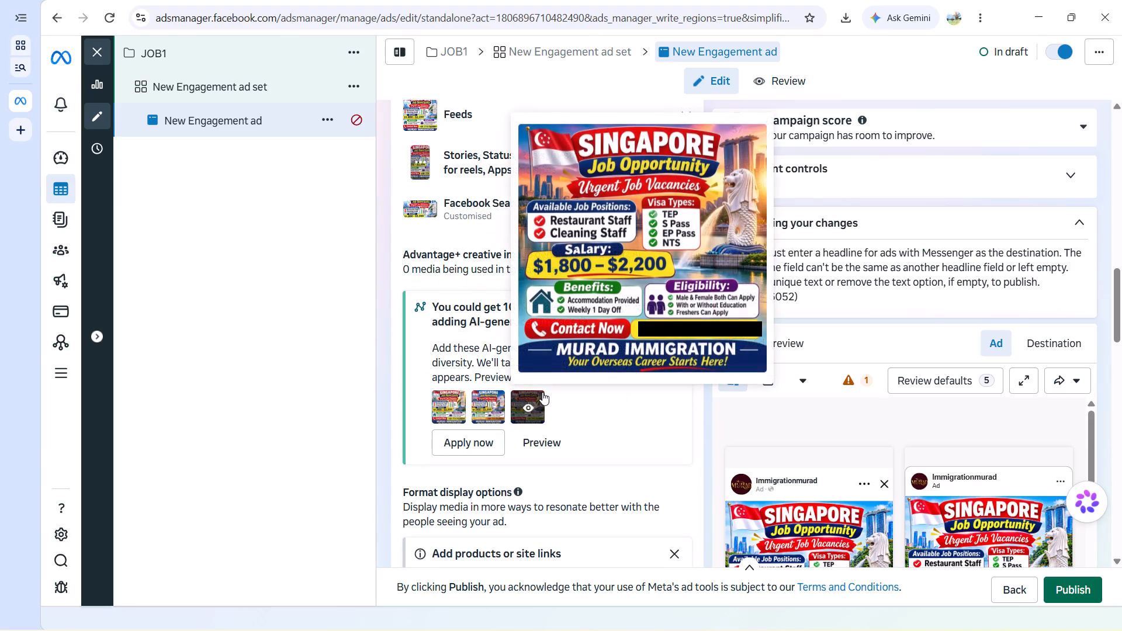
pyautogui.scroll(-4, 542, 392)
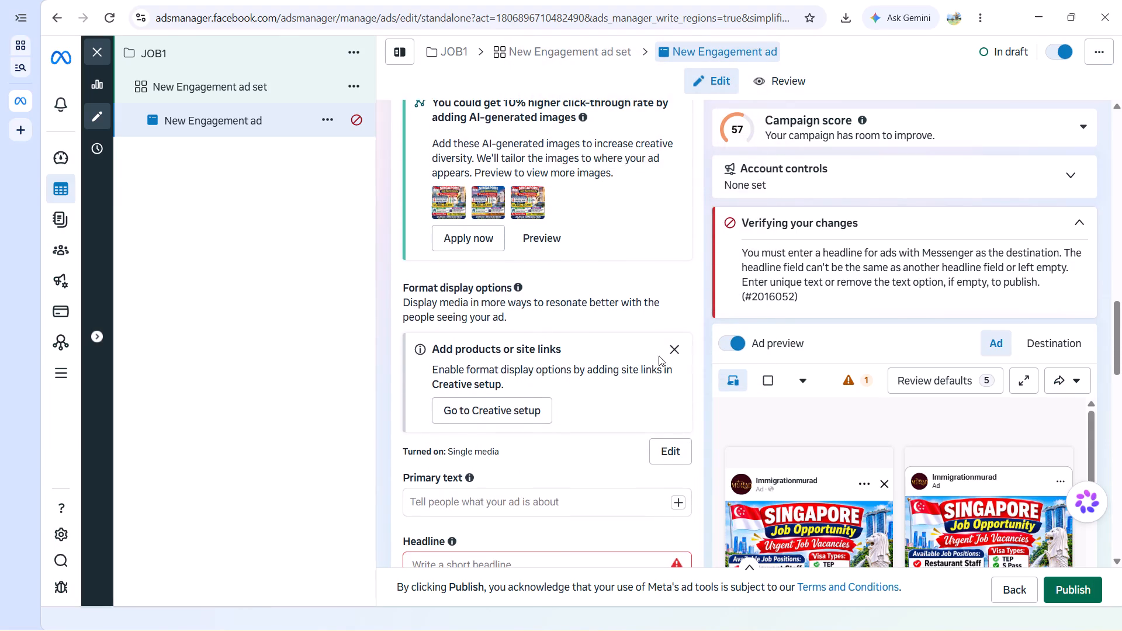
pyautogui.click(674, 344)
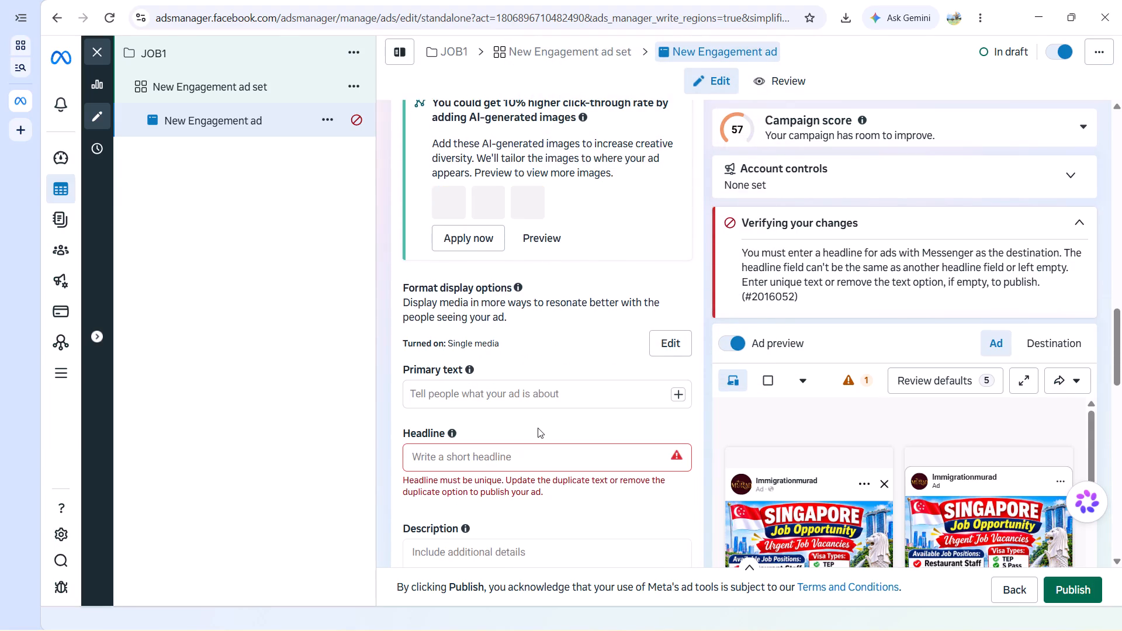
# Review the ad's text fields, call-to-action options, creative testing and conversation template settings.
pyautogui.scroll(-2, 538, 428)
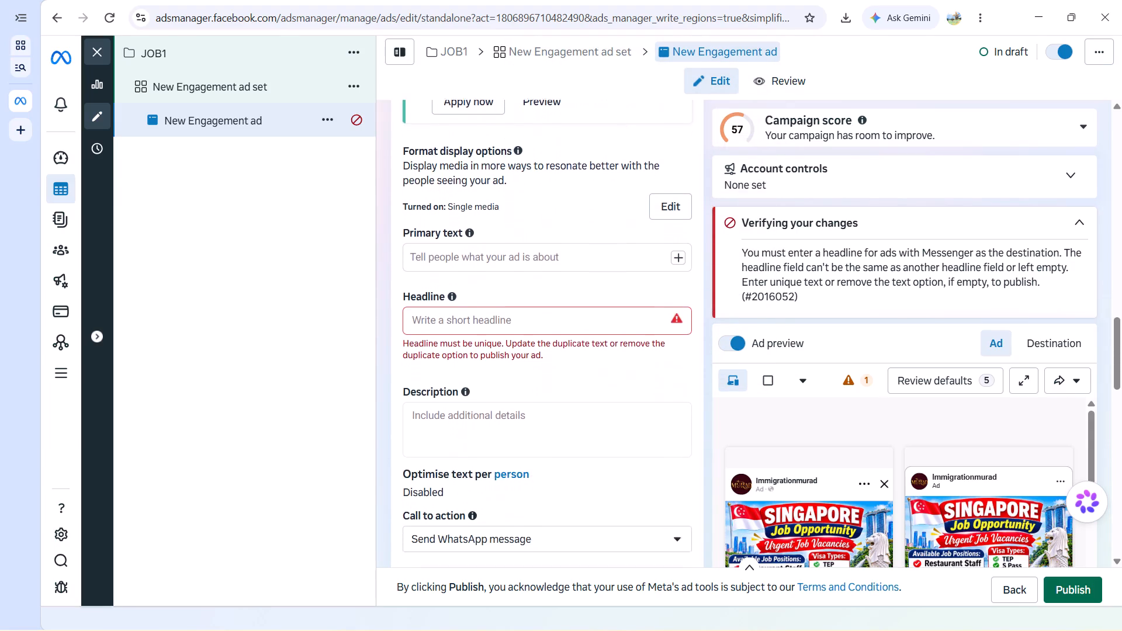
pyautogui.scroll(-3, 538, 428)
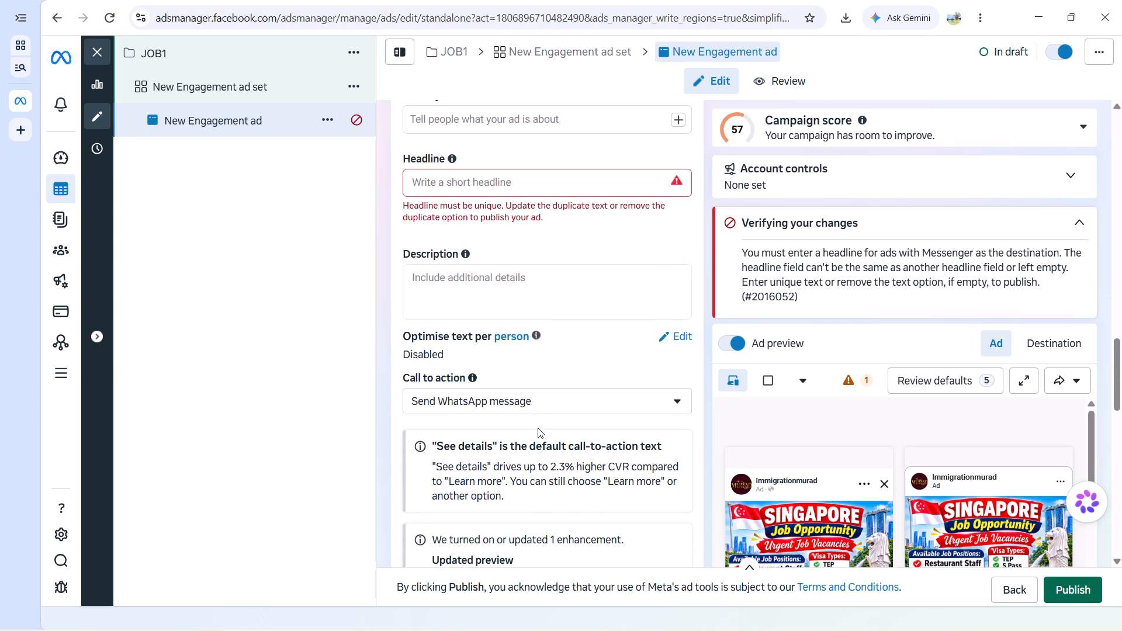
pyautogui.click(539, 405)
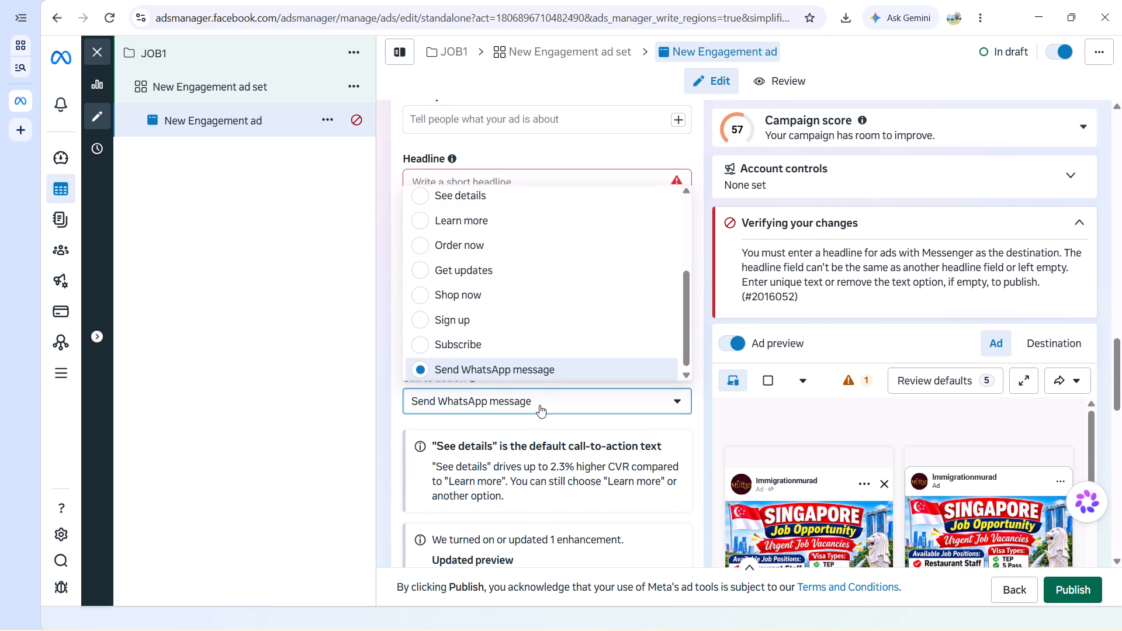
pyautogui.click(539, 405)
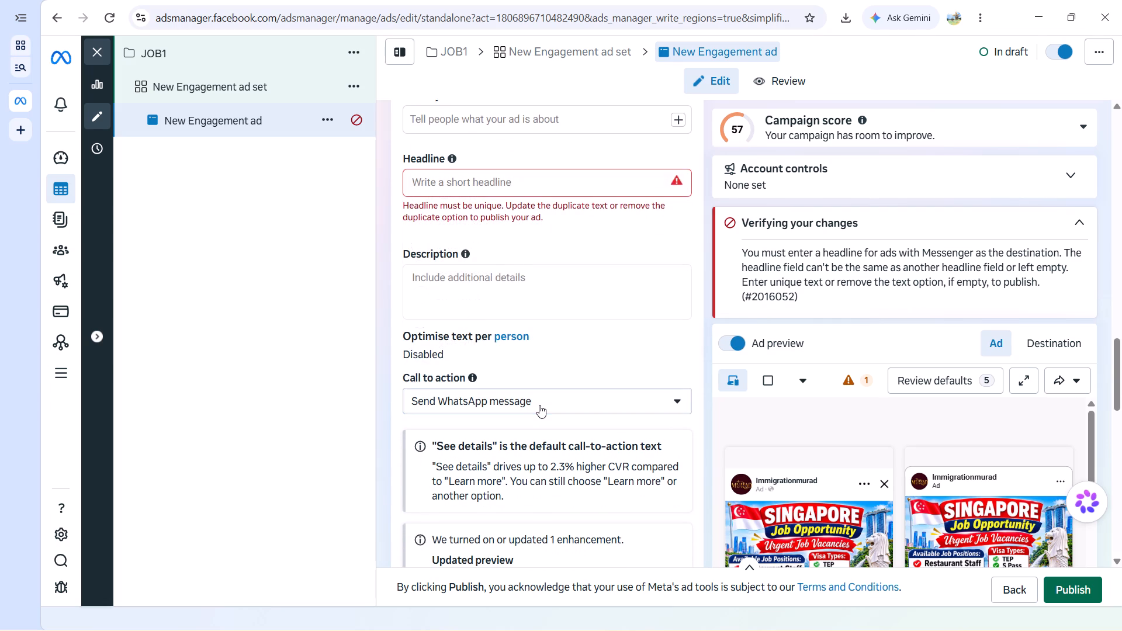
pyautogui.scroll(-12, 539, 405)
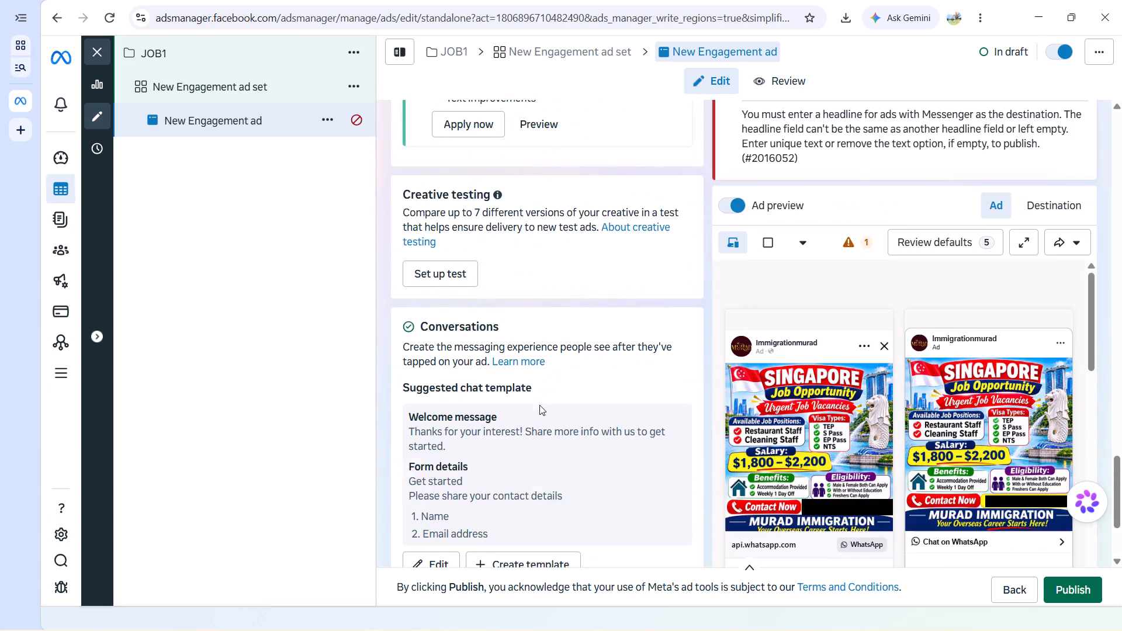
pyautogui.scroll(-6, 539, 405)
pyautogui.scroll(10, 539, 405)
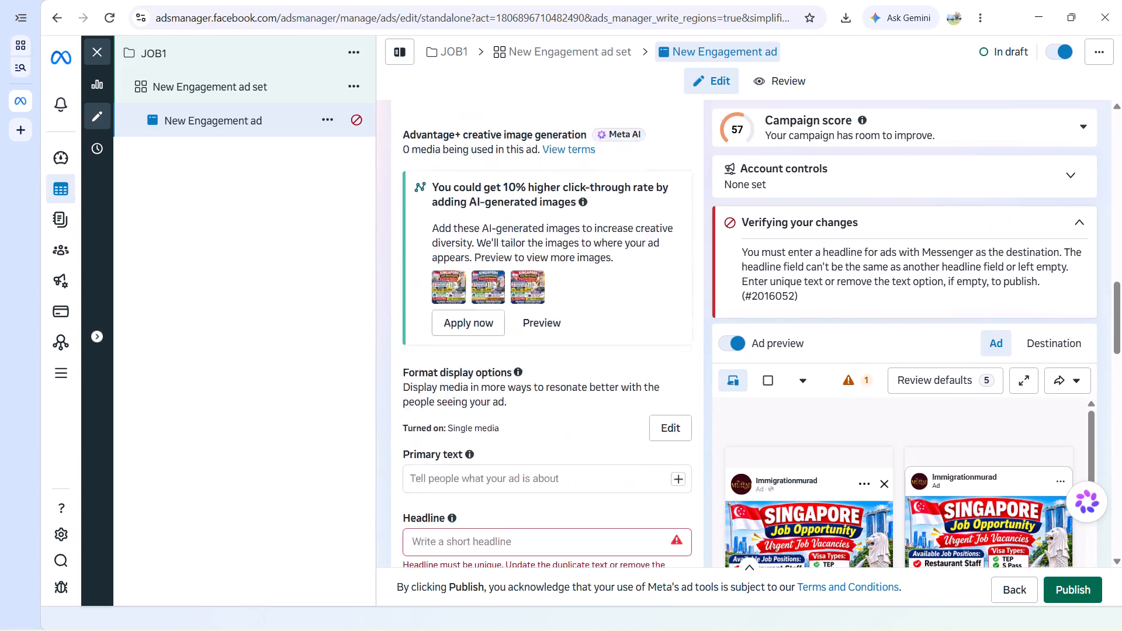
# Open the New Engagement ad set for editing.
pyautogui.click(224, 92)
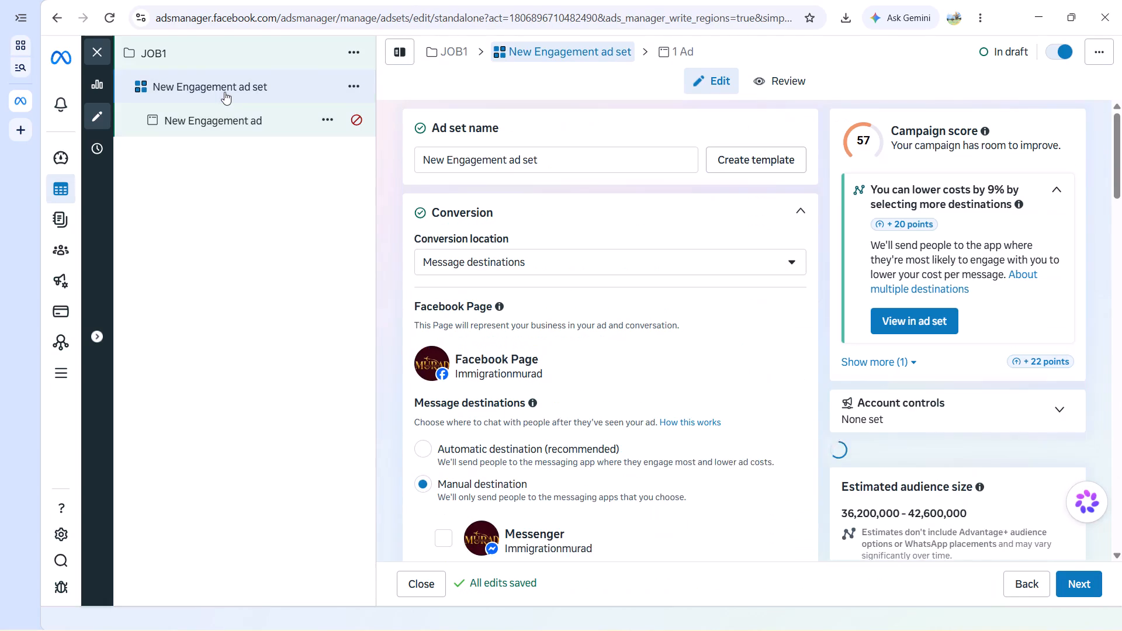
# Check the saved audience choices in the Audience section of the New Engagement ad set.
pyautogui.scroll(-6, 545, 376)
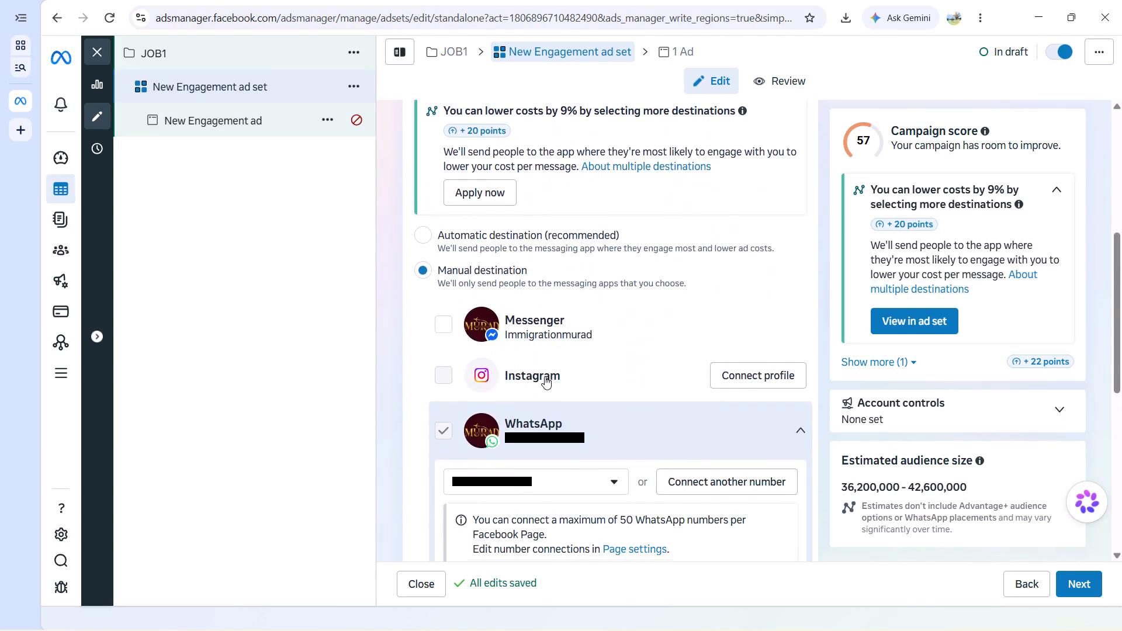
pyautogui.scroll(-8, 545, 376)
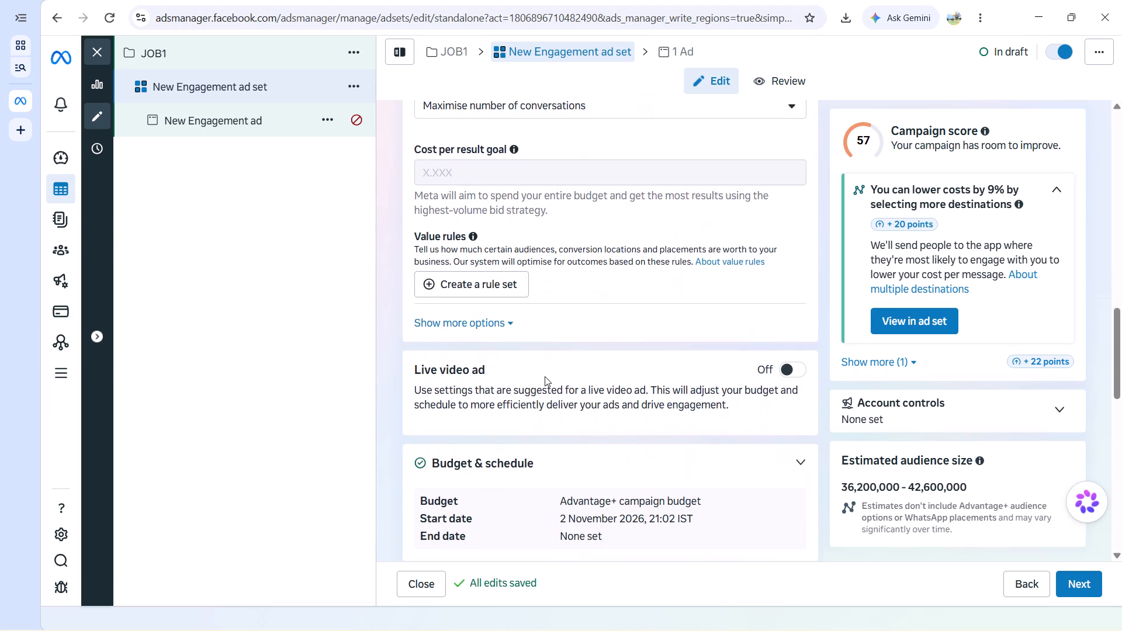
pyautogui.scroll(-3, 545, 376)
pyautogui.click(545, 376)
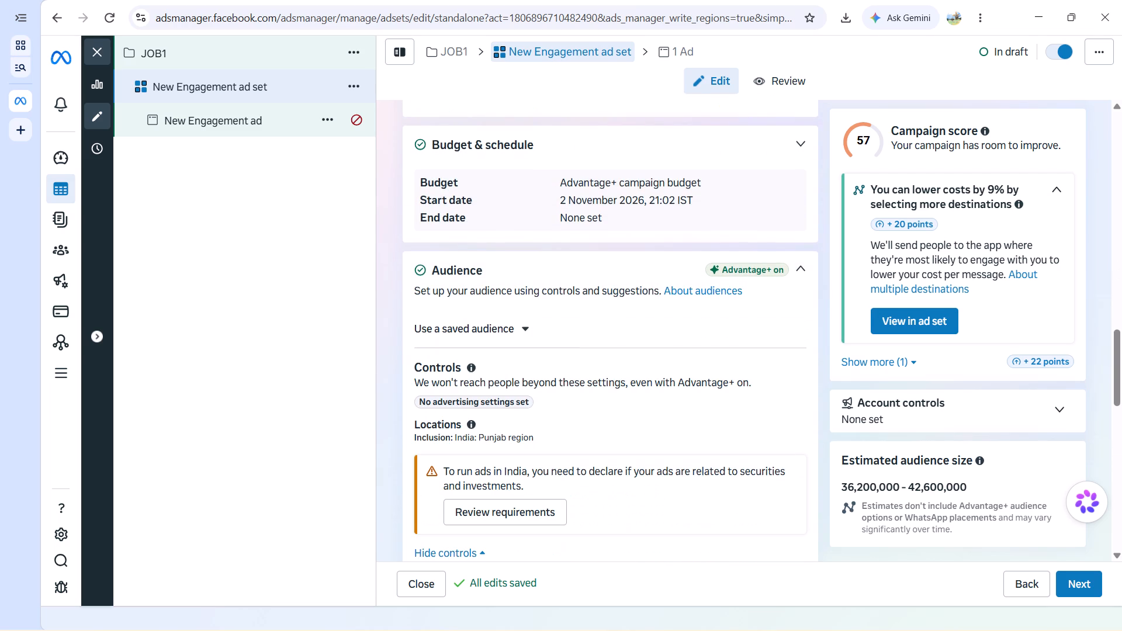
pyautogui.click(517, 329)
pyautogui.click(678, 402)
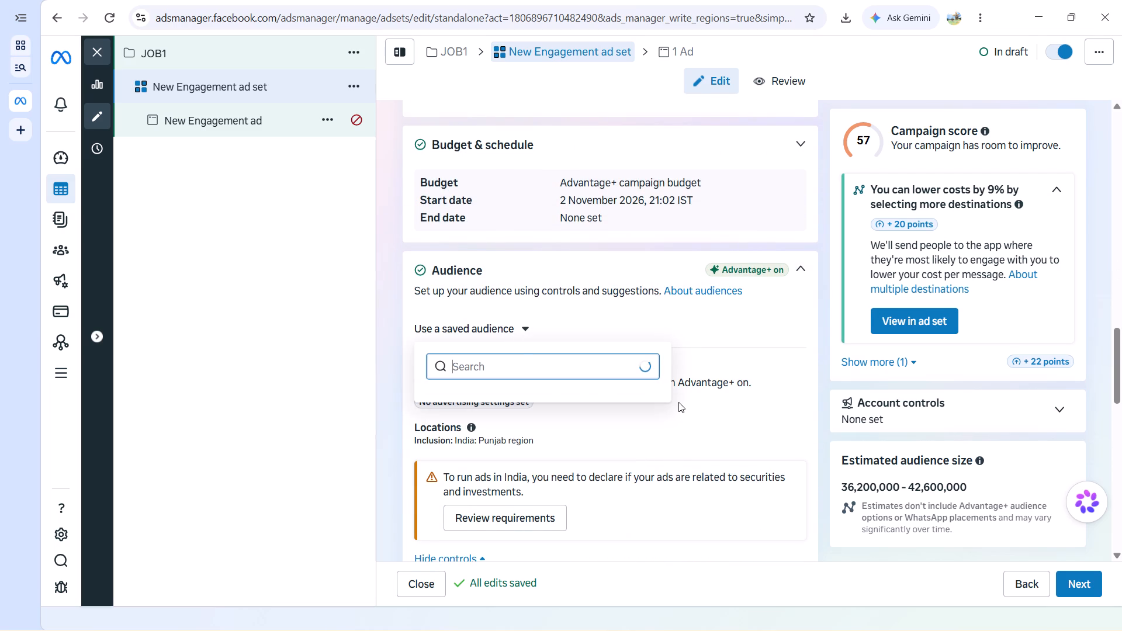
# Search the existing custom audiences available for exclusion for "study abroad".
pyautogui.scroll(-6, 601, 457)
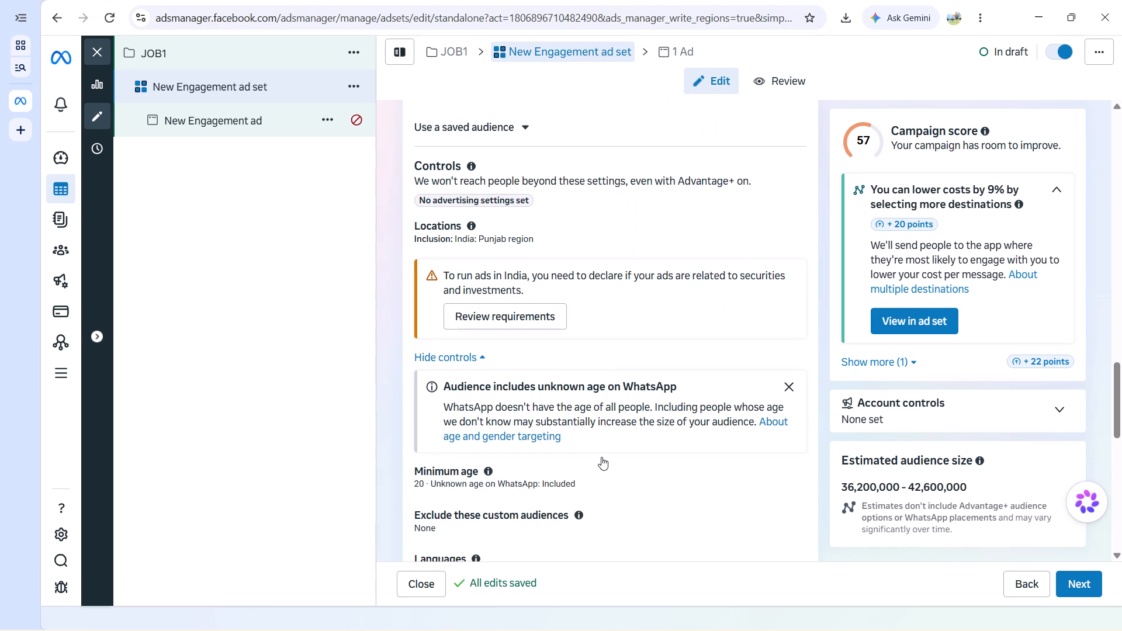
pyautogui.scroll(-1, 601, 457)
pyautogui.click(576, 384)
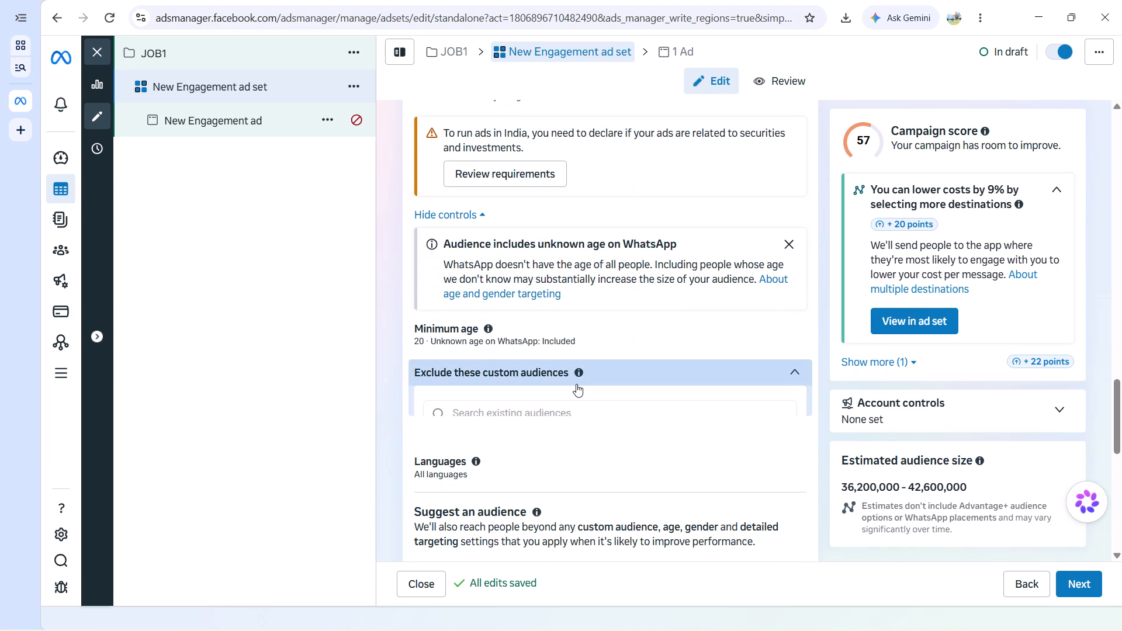
pyautogui.click(559, 417)
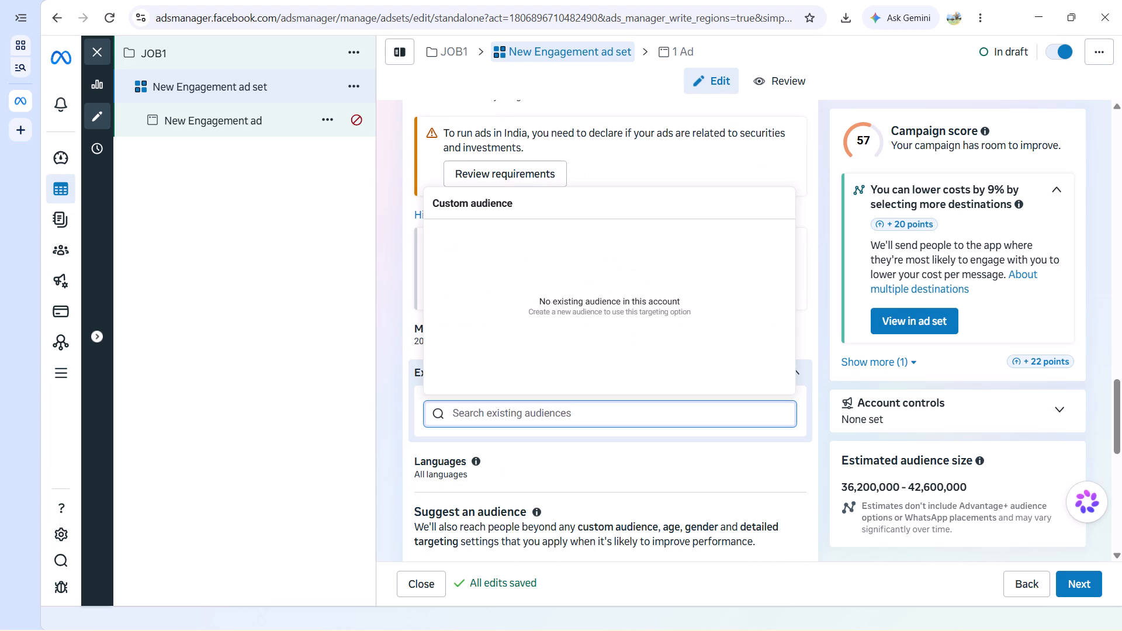
pyautogui.press('s')
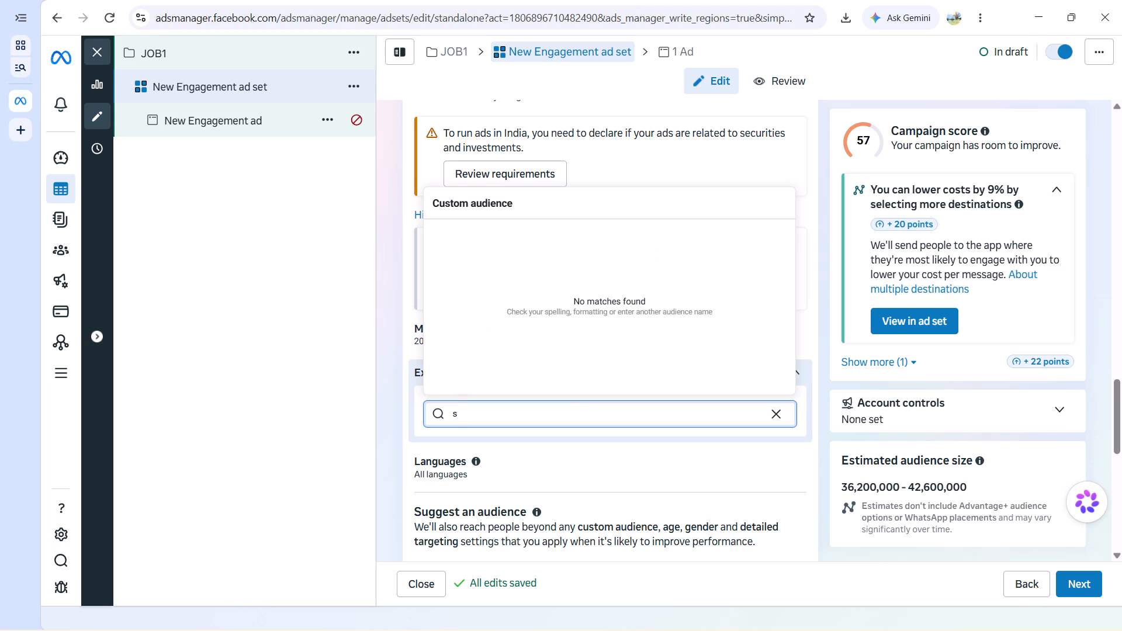
pyautogui.press('BackSpace')
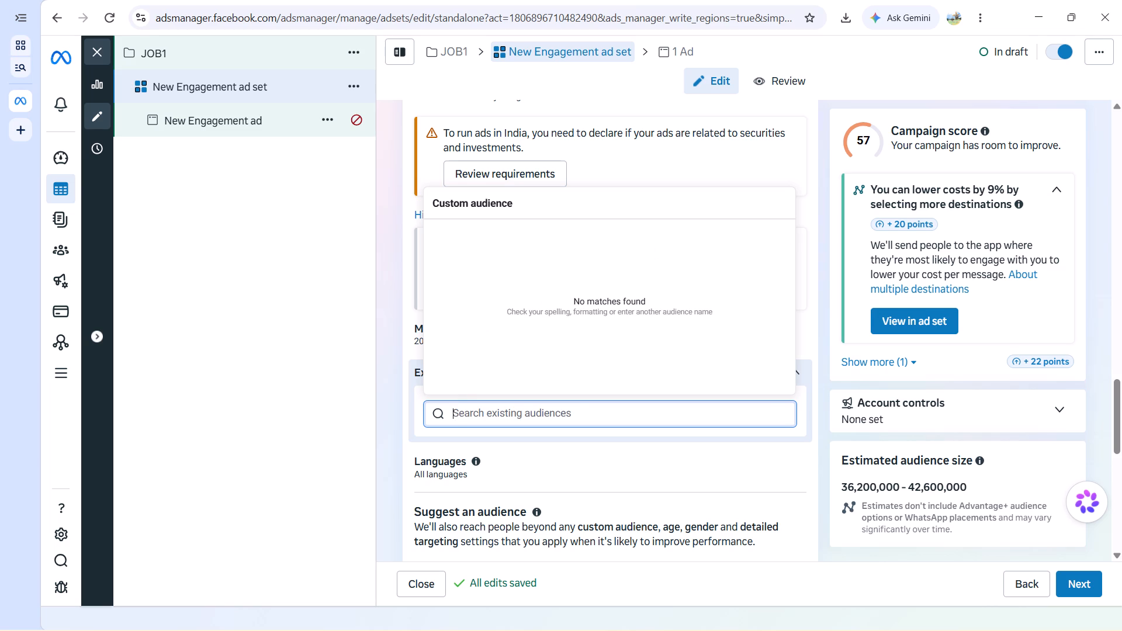
pyautogui.press('s')
pyautogui.write('ut')
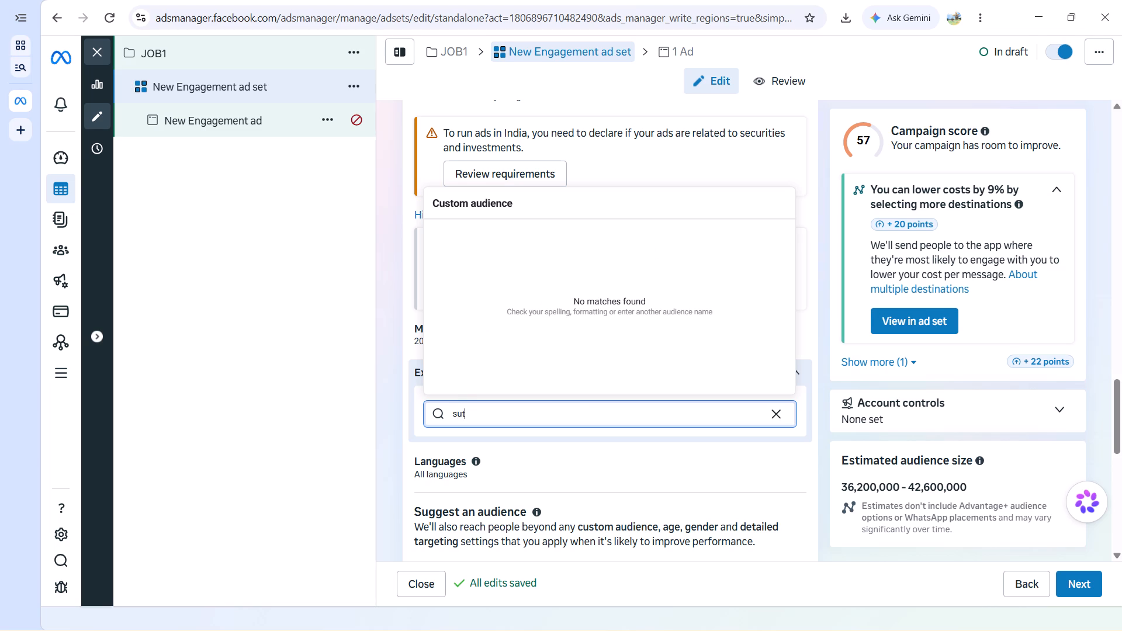
pyautogui.press('BackSpace')
pyautogui.press('BackSpace')
pyautogui.press('BackSpace')
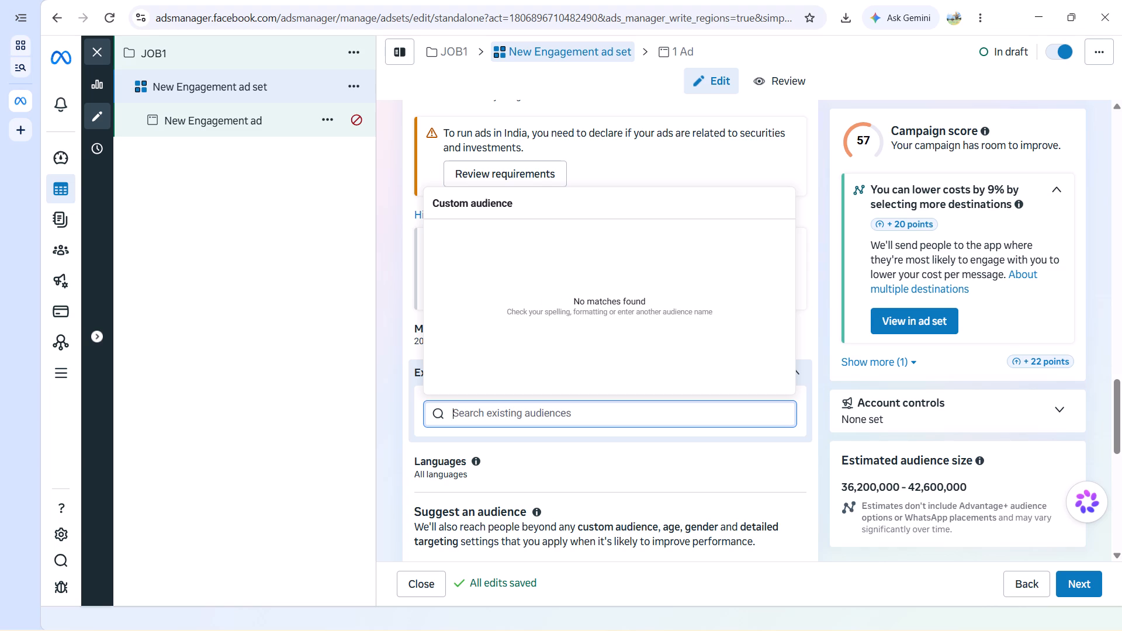
pyautogui.write('su')
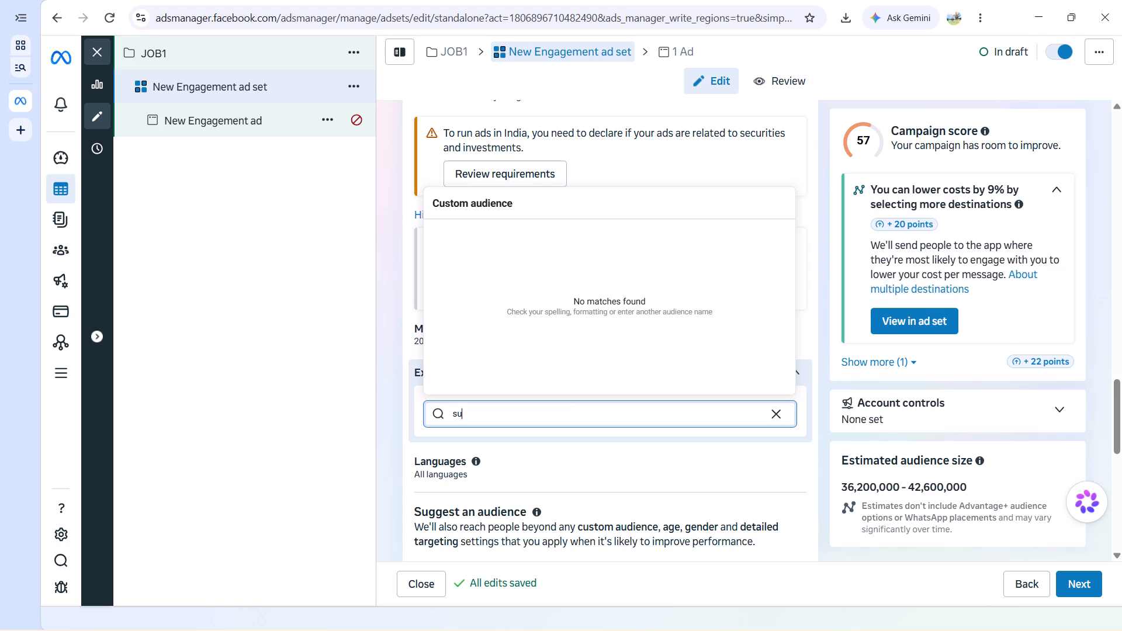
pyautogui.press('BackSpace')
pyautogui.write('tudy')
pyautogui.press('space')
pyautogui.write('ab')
pyautogui.write('road')
pyautogui.press('Return')
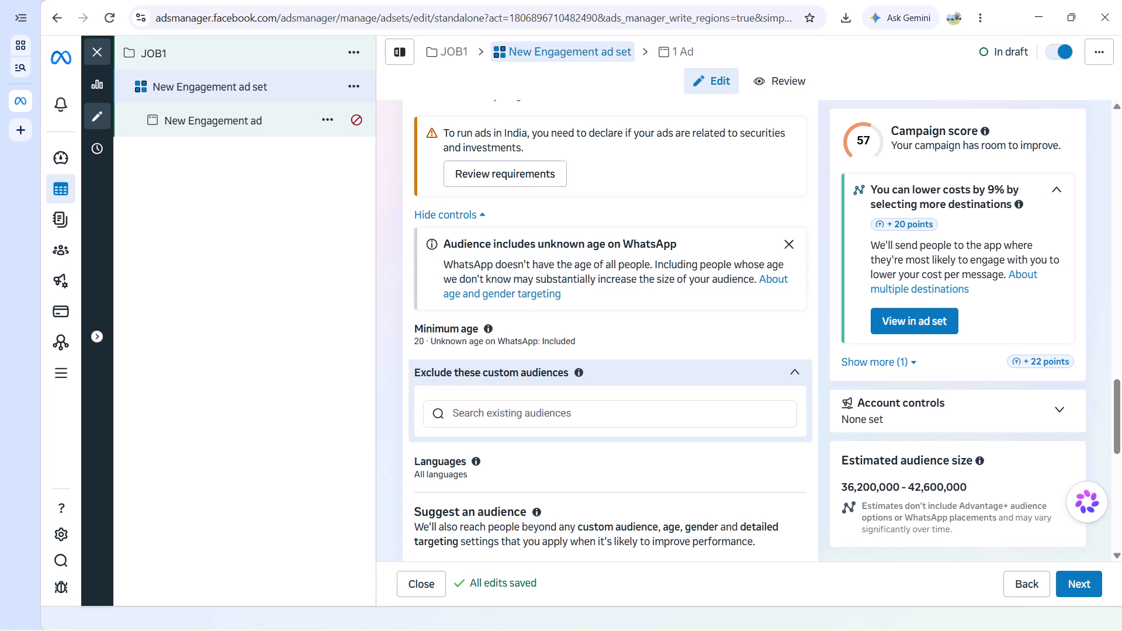
pyautogui.click(559, 417)
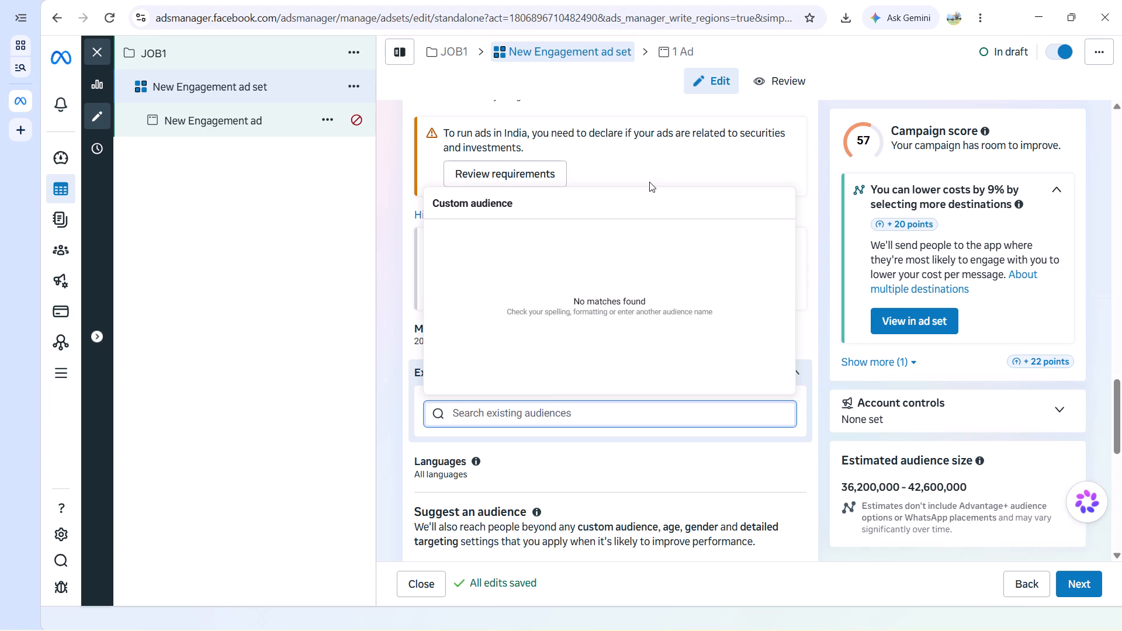
pyautogui.moveTo(652, 177); pyautogui.dragTo(307, 345)
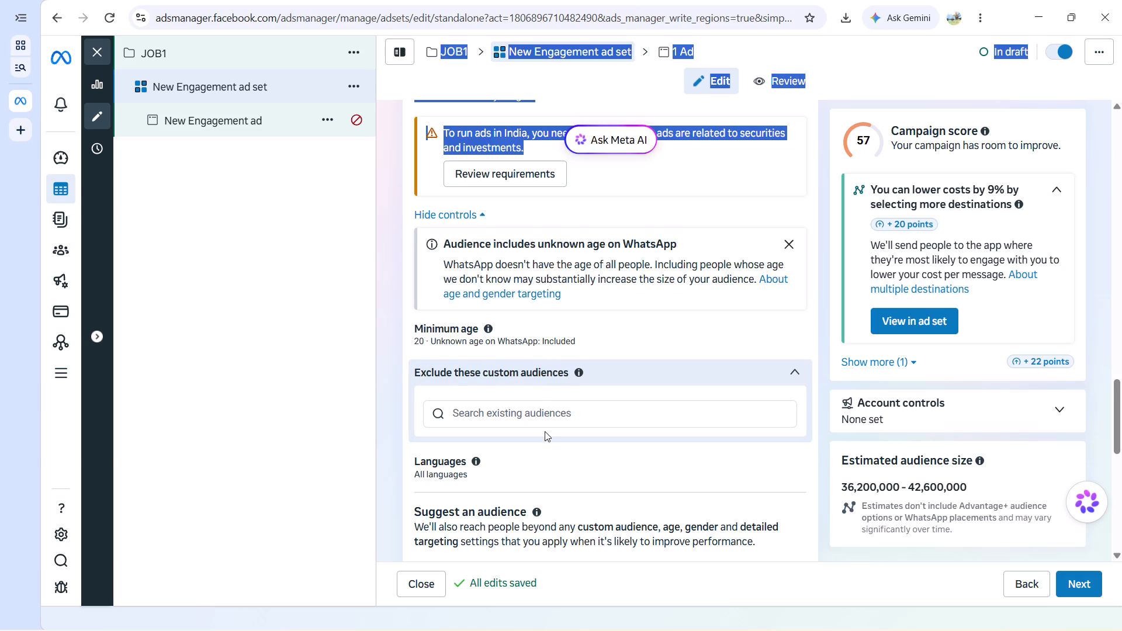
# Examine the placement value rules and the account-level placement controls in the Placements section, leaving the controls unchanged.
pyautogui.scroll(-3, 545, 431)
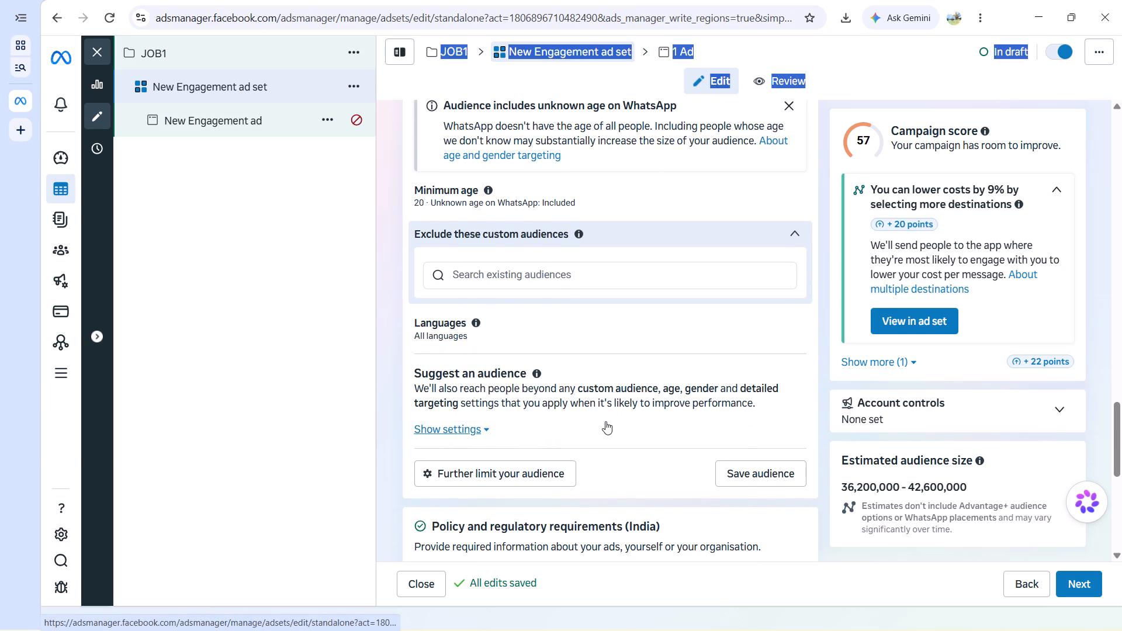
pyautogui.scroll(-4, 605, 421)
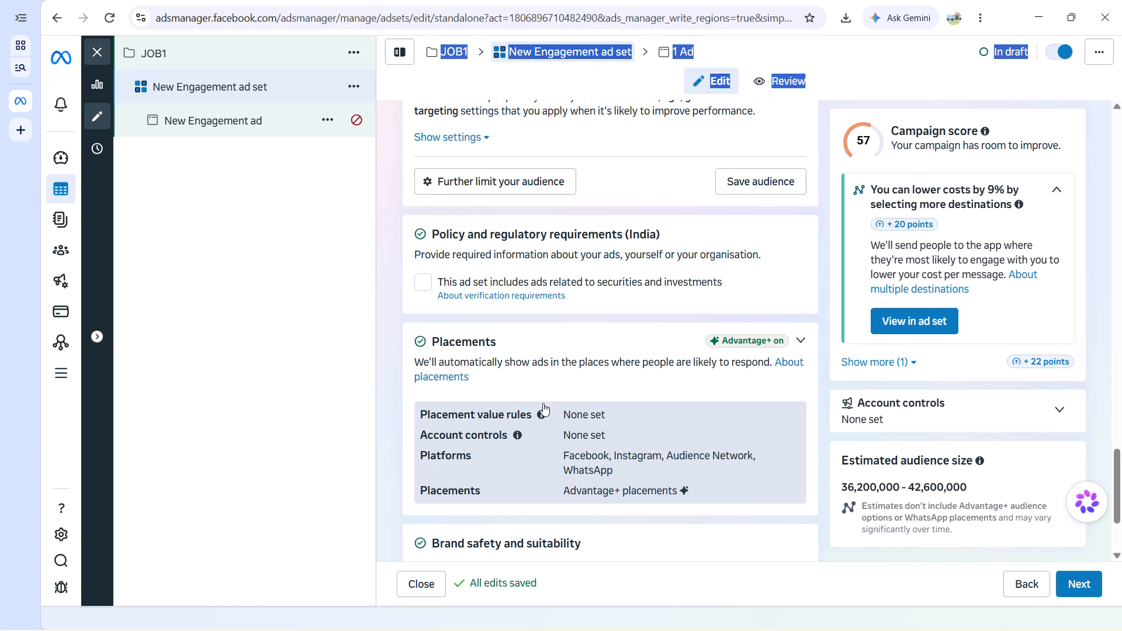
pyautogui.scroll(-3, 557, 414)
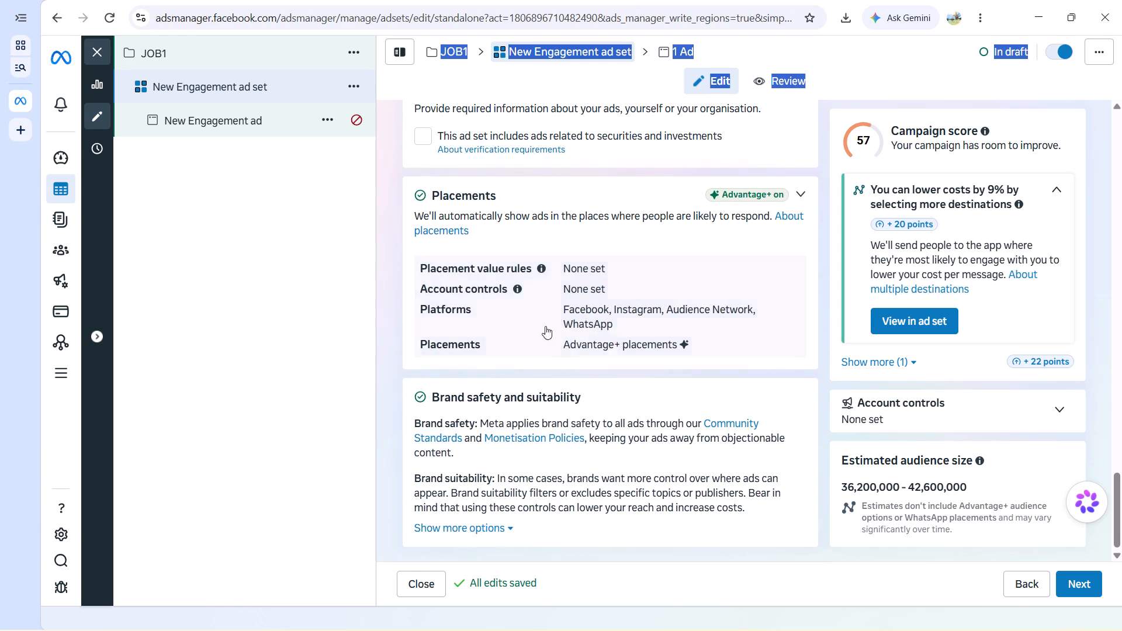
pyautogui.click(552, 282)
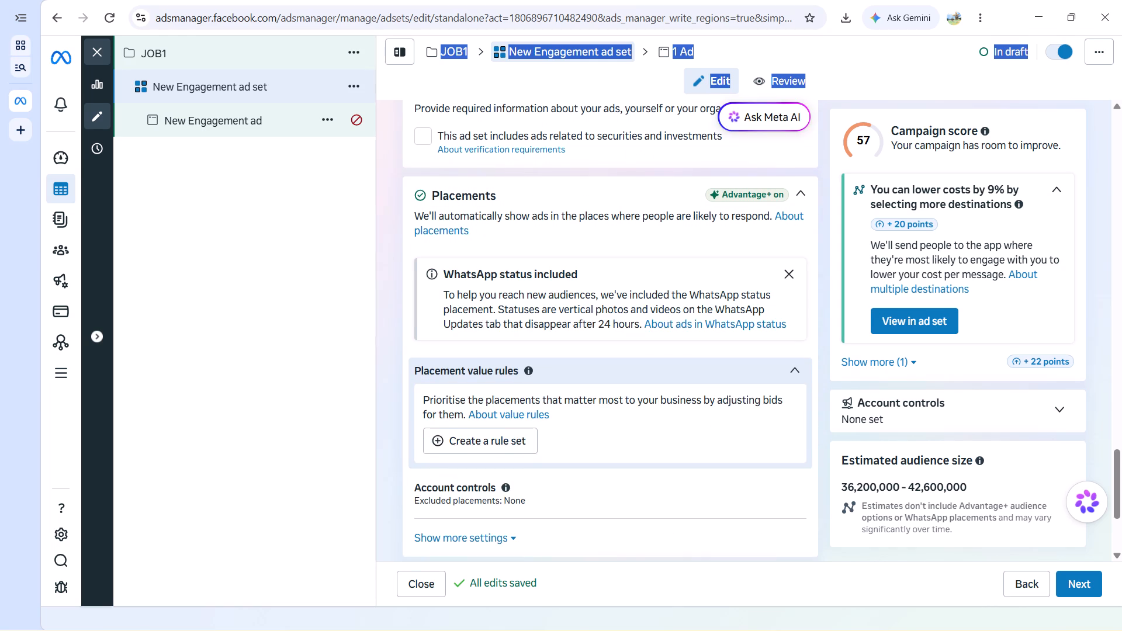
pyautogui.scroll(-1, 536, 404)
pyautogui.click(505, 431)
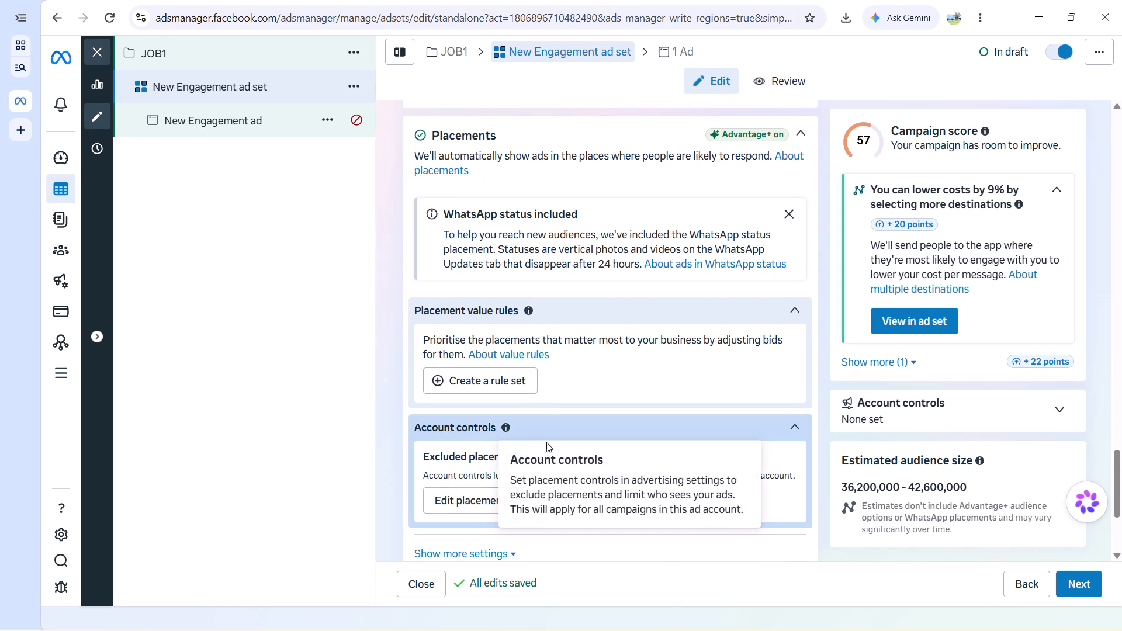
pyautogui.click(469, 501)
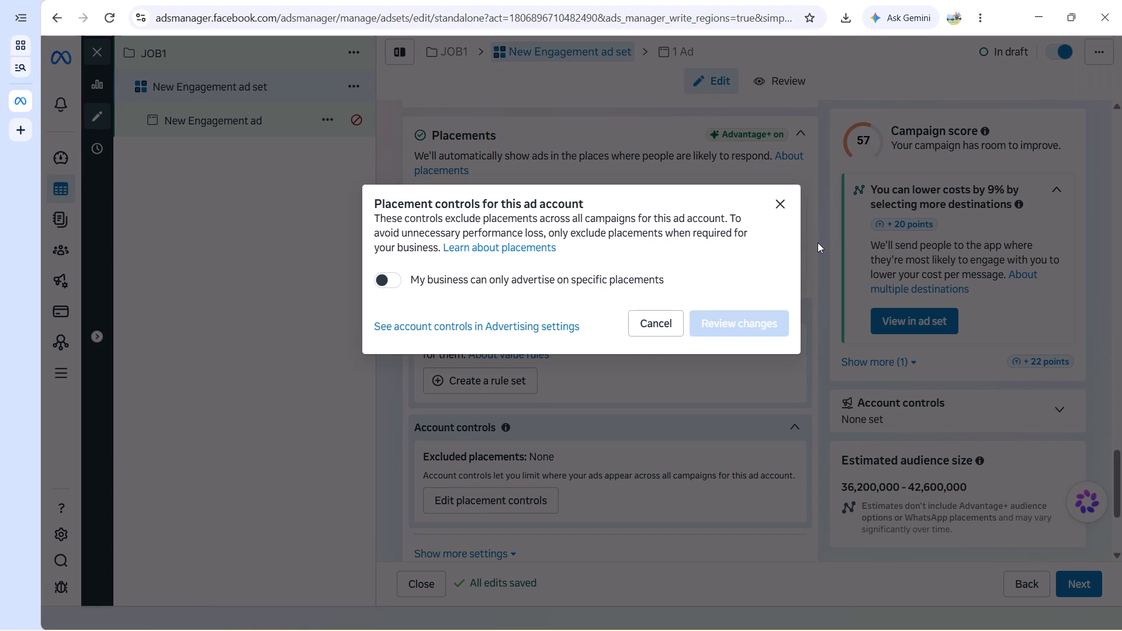
pyautogui.click(786, 208)
# Expand the additional settings of the Placements section.
pyautogui.scroll(-2, 687, 381)
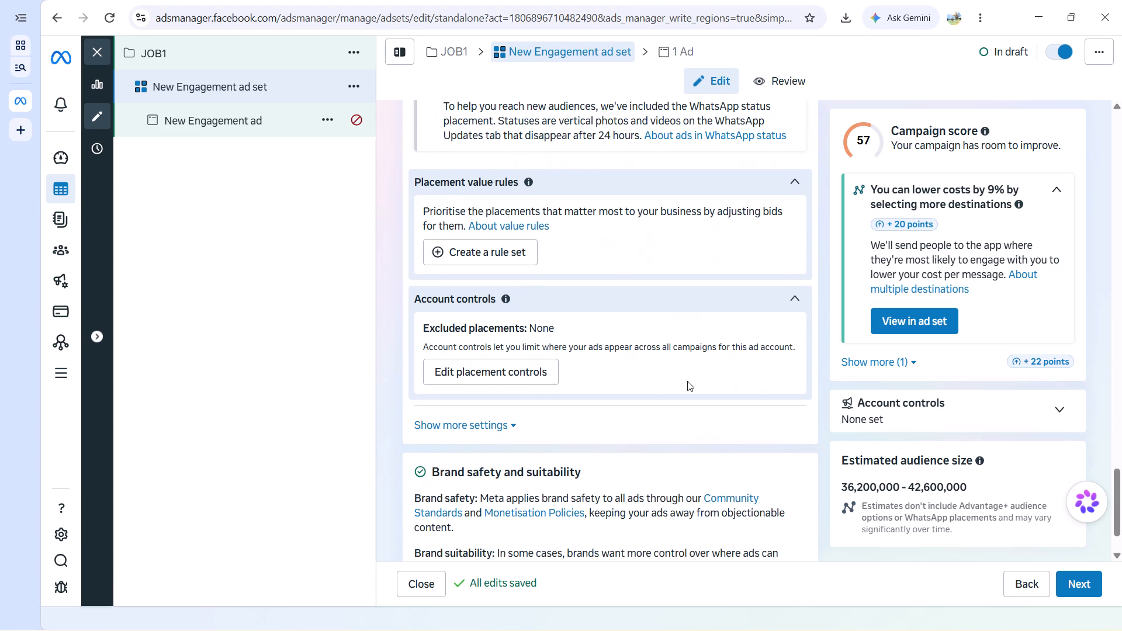
pyautogui.click(510, 419)
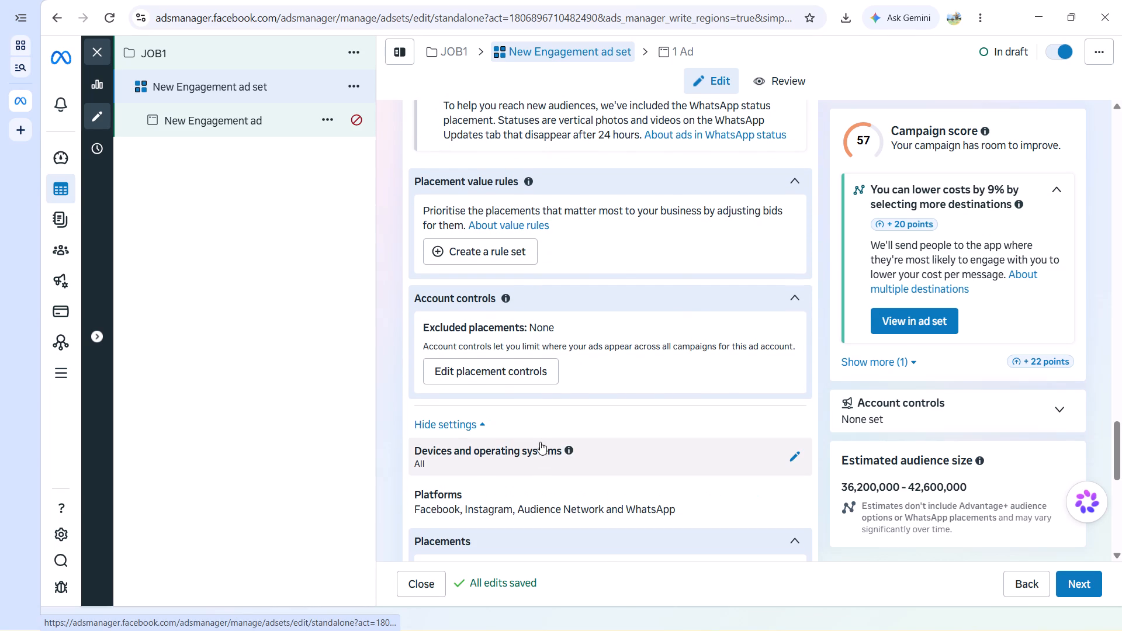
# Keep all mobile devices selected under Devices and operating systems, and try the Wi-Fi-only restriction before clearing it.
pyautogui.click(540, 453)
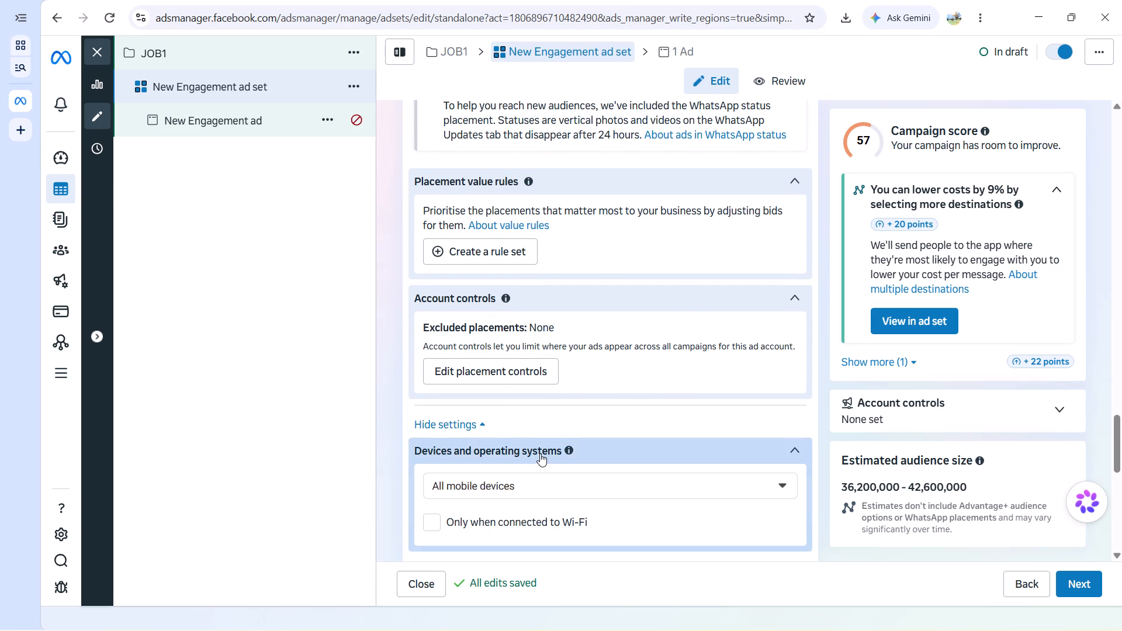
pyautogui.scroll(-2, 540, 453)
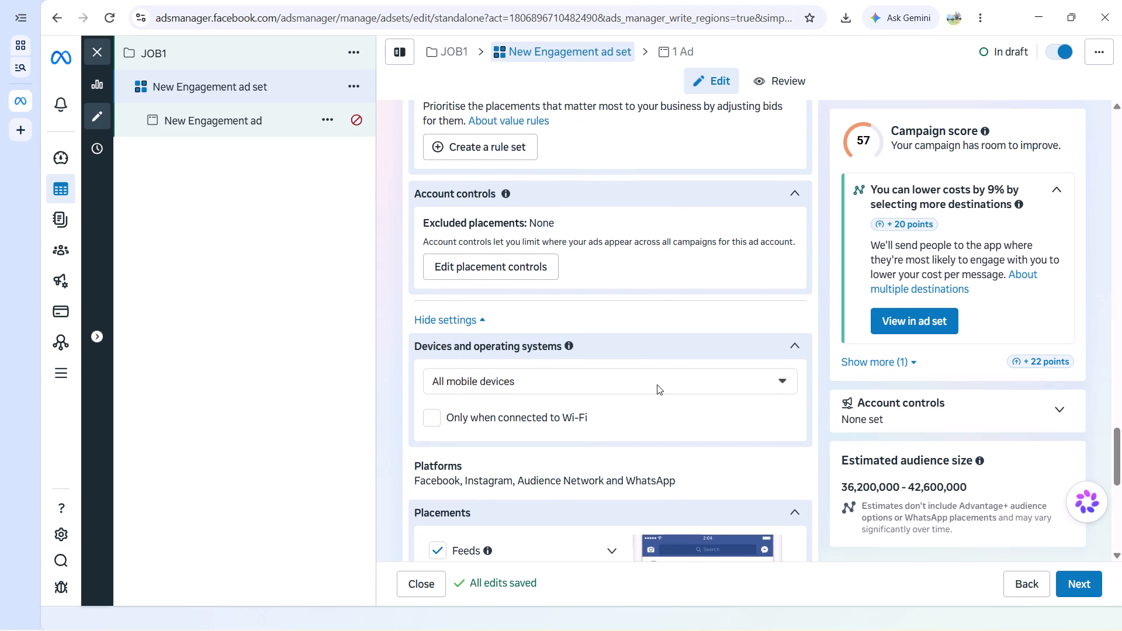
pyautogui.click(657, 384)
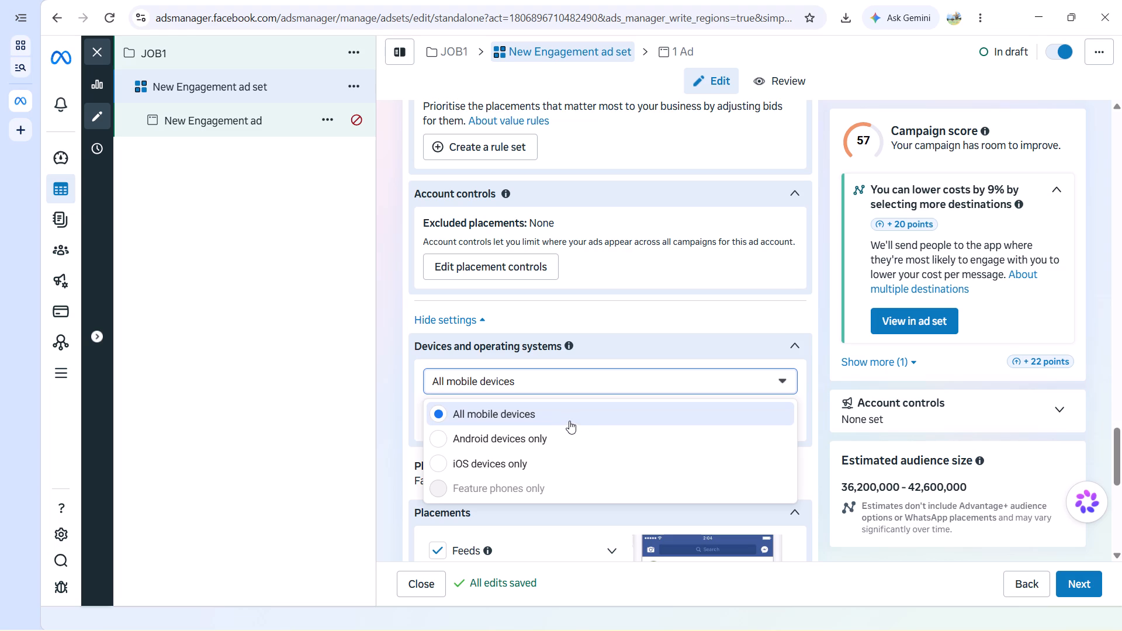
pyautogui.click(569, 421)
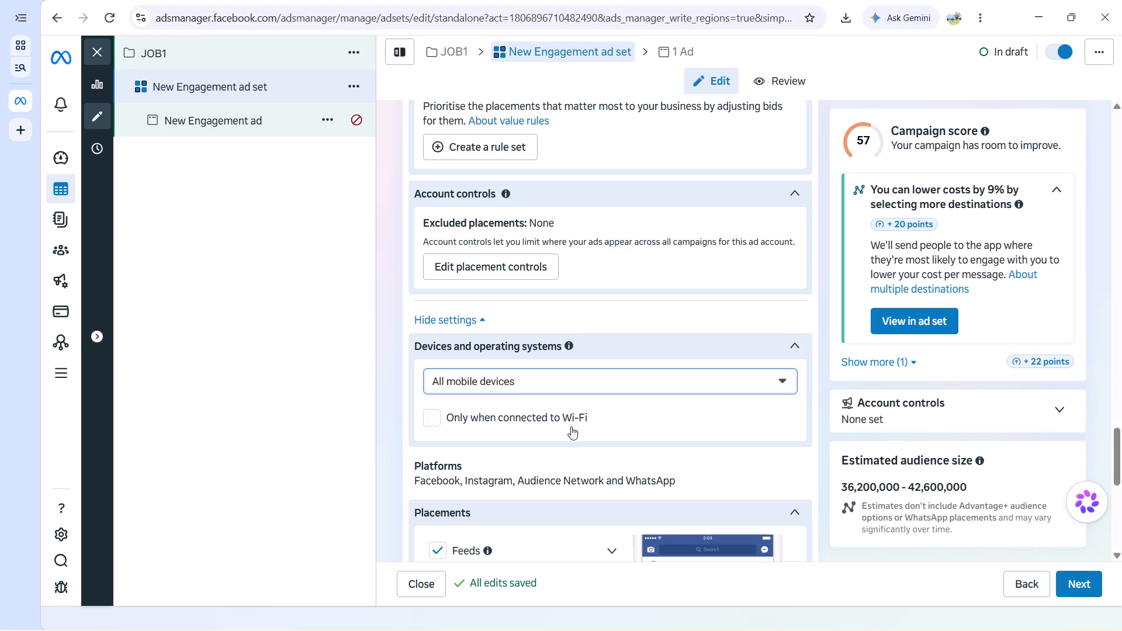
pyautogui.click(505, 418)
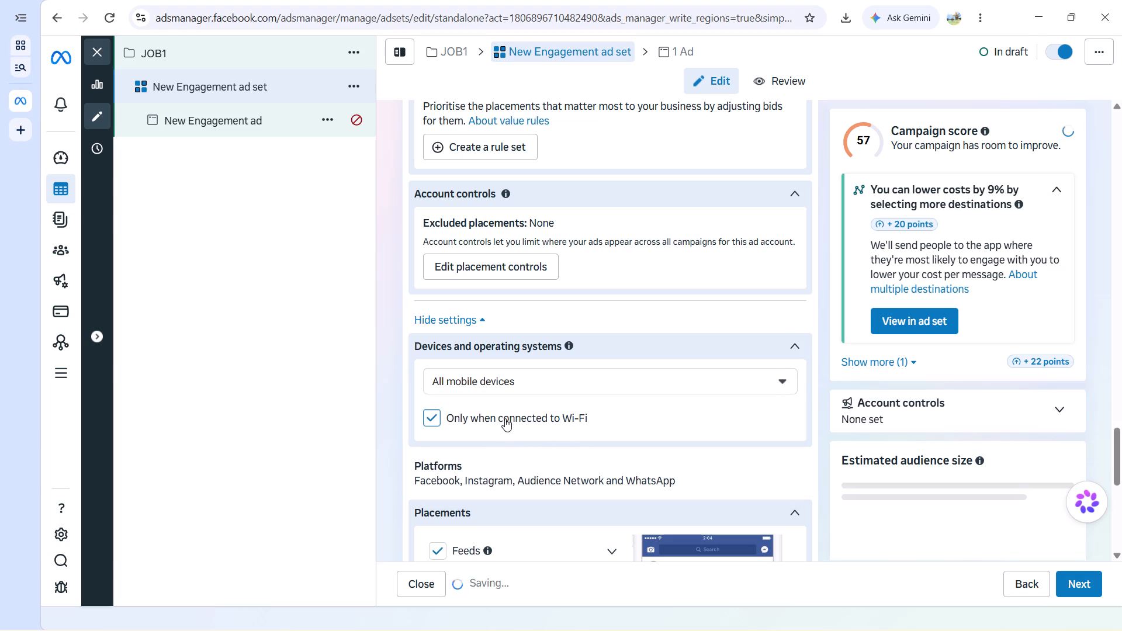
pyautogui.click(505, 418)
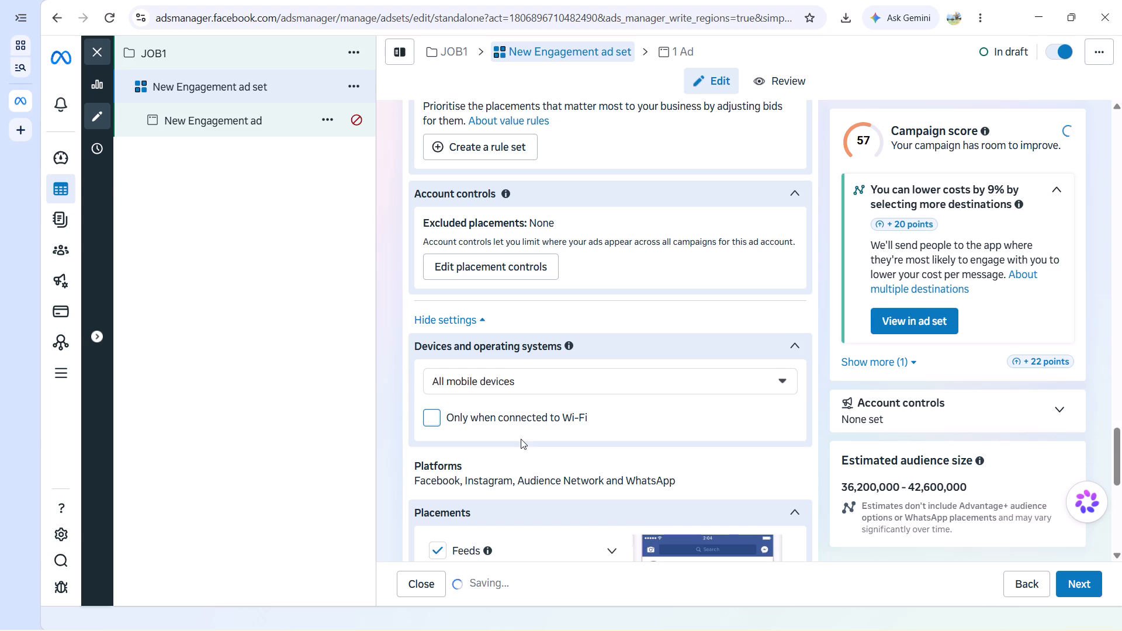
# Remove Audience Network from the ad set's platforms.
pyautogui.scroll(-2, 521, 439)
pyautogui.click(677, 349)
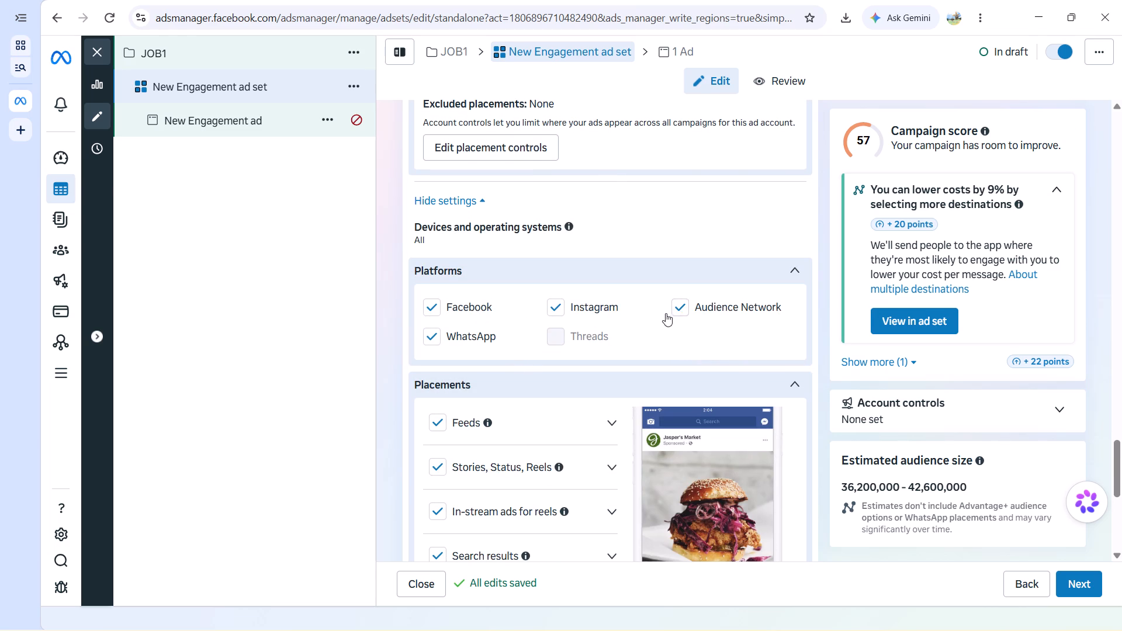
pyautogui.click(683, 308)
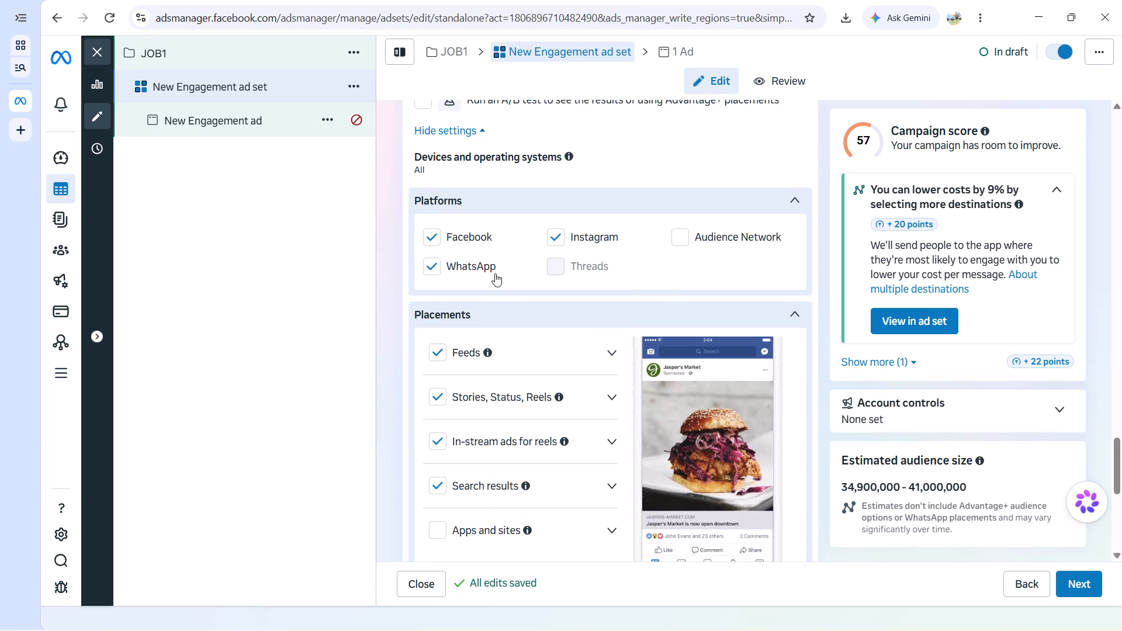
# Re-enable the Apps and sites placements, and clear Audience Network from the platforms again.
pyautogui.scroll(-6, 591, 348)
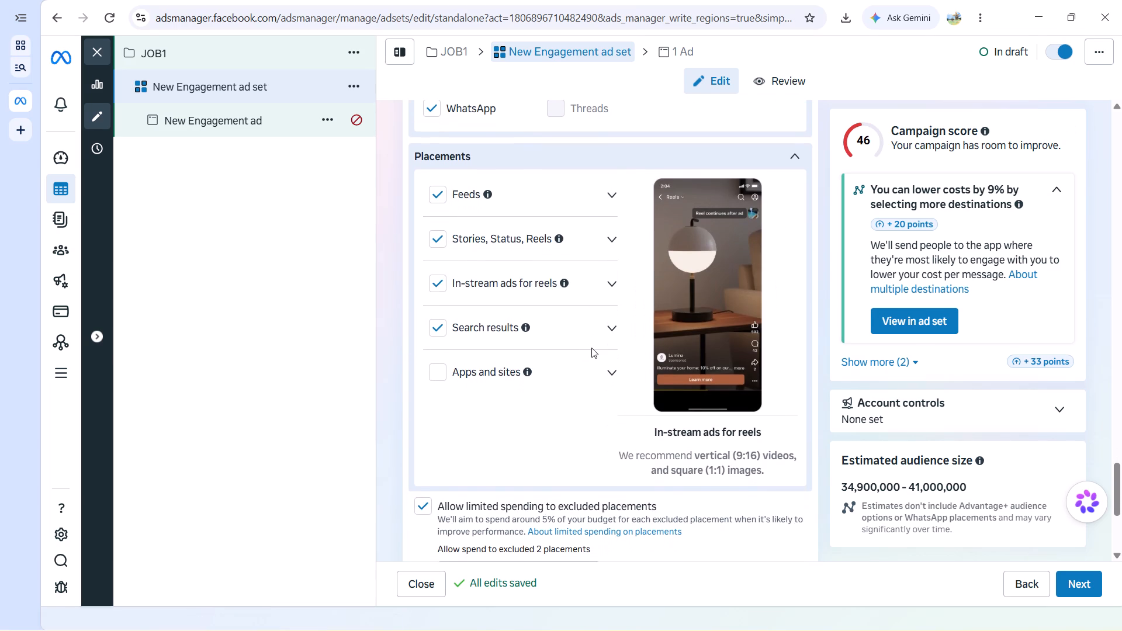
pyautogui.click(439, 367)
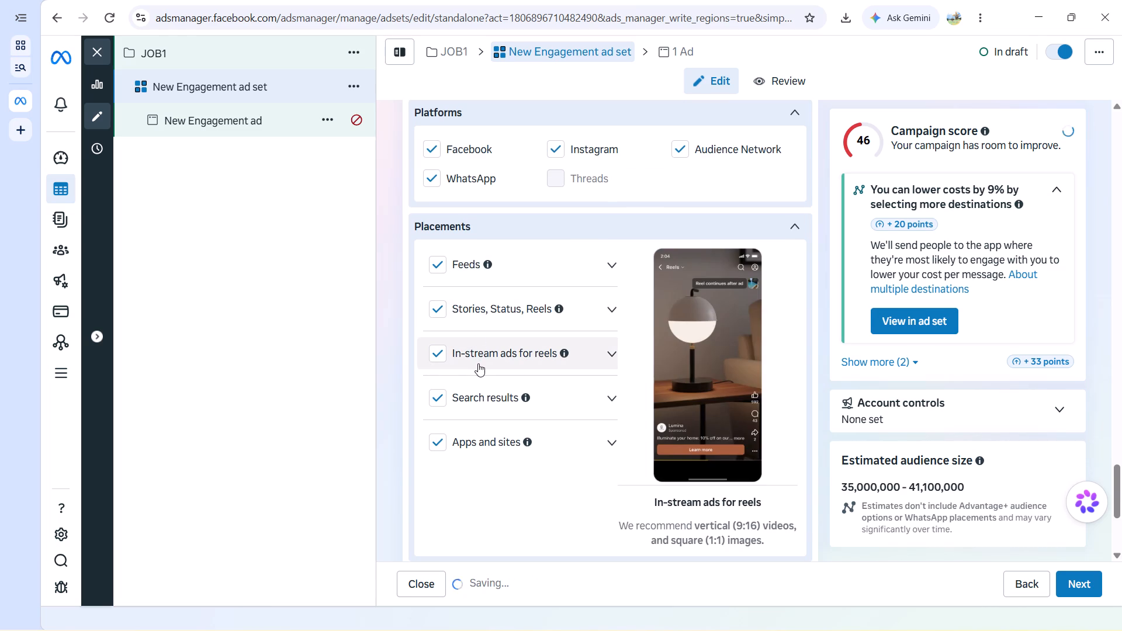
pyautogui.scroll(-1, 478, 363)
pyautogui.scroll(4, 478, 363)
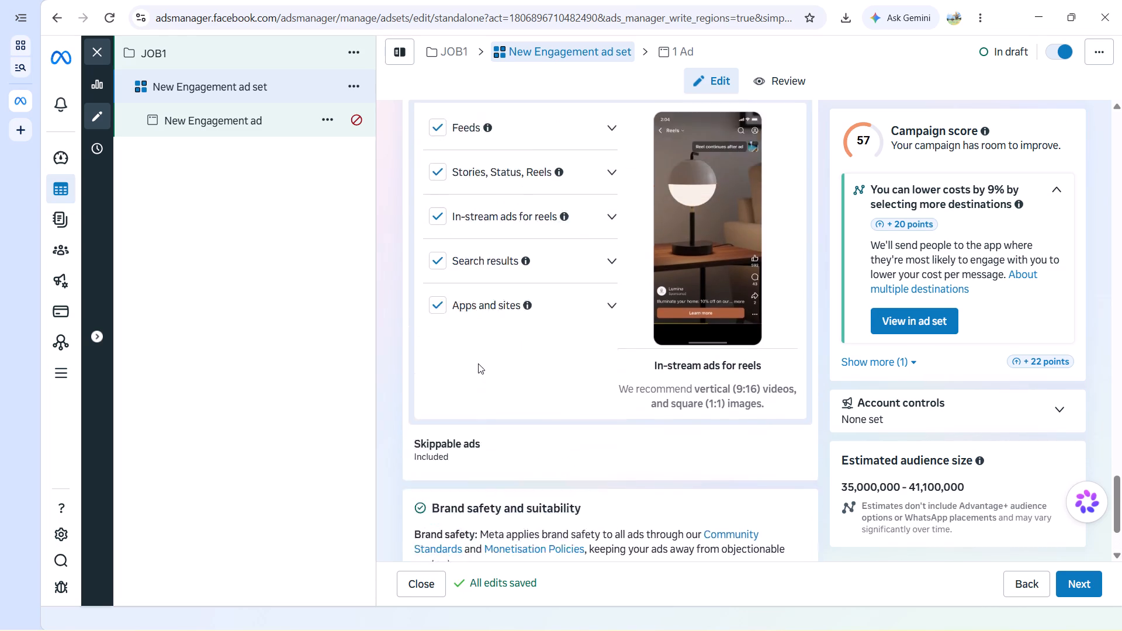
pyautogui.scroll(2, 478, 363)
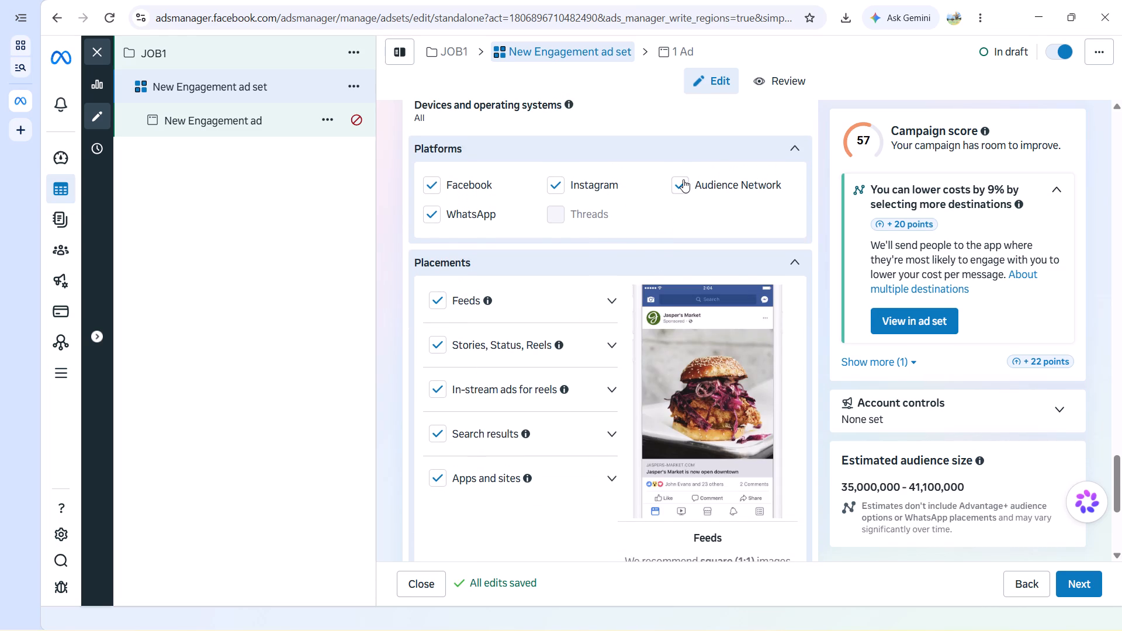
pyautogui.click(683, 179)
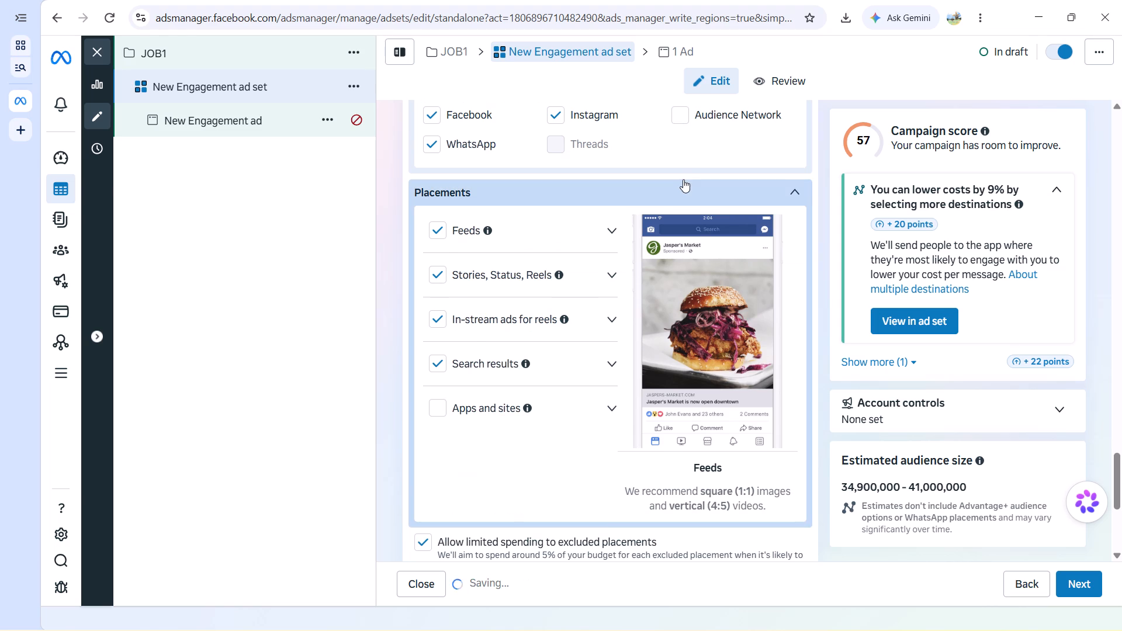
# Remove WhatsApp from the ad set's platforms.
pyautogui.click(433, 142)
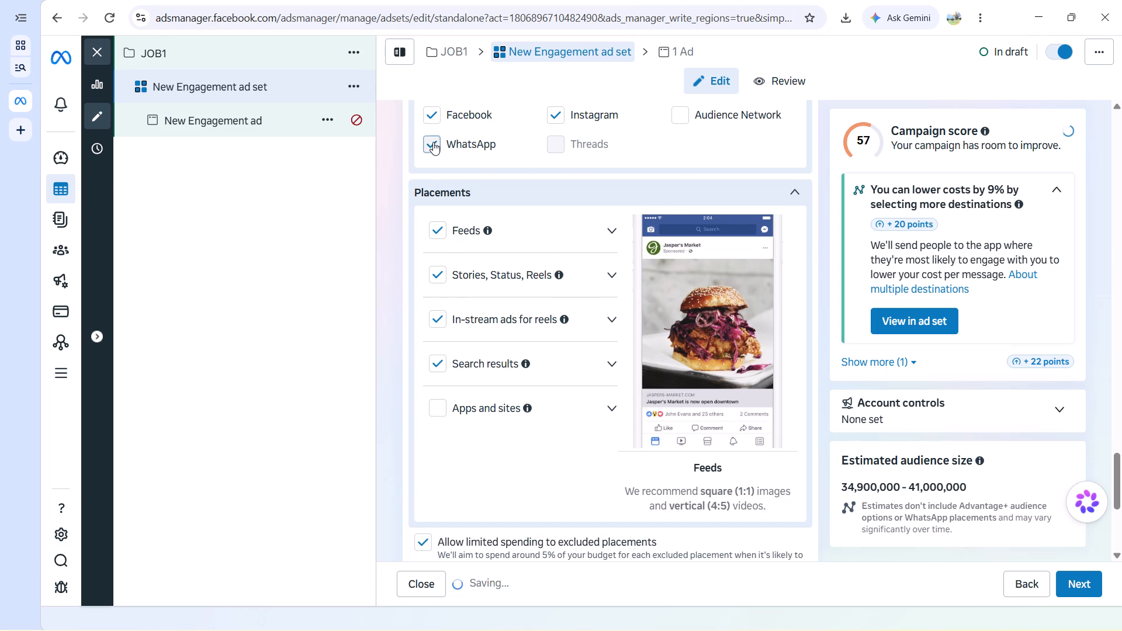
# Examine the individual placements included under Feeds and under Stories, Status, Reels, together with the selected platforms.
pyautogui.scroll(-2, 488, 178)
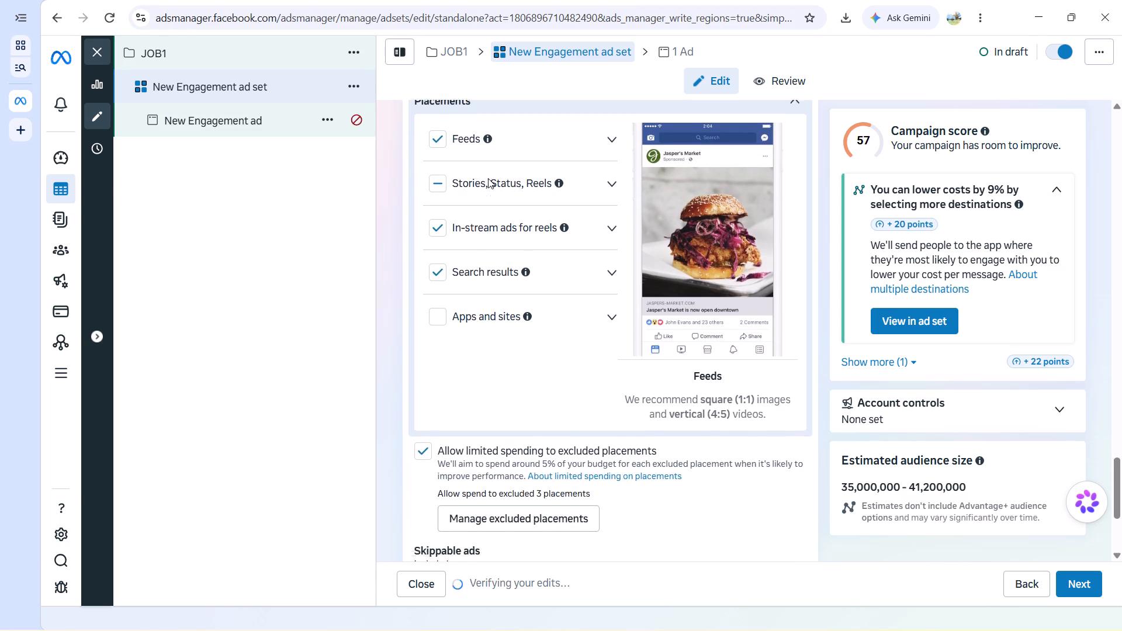
pyautogui.scroll(-2, 488, 178)
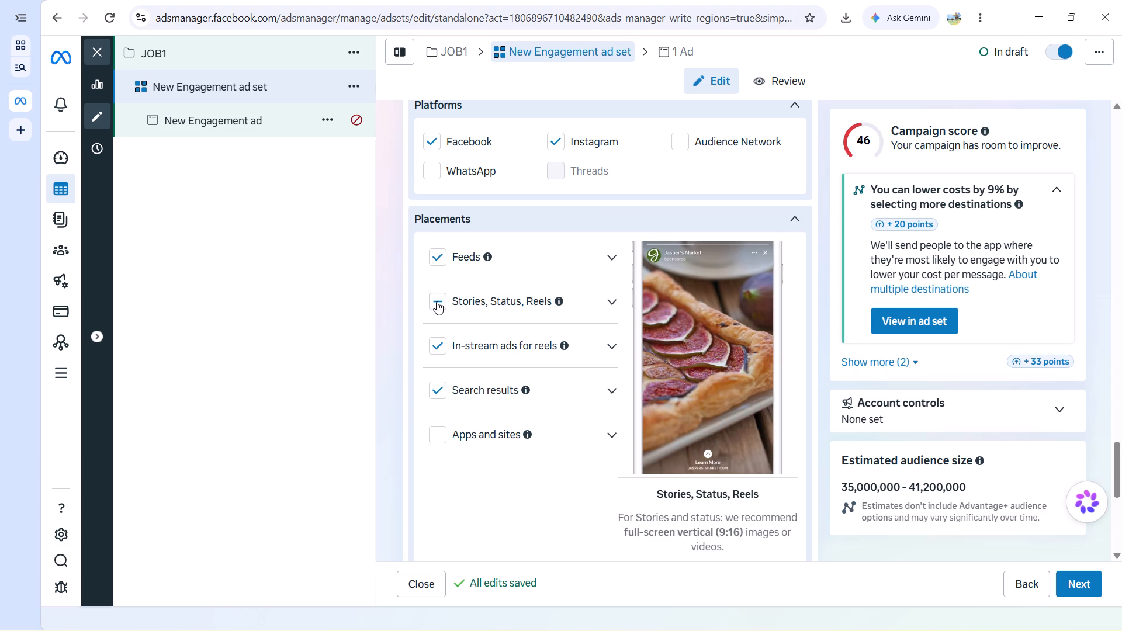
pyautogui.click(601, 250)
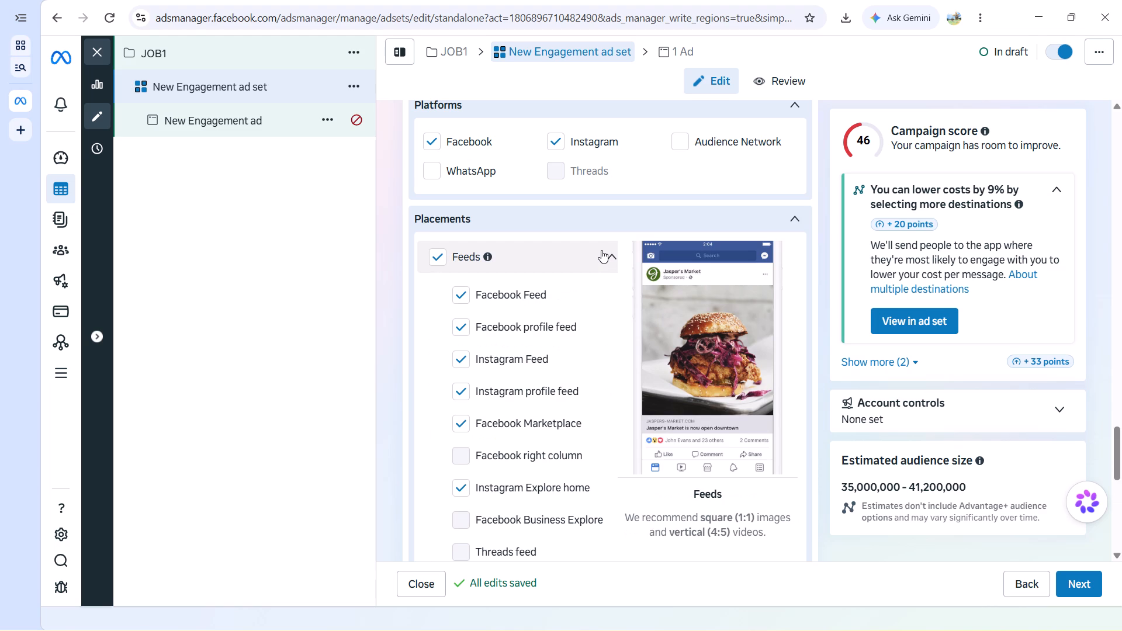
pyautogui.scroll(-4, 600, 360)
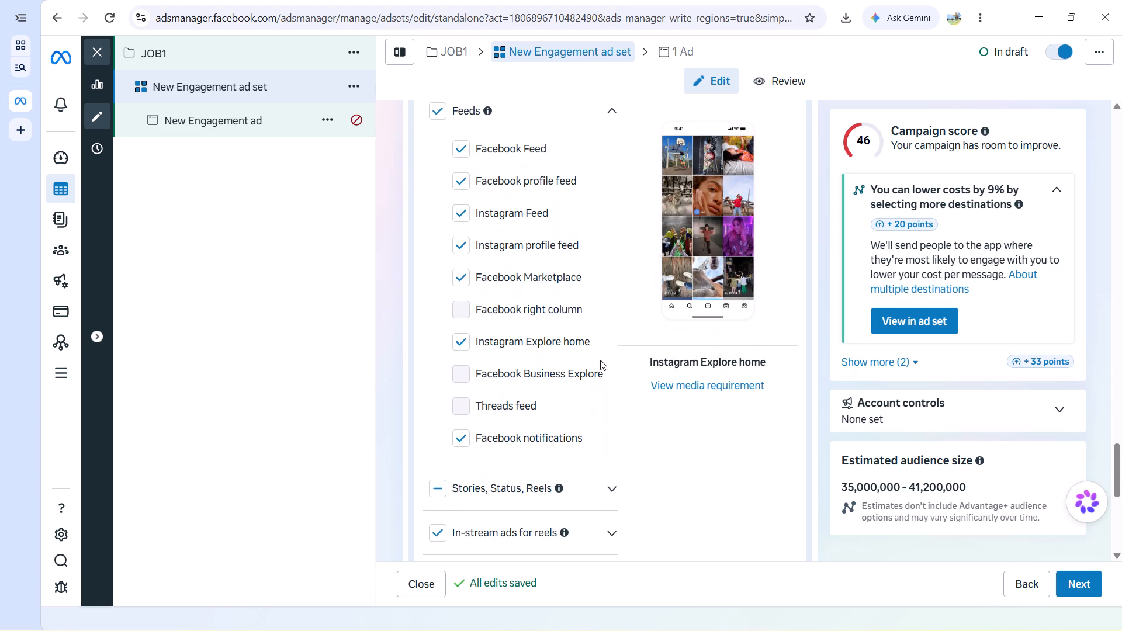
pyautogui.scroll(-3, 600, 360)
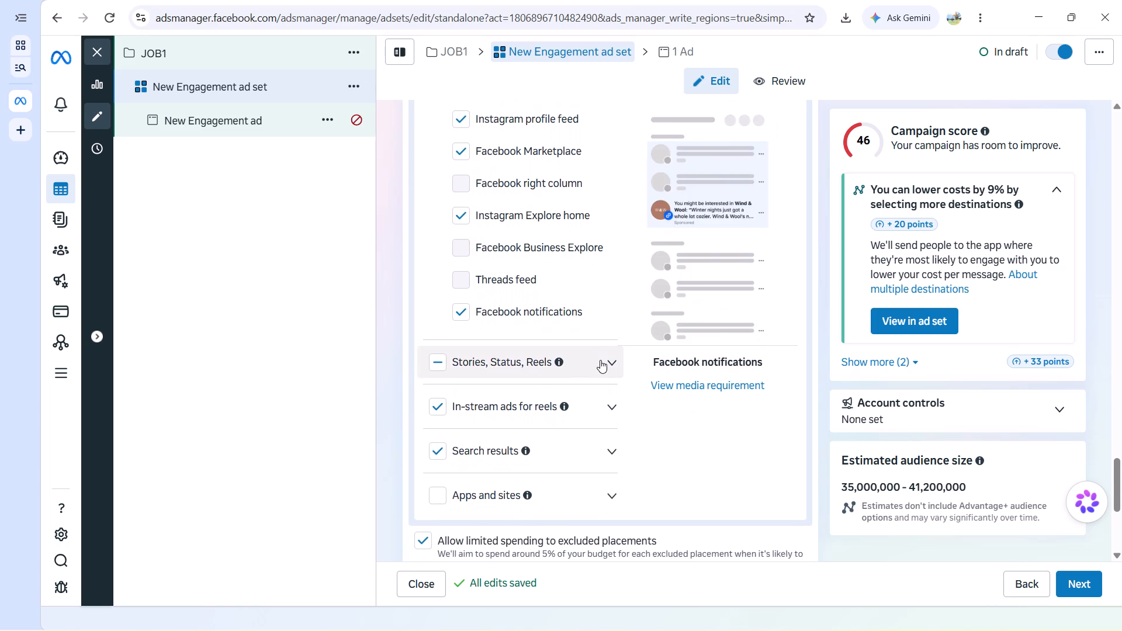
pyautogui.click(600, 360)
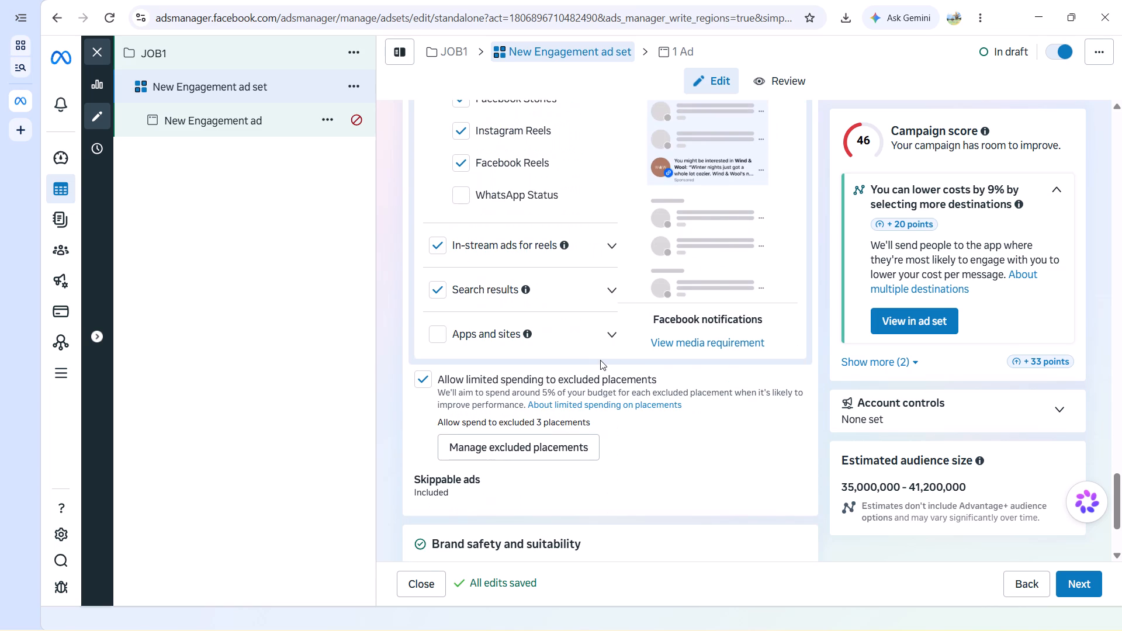
pyautogui.scroll(7, 572, 293)
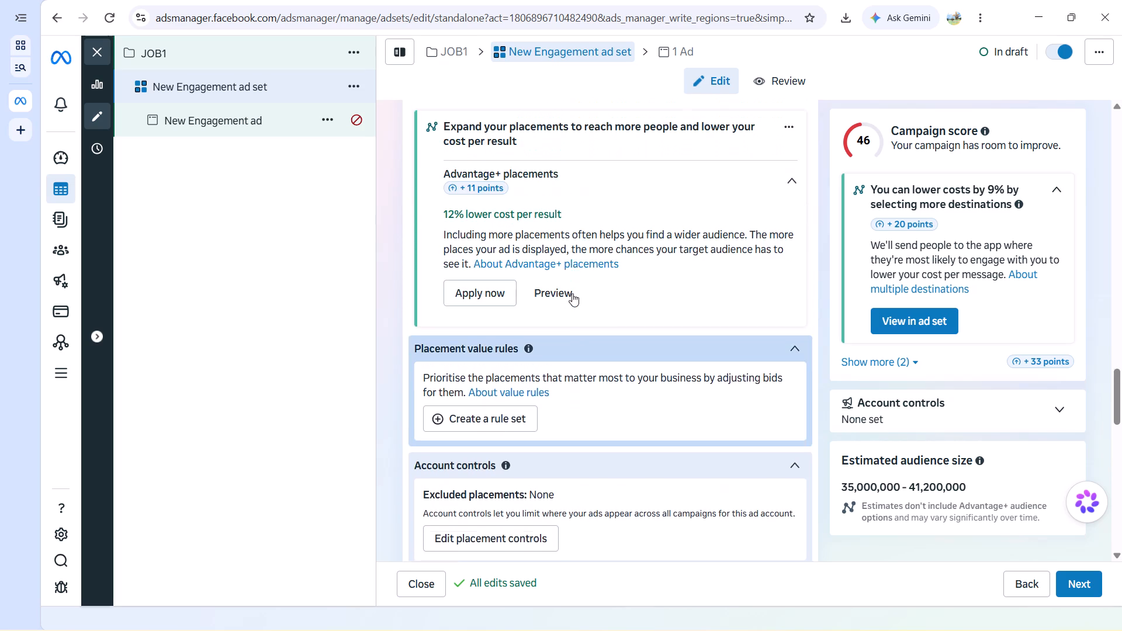
pyautogui.scroll(5, 572, 293)
pyautogui.scroll(-2, 572, 293)
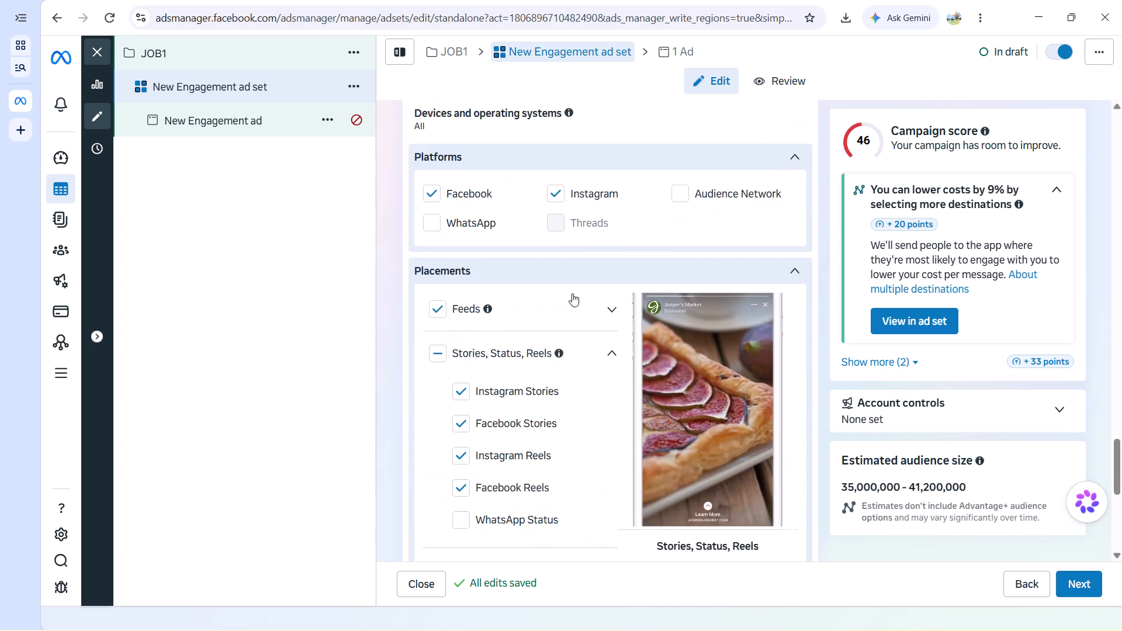
pyautogui.scroll(-1, 572, 293)
pyautogui.scroll(2, 572, 293)
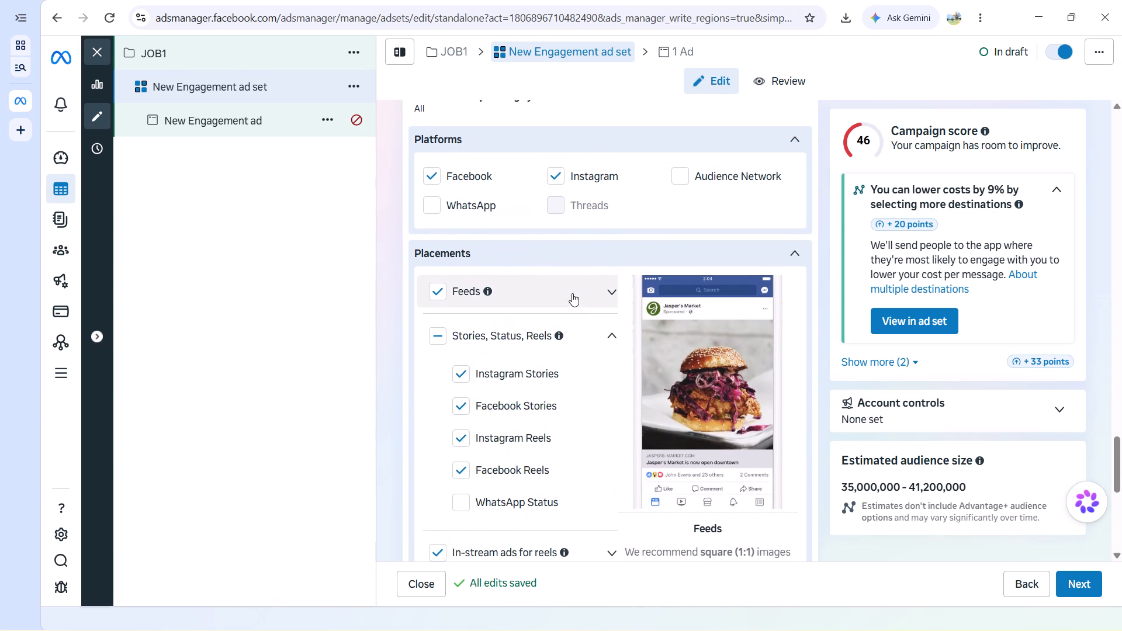
# Include all Stories, Status, Reels placements, with WhatsApp Status among them.
pyautogui.click(442, 332)
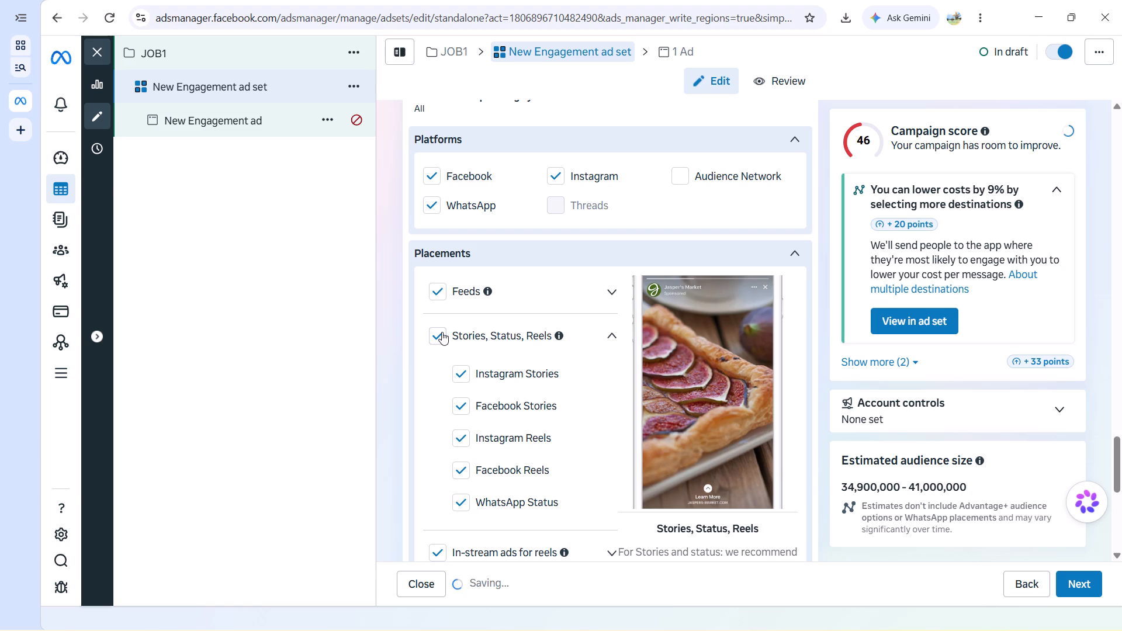
# Expand the skippable ads setting and turn off limited spending to excluded placements.
pyautogui.scroll(-5, 532, 362)
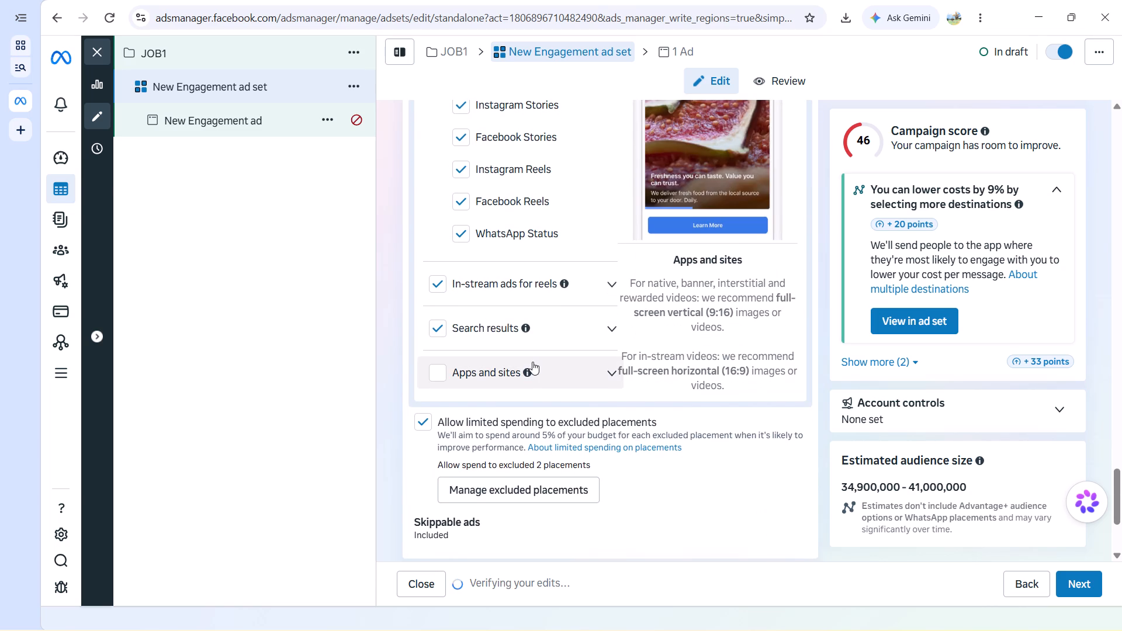
pyautogui.scroll(-3, 532, 362)
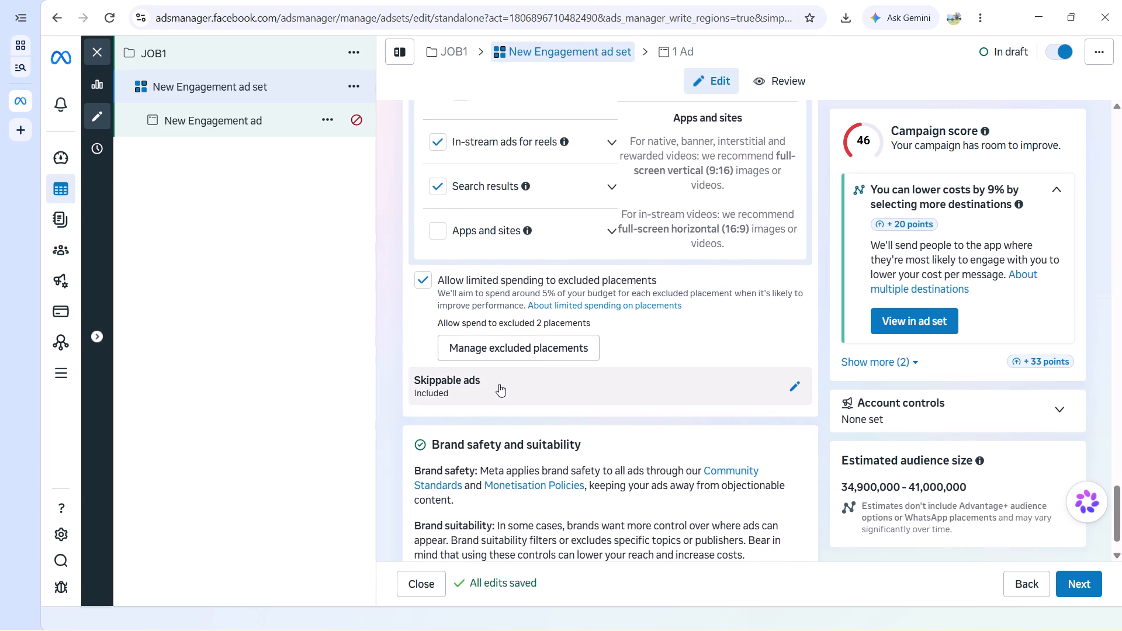
pyautogui.click(491, 386)
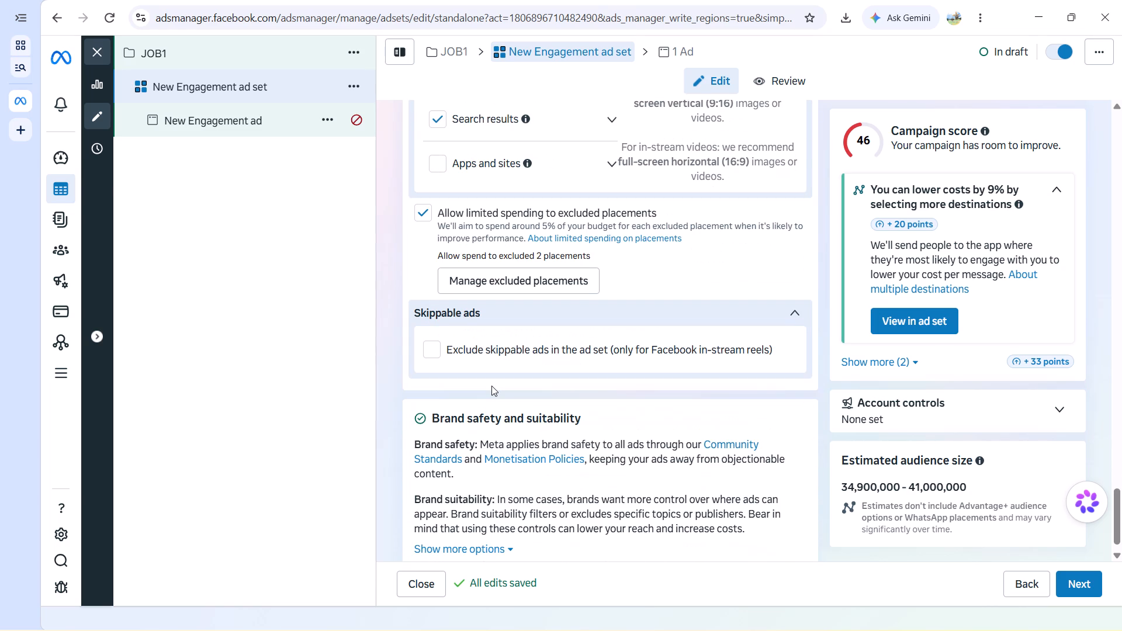
pyautogui.click(424, 209)
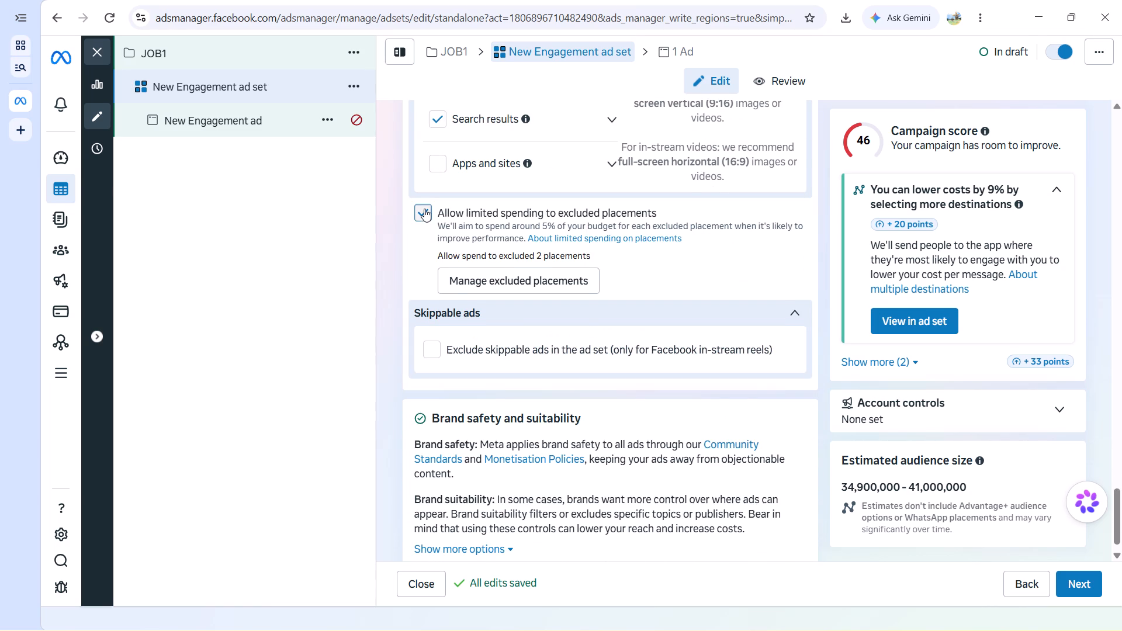
pyautogui.scroll(-1, 416, 259)
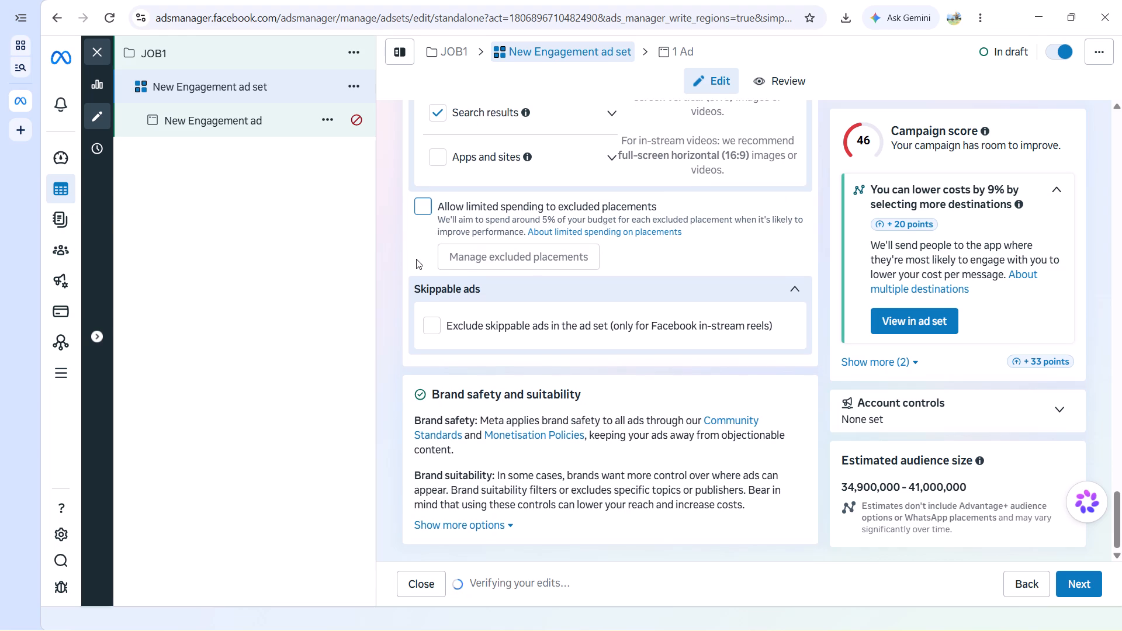
pyautogui.scroll(-1, 416, 259)
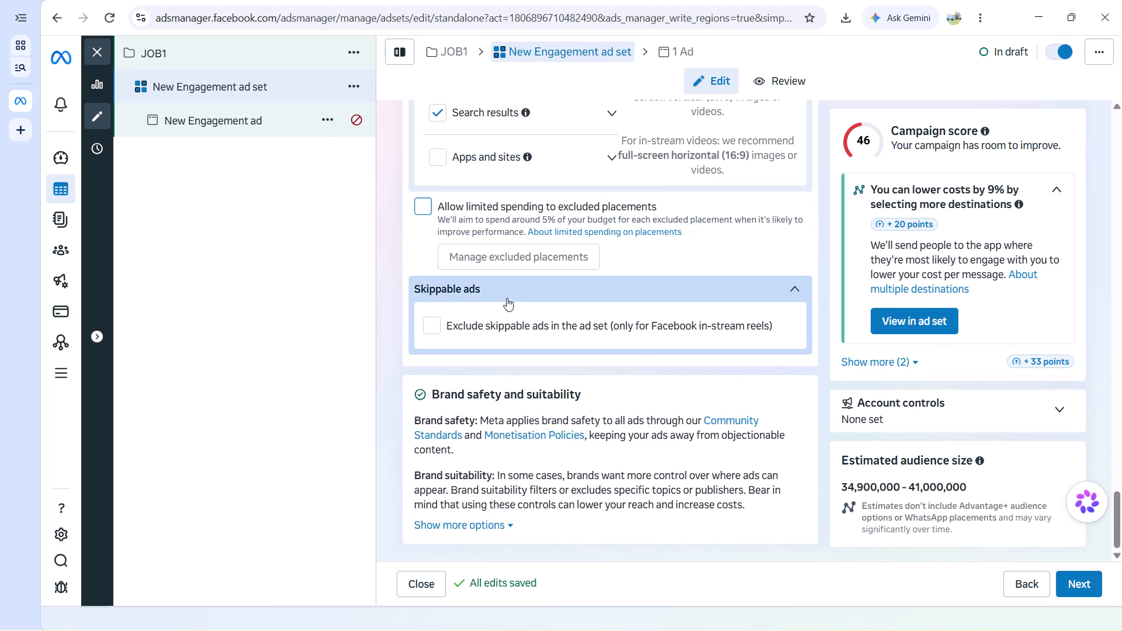
# Examine the locations and minimum age controls in the ad set's Audience section, leaving both unchanged.
pyautogui.scroll(10, 510, 302)
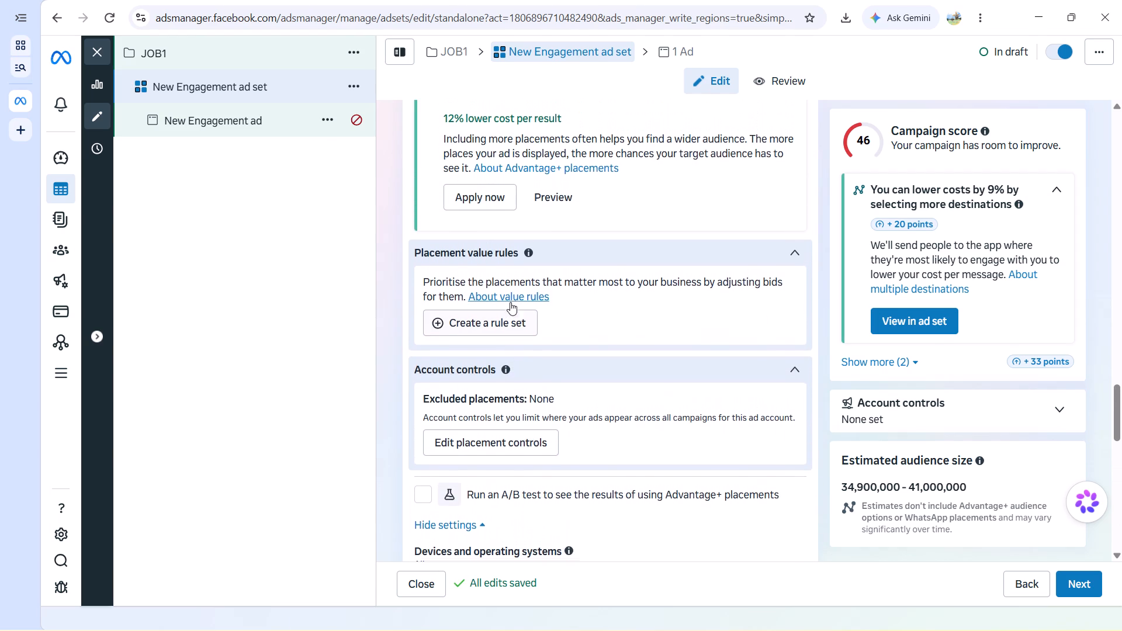
pyautogui.scroll(4, 510, 302)
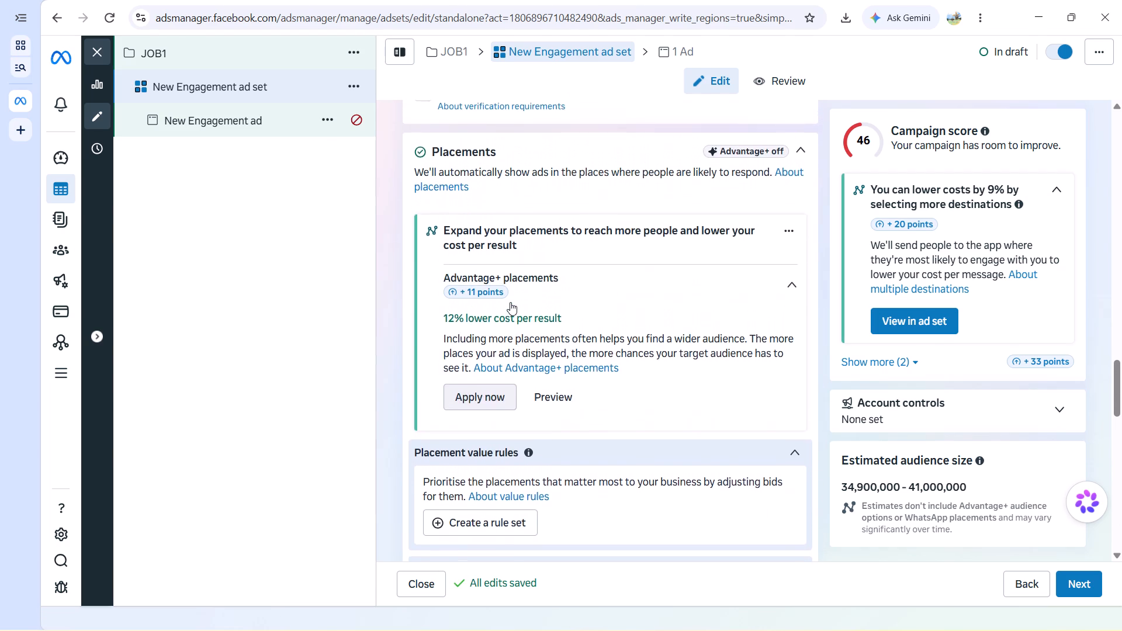
pyautogui.scroll(4, 510, 302)
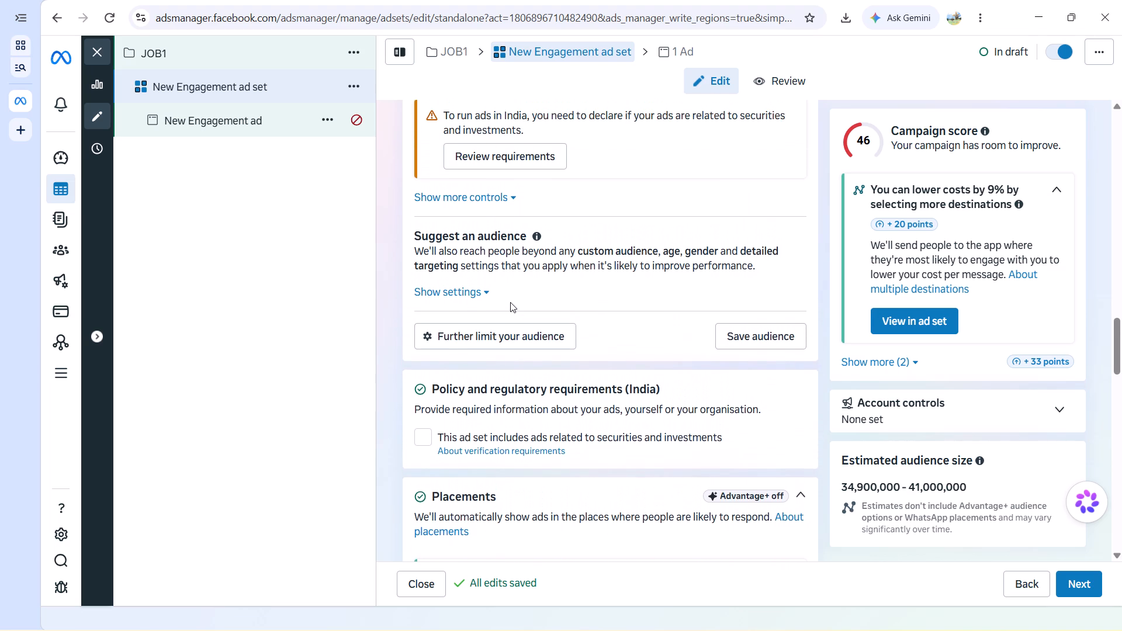
pyautogui.scroll(1, 510, 302)
pyautogui.click(465, 260)
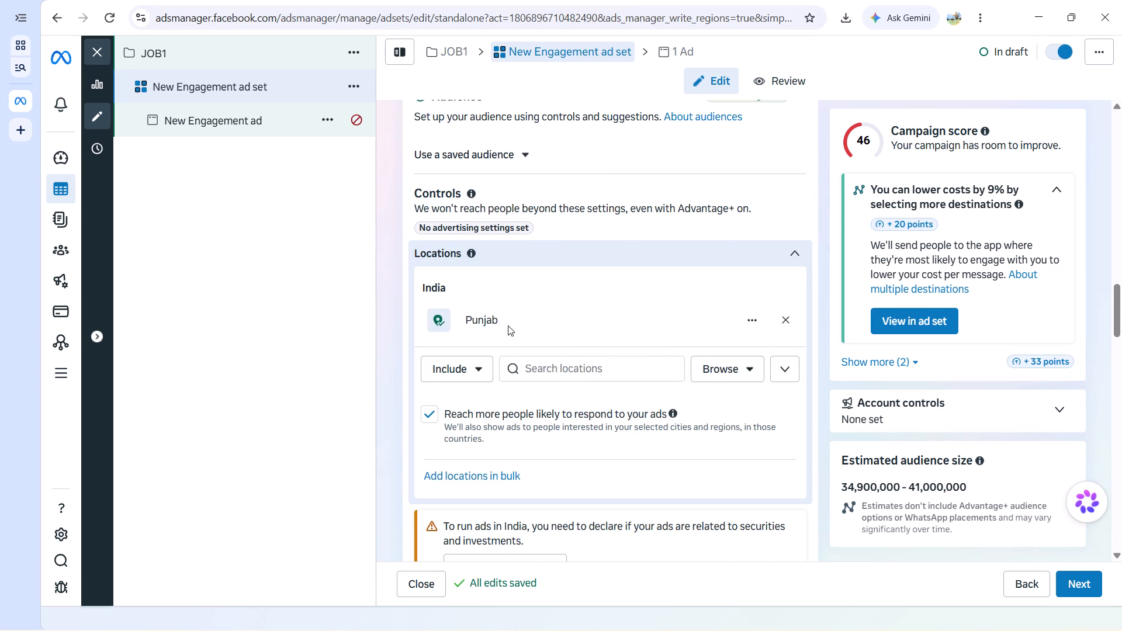
pyautogui.click(337, 360)
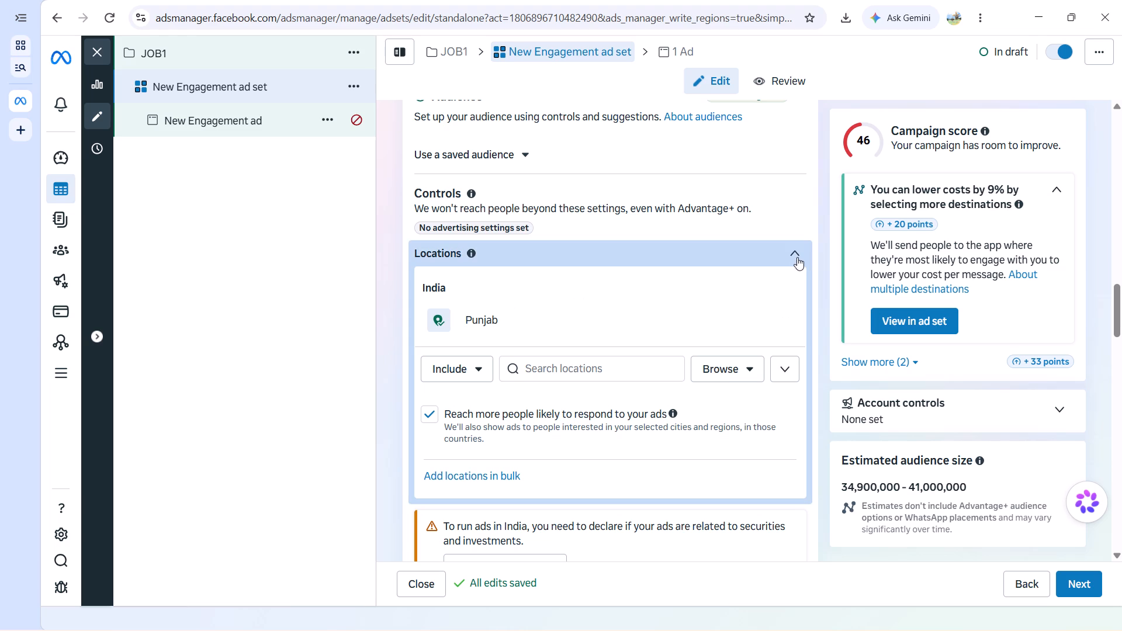
pyautogui.click(797, 257)
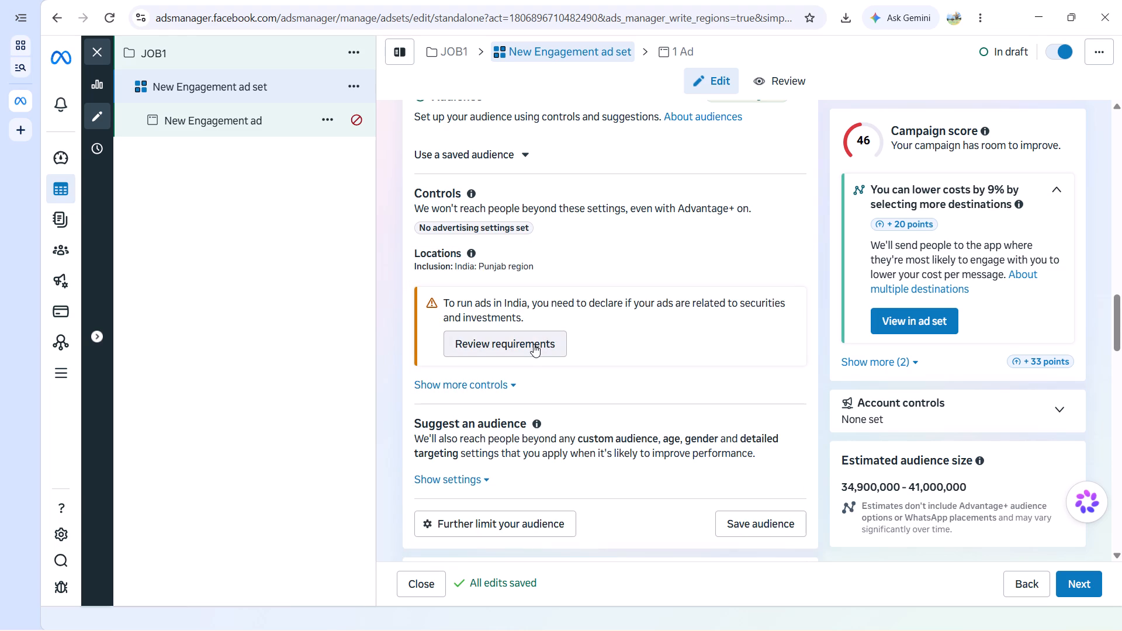
pyautogui.click(502, 385)
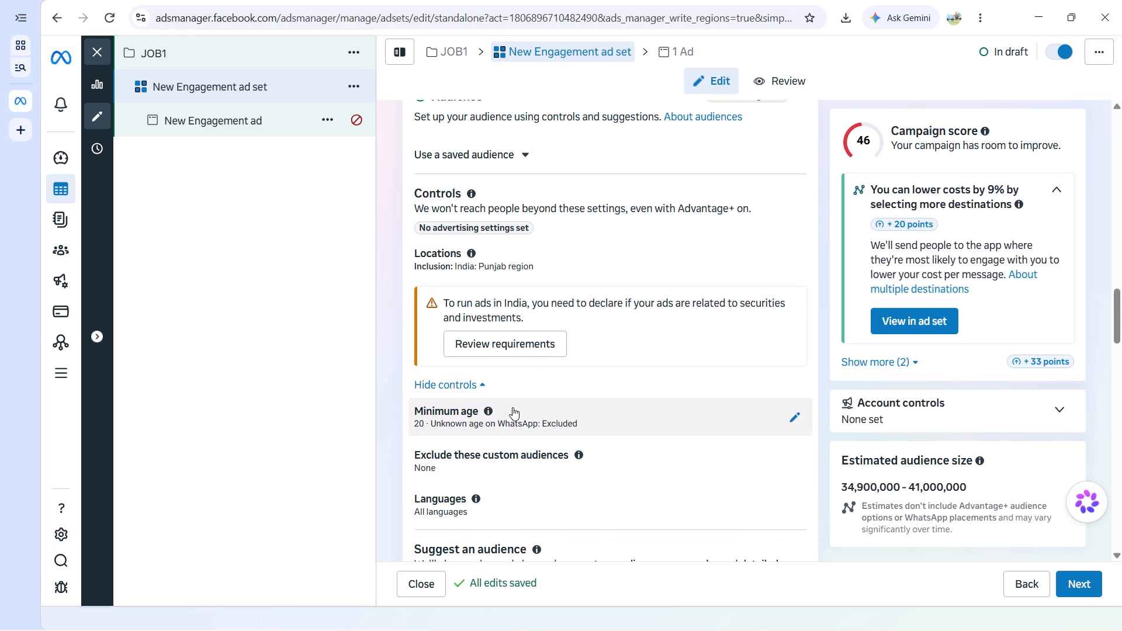
pyautogui.click(522, 419)
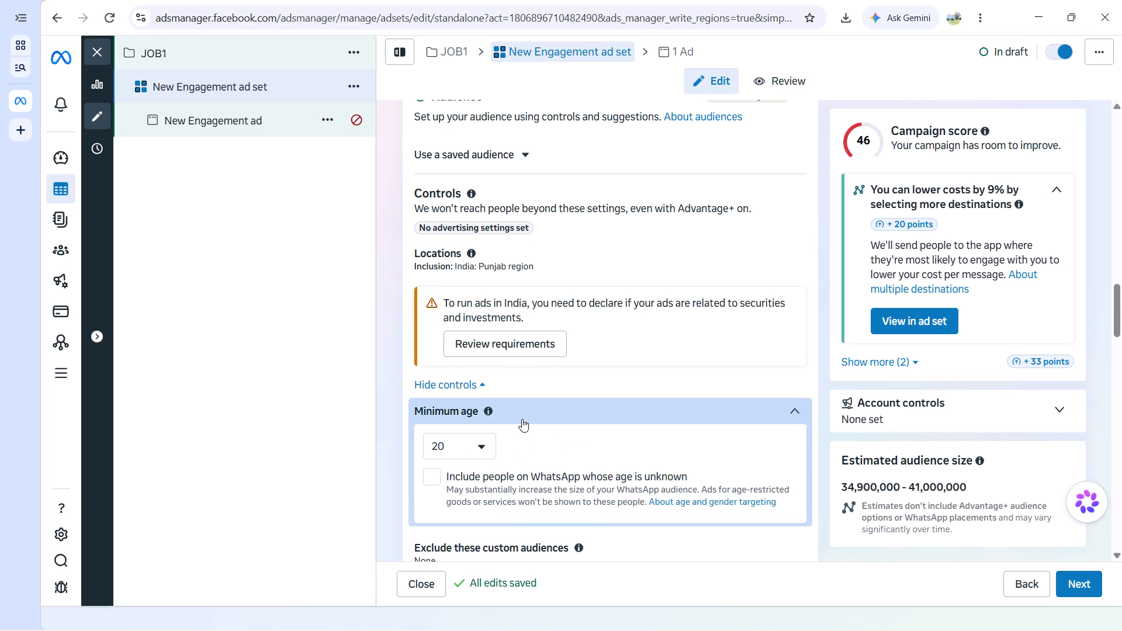
pyautogui.click(789, 408)
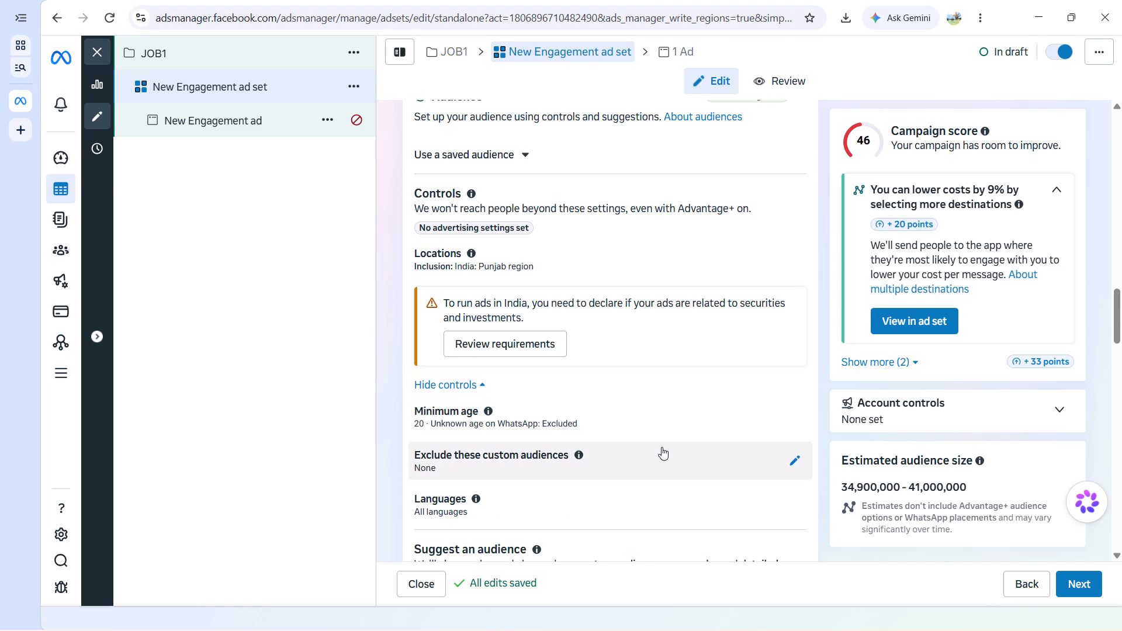
# Expand the Suggest an audience settings and set the suggested maximum age to 45.
pyautogui.scroll(-1, 662, 447)
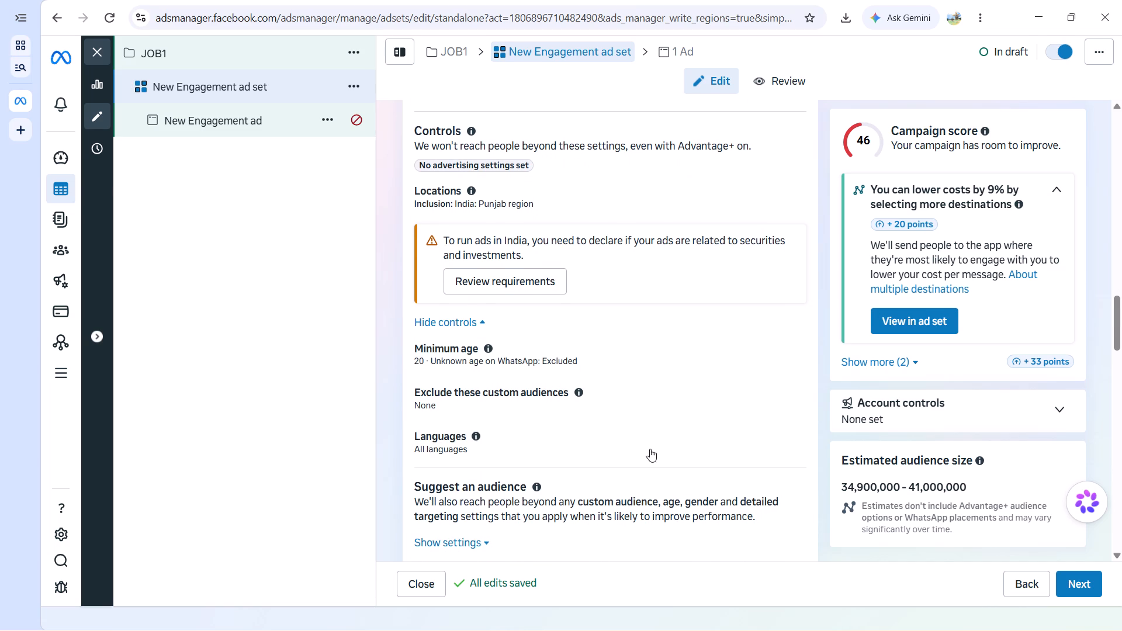
pyautogui.scroll(-1, 650, 449)
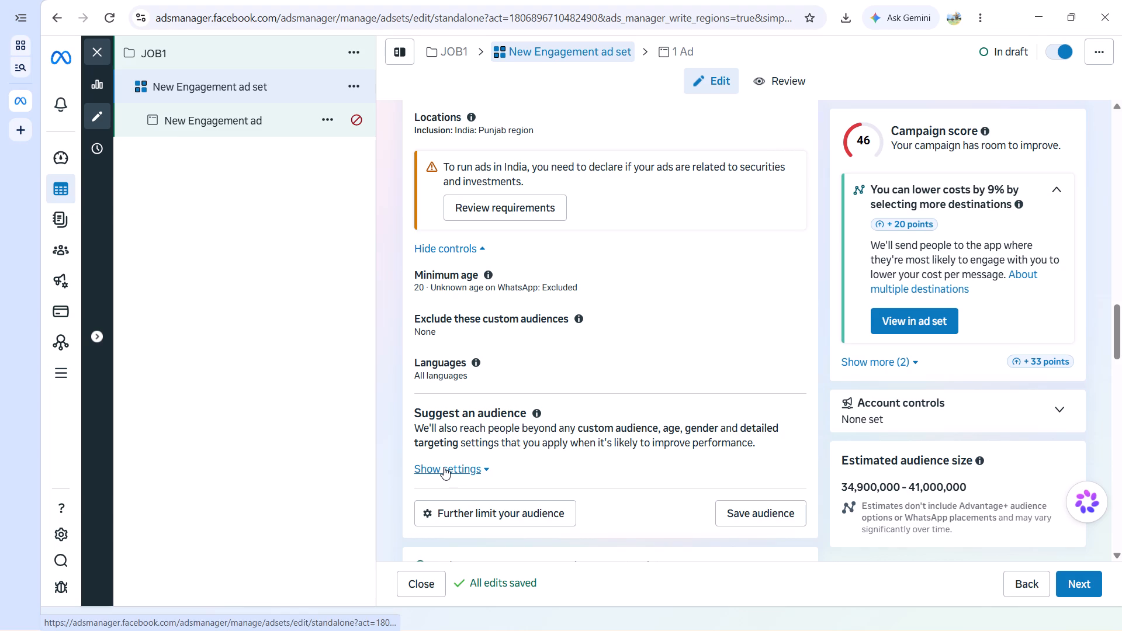
pyautogui.click(444, 467)
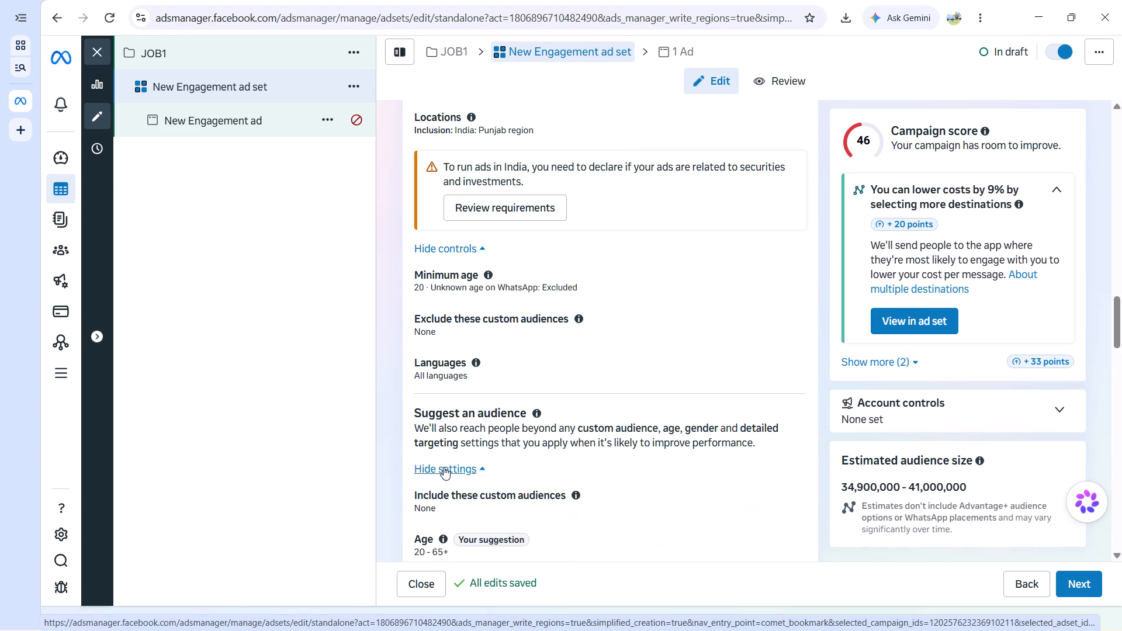
pyautogui.scroll(-1, 478, 487)
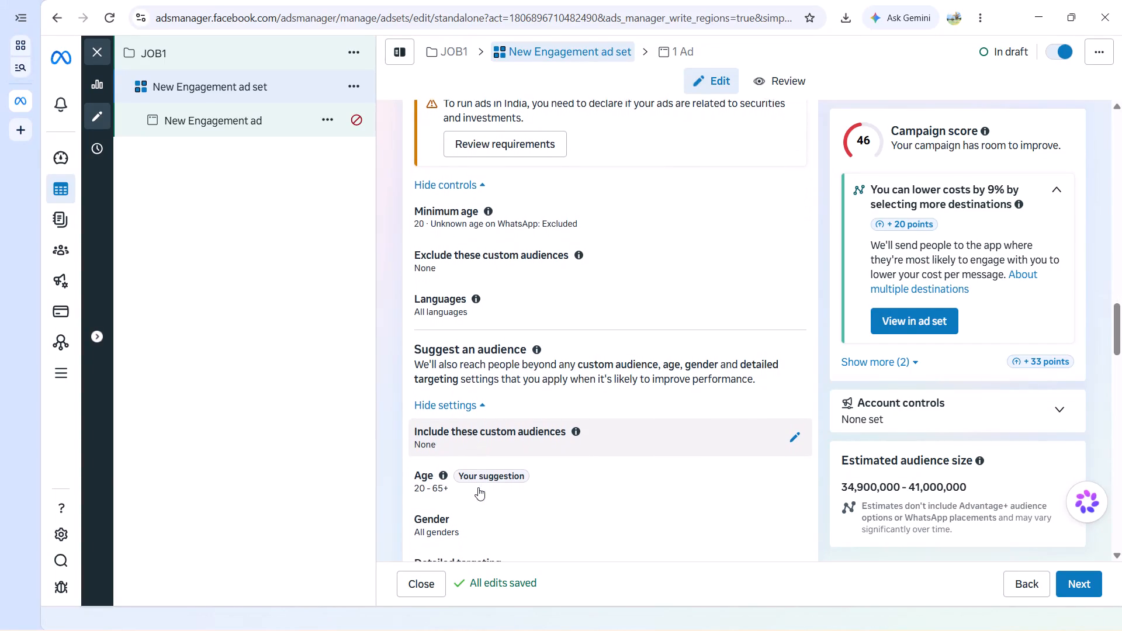
pyautogui.scroll(-2, 478, 487)
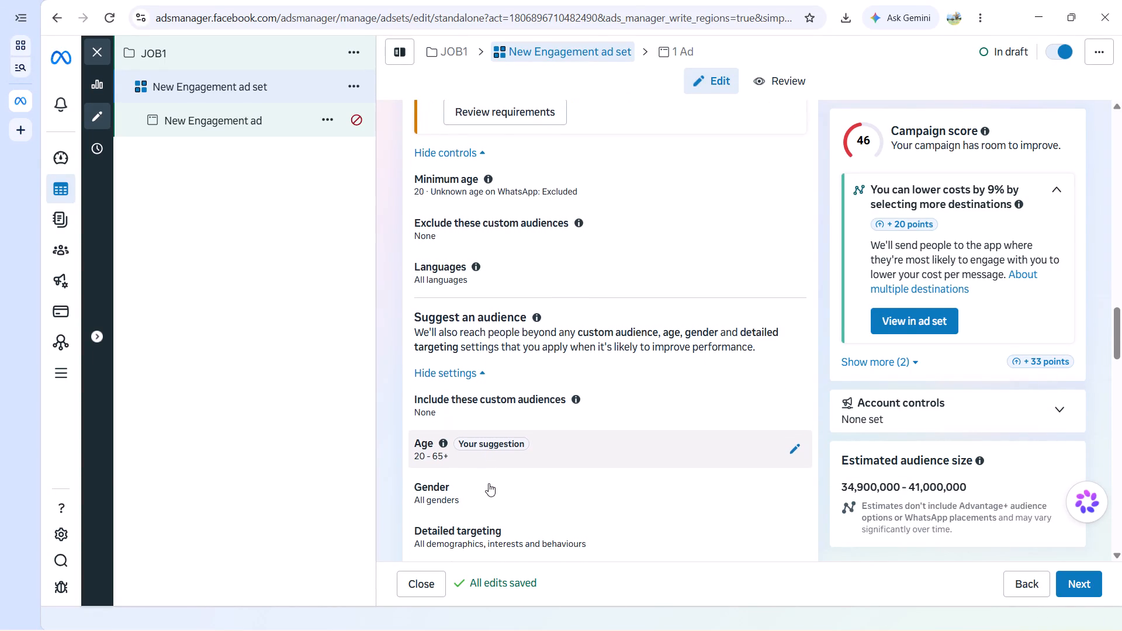
pyautogui.scroll(-1, 489, 483)
pyautogui.click(550, 432)
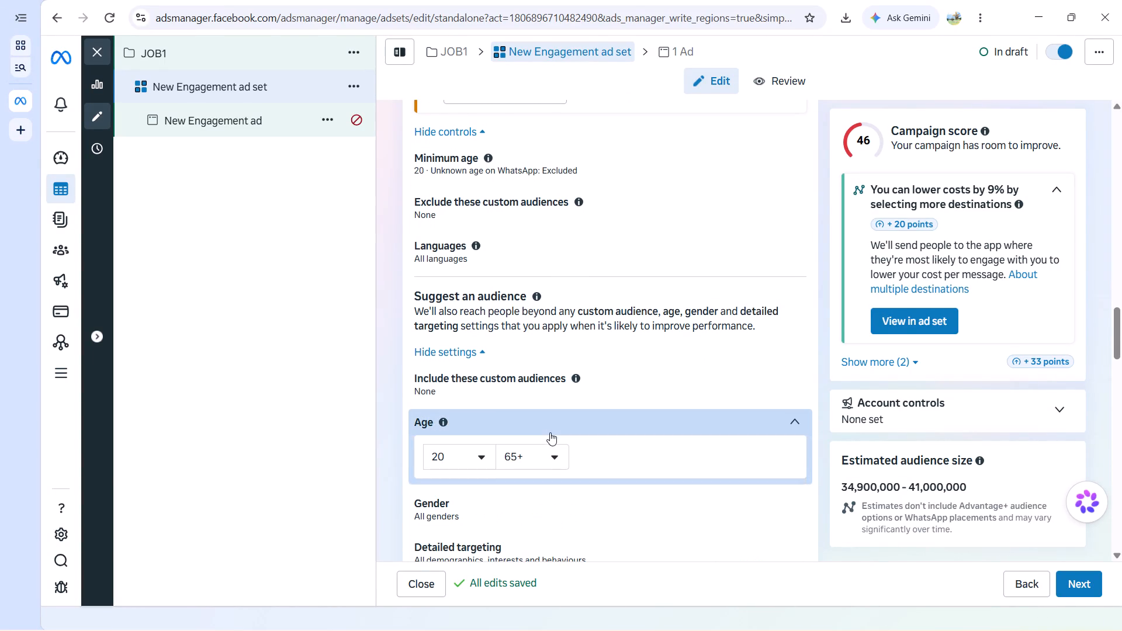
pyautogui.click(538, 463)
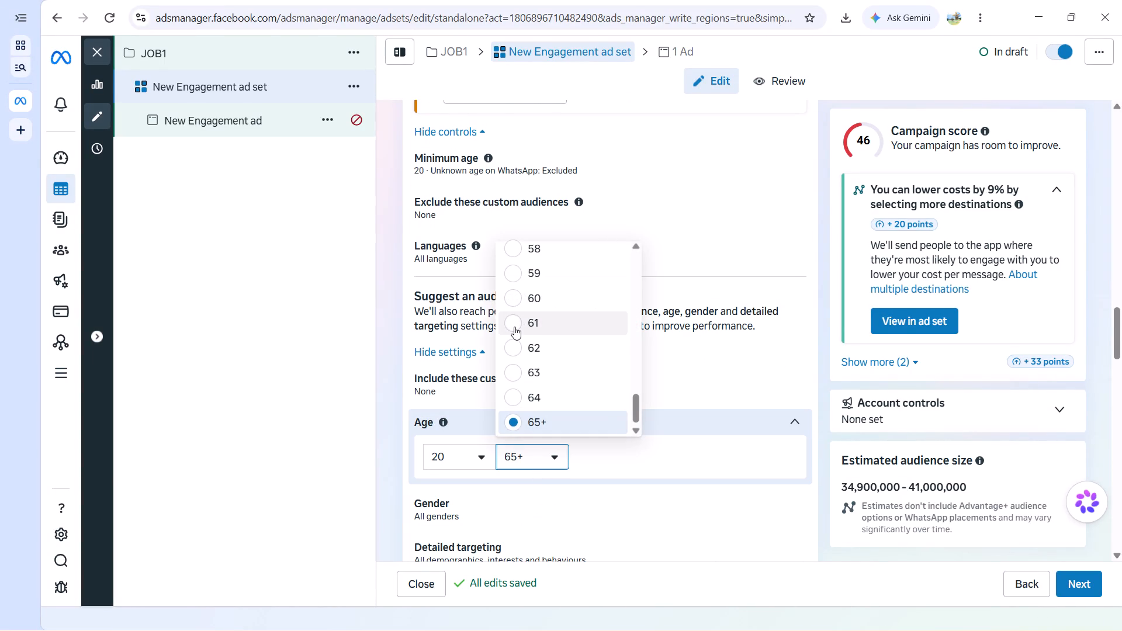
pyautogui.scroll(4, 514, 327)
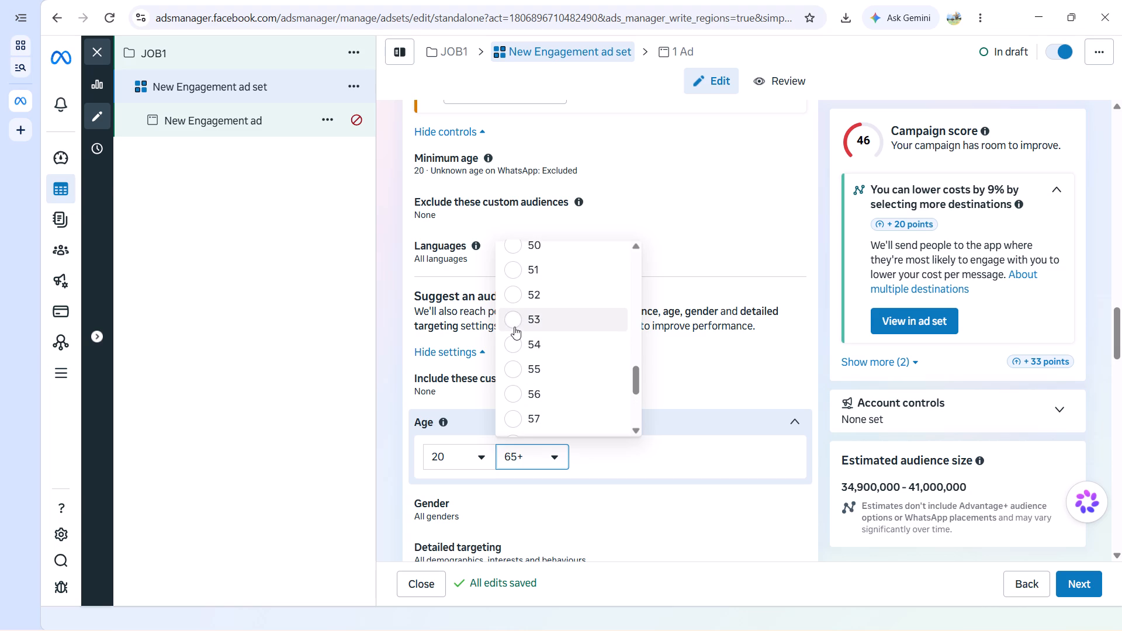
pyautogui.scroll(3, 514, 327)
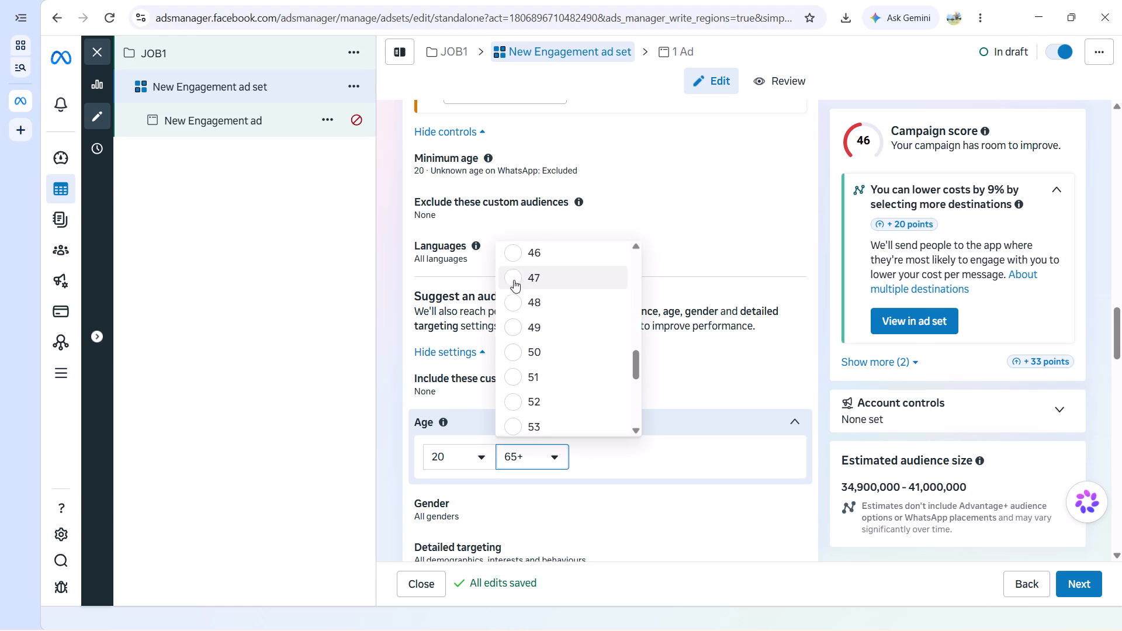
pyautogui.scroll(1, 517, 249)
pyautogui.click(517, 249)
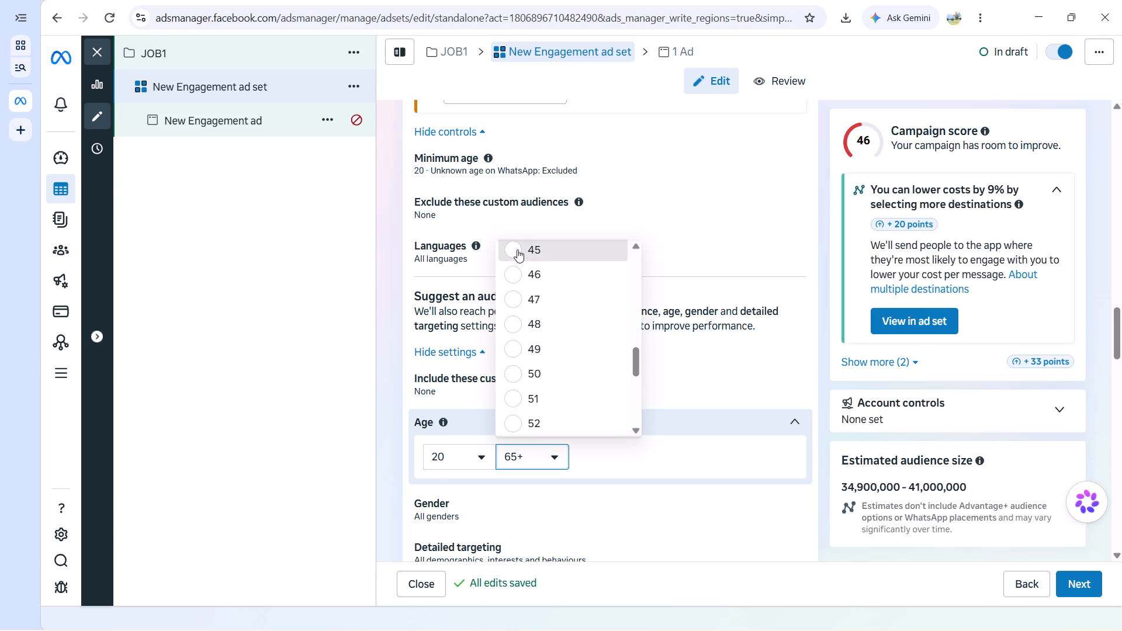
# Open Detailed targeting under the suggested audience and start a search for demographics, interests or behaviours to include.
pyautogui.scroll(-3, 564, 390)
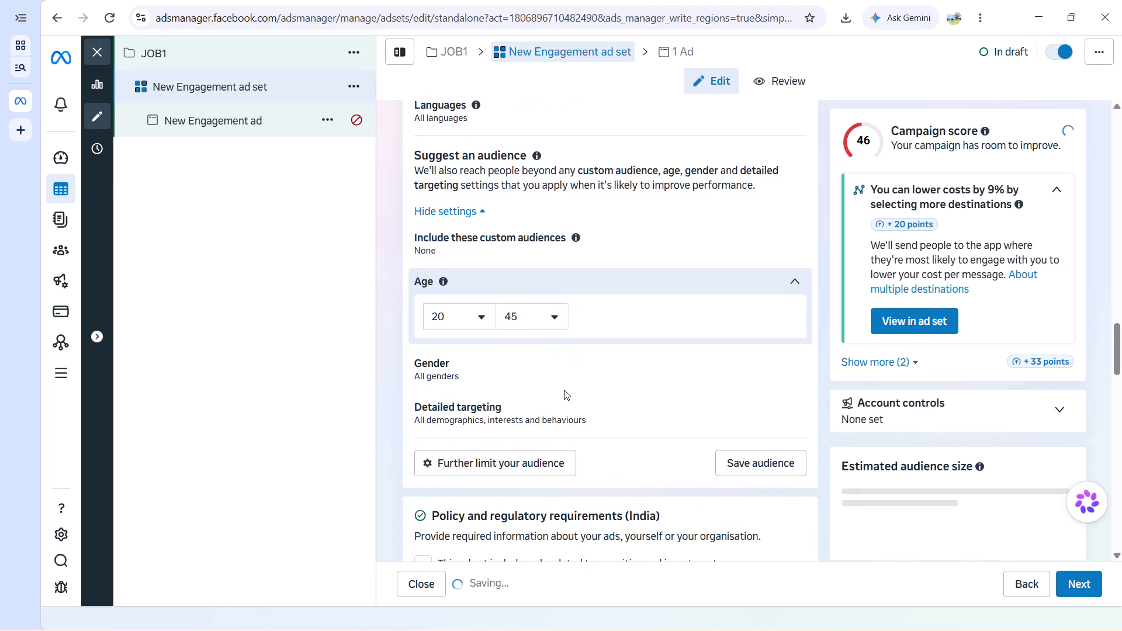
pyautogui.scroll(-1, 573, 416)
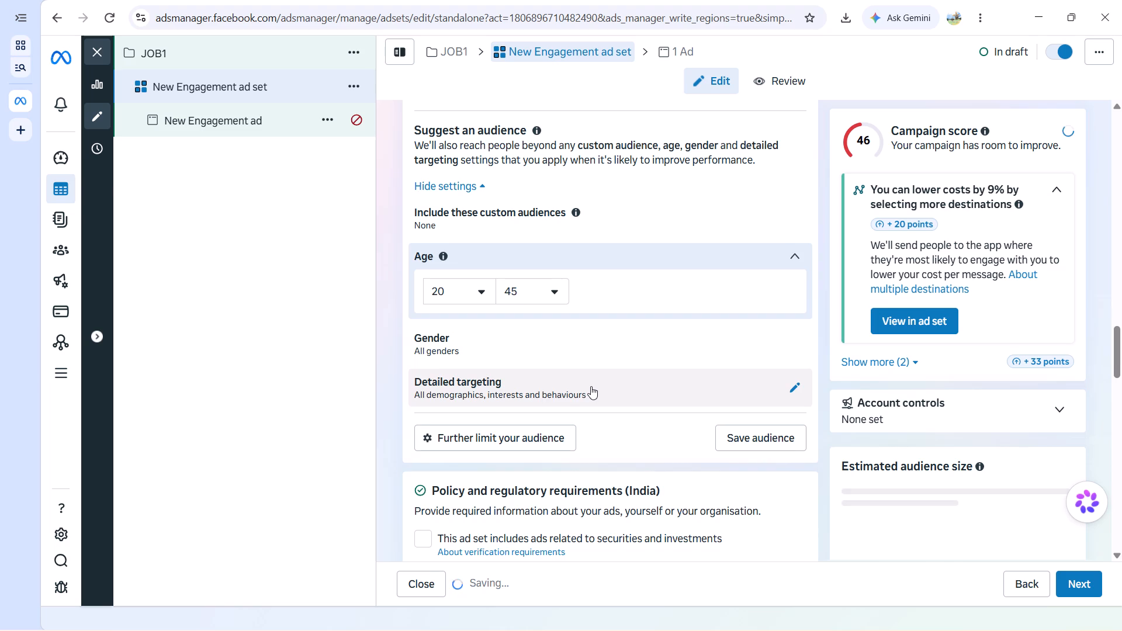
pyautogui.click(591, 386)
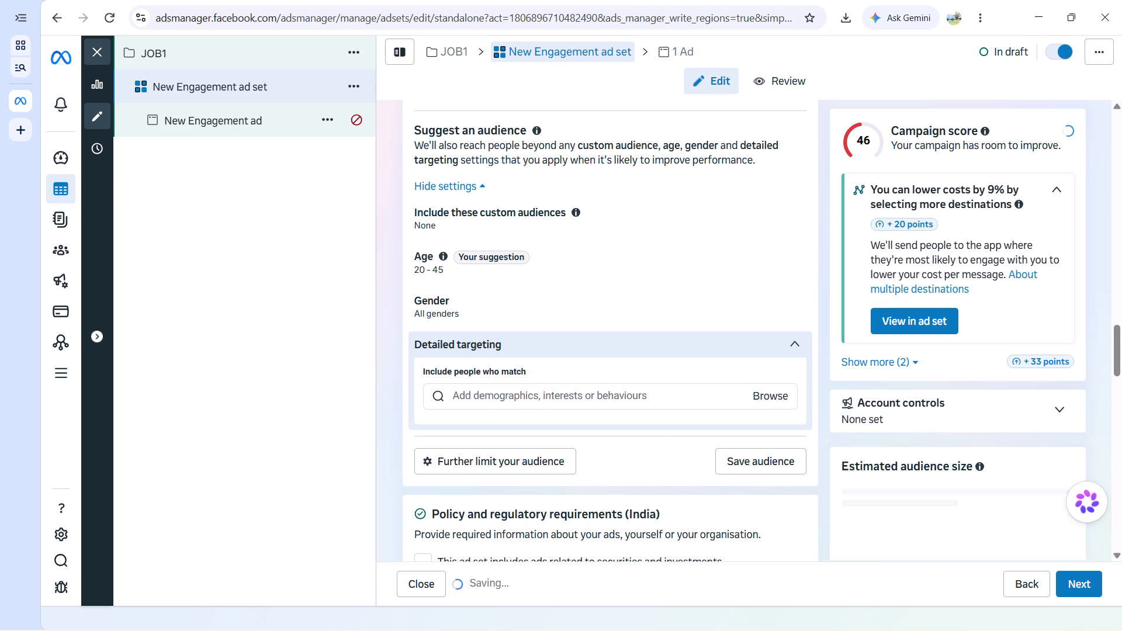
pyautogui.click(536, 393)
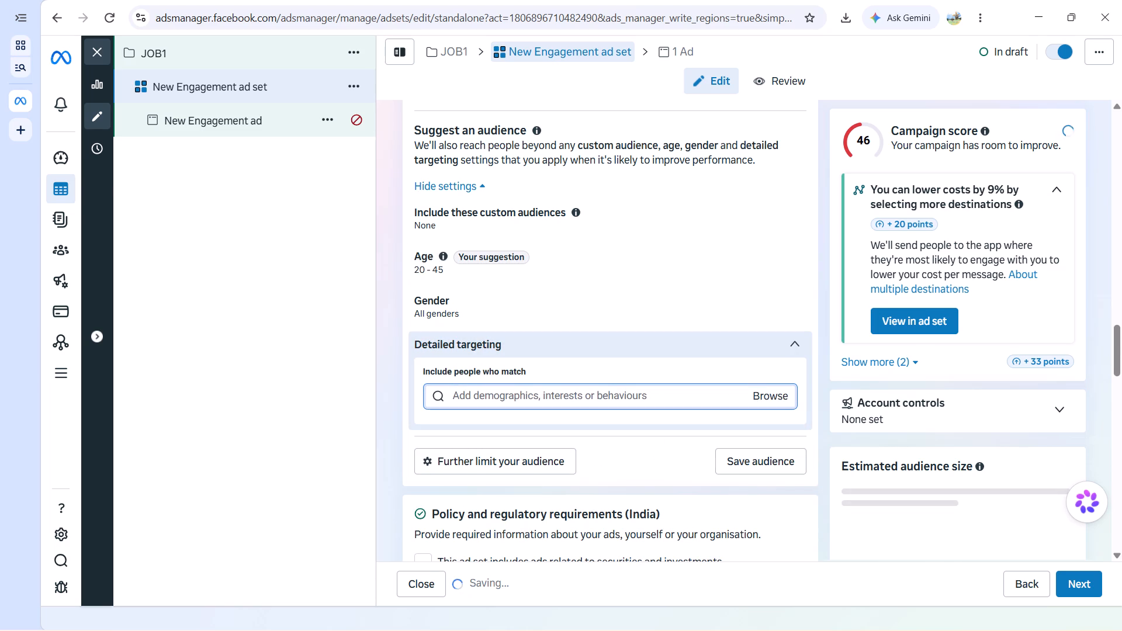
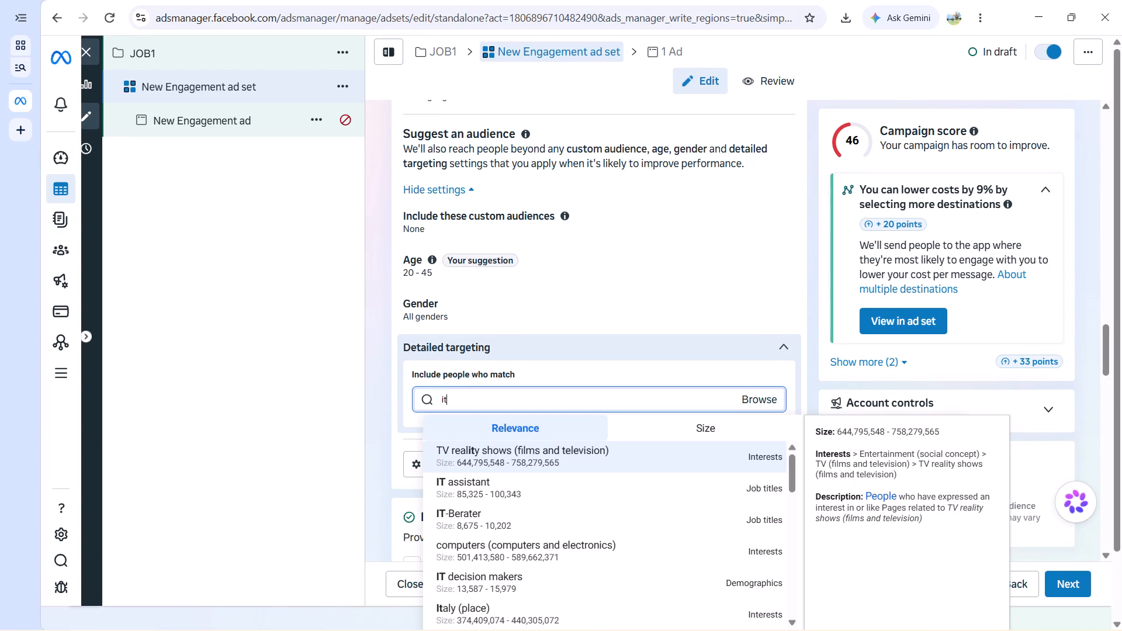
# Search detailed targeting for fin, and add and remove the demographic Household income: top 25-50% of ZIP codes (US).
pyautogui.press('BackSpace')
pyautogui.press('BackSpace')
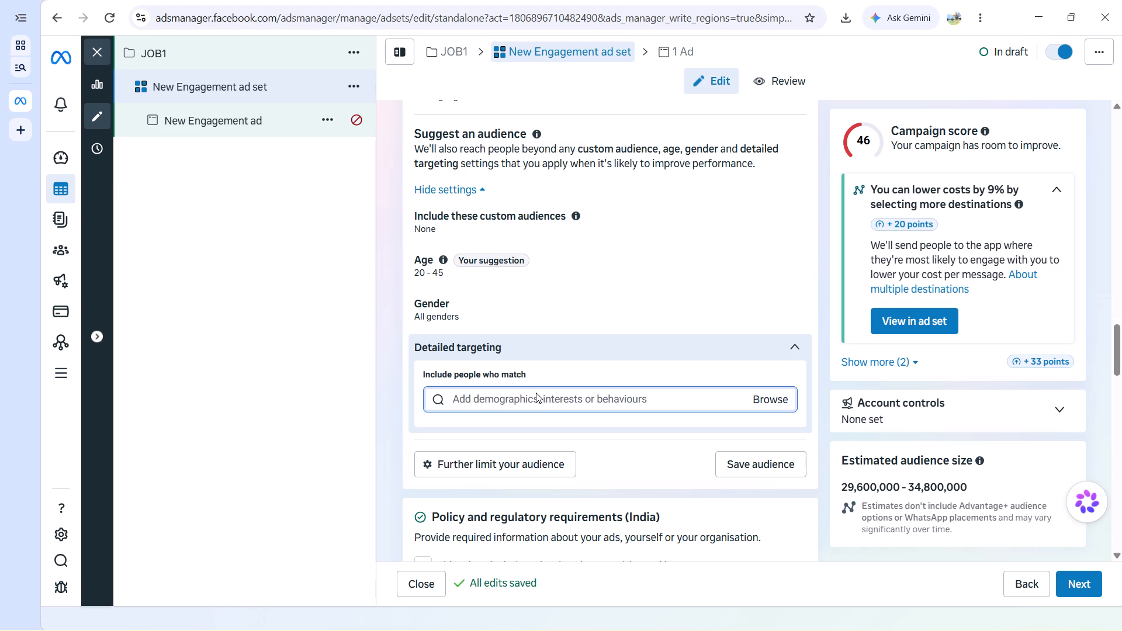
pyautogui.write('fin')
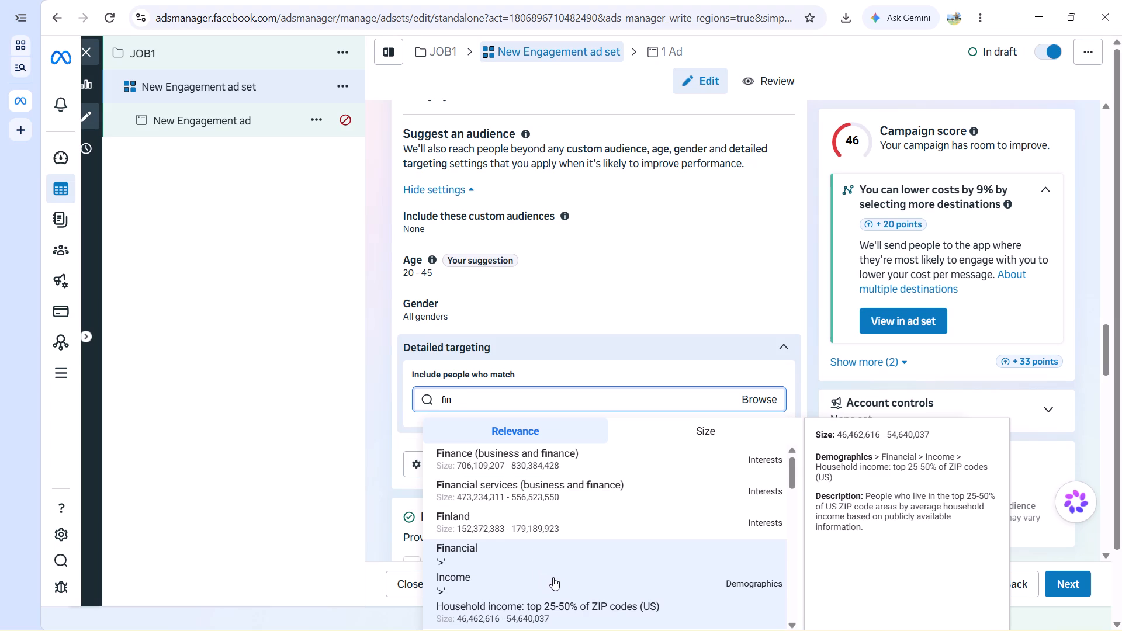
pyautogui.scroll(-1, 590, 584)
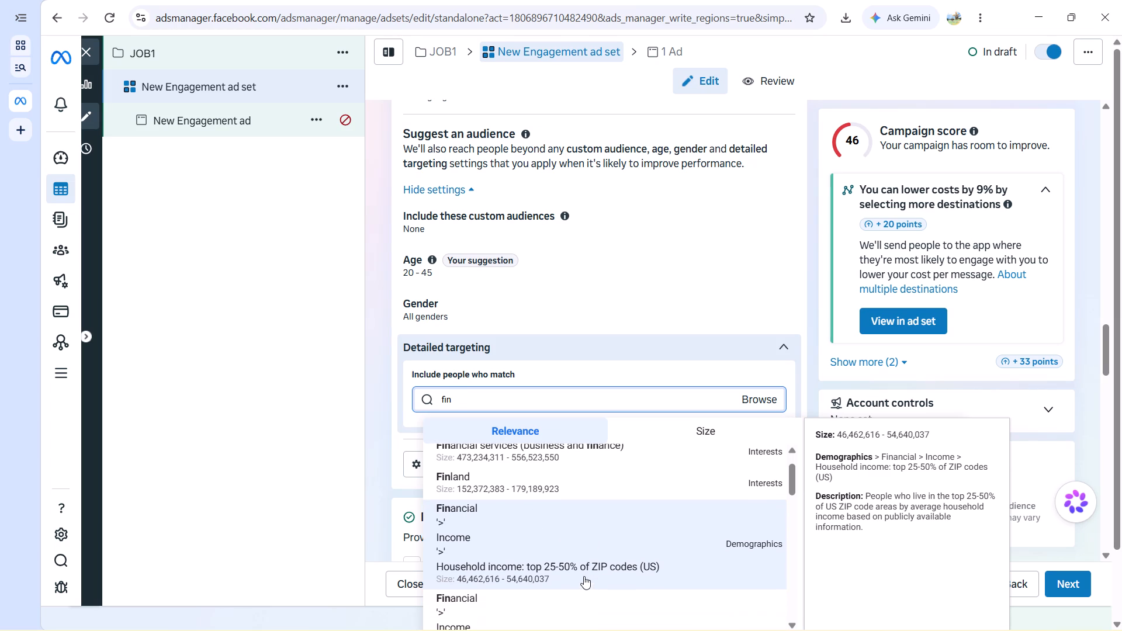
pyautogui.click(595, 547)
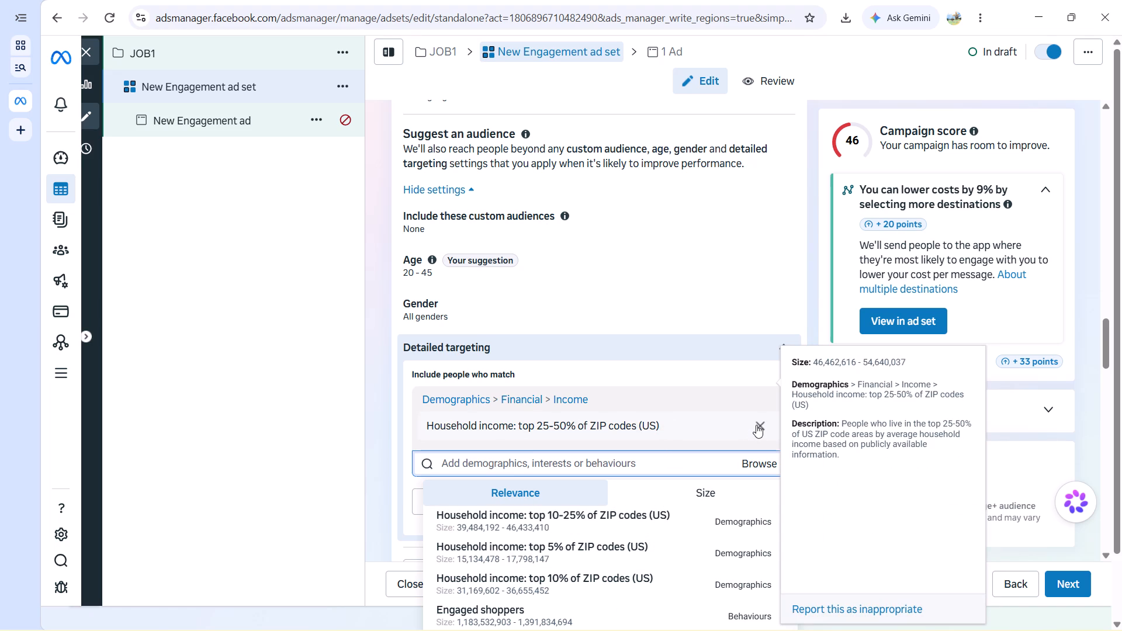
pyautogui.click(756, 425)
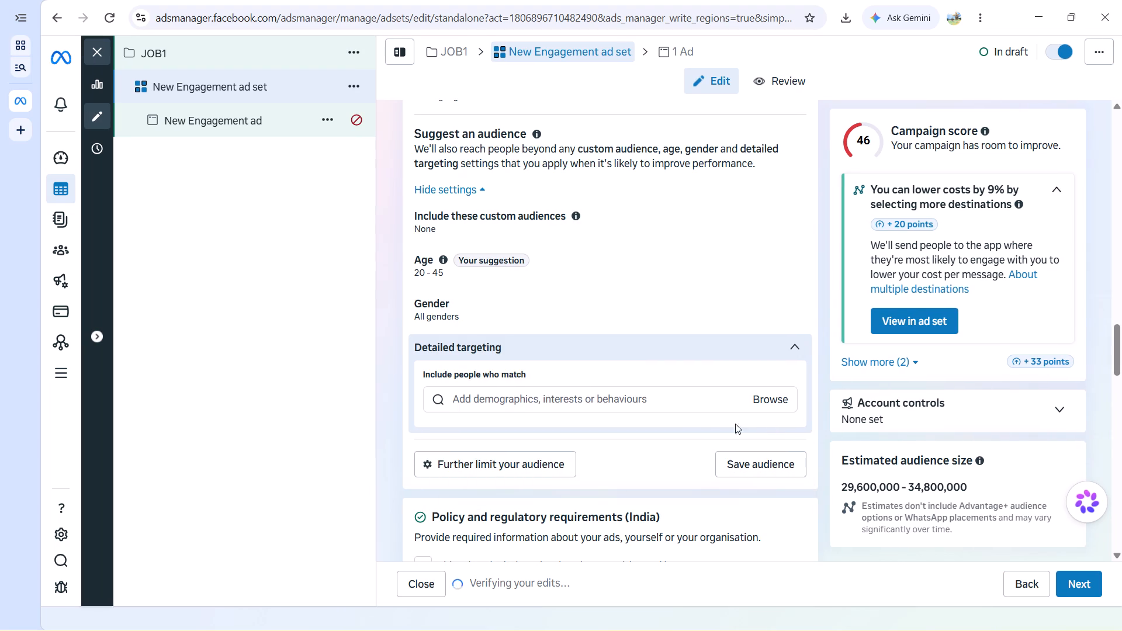
# Search detailed targeting for sing and add the Singapore interest to the people to include.
pyautogui.click(638, 397)
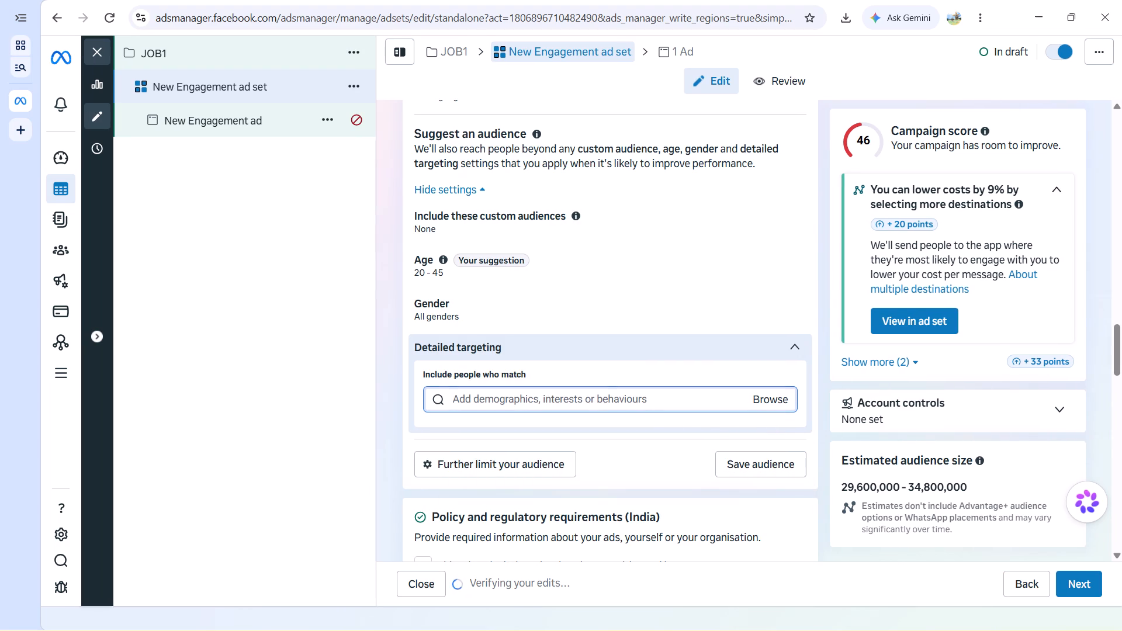
pyautogui.write('sin')
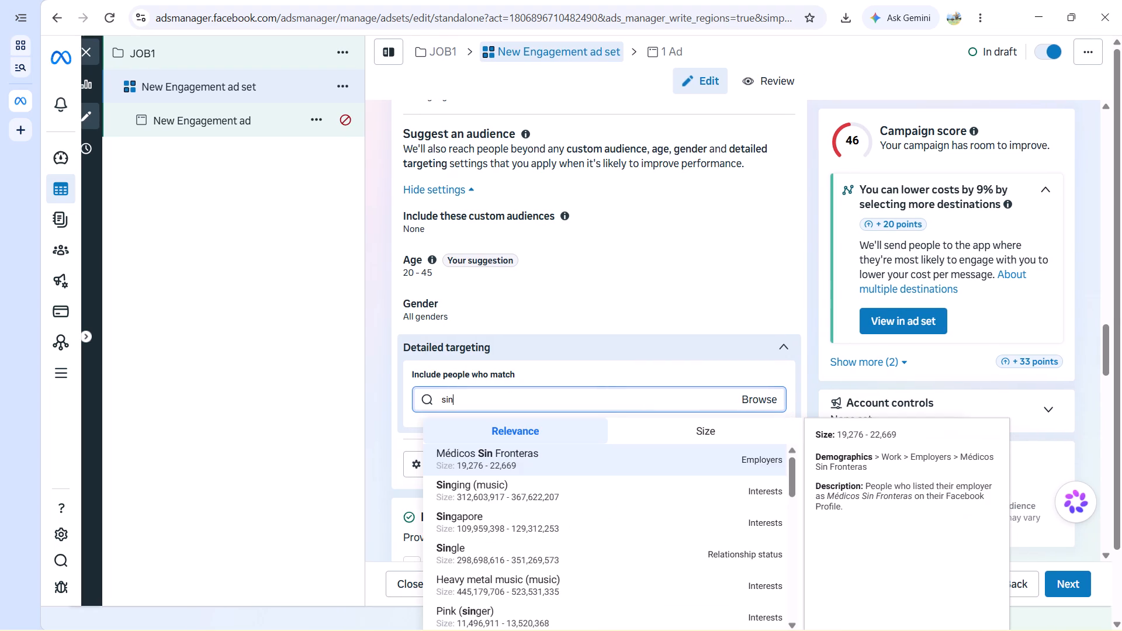
pyautogui.press('g')
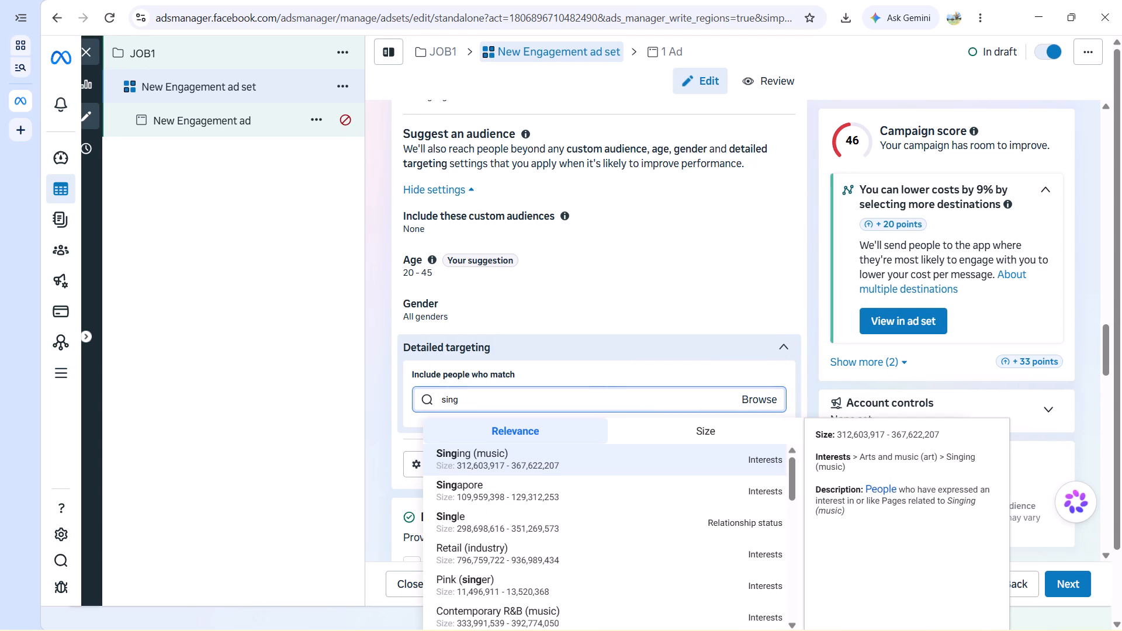
pyautogui.click(640, 484)
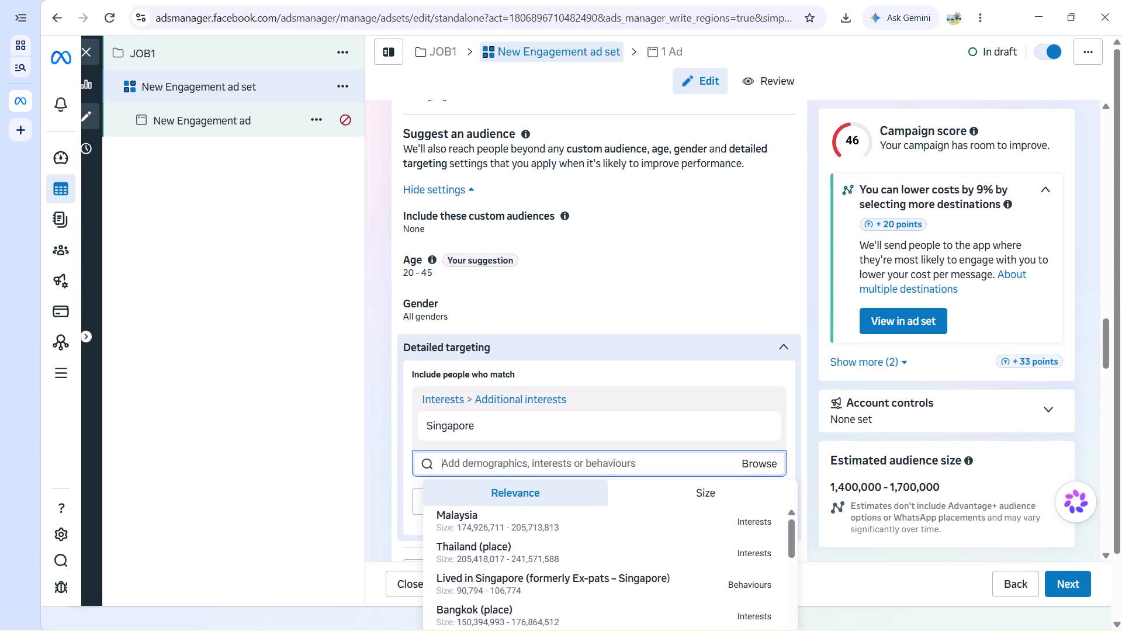
# Search detailed targeting for working abroad, review the suggestions and add the Ex-pats behaviour Lives abroad.
pyautogui.click(554, 466)
pyautogui.write('work')
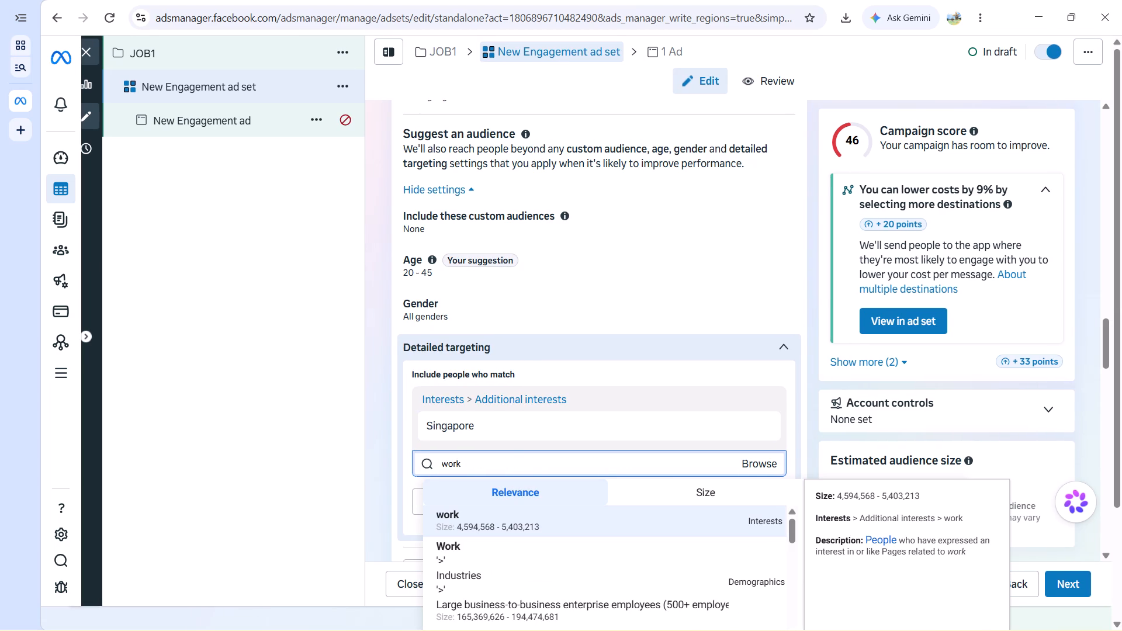
pyautogui.write('ing')
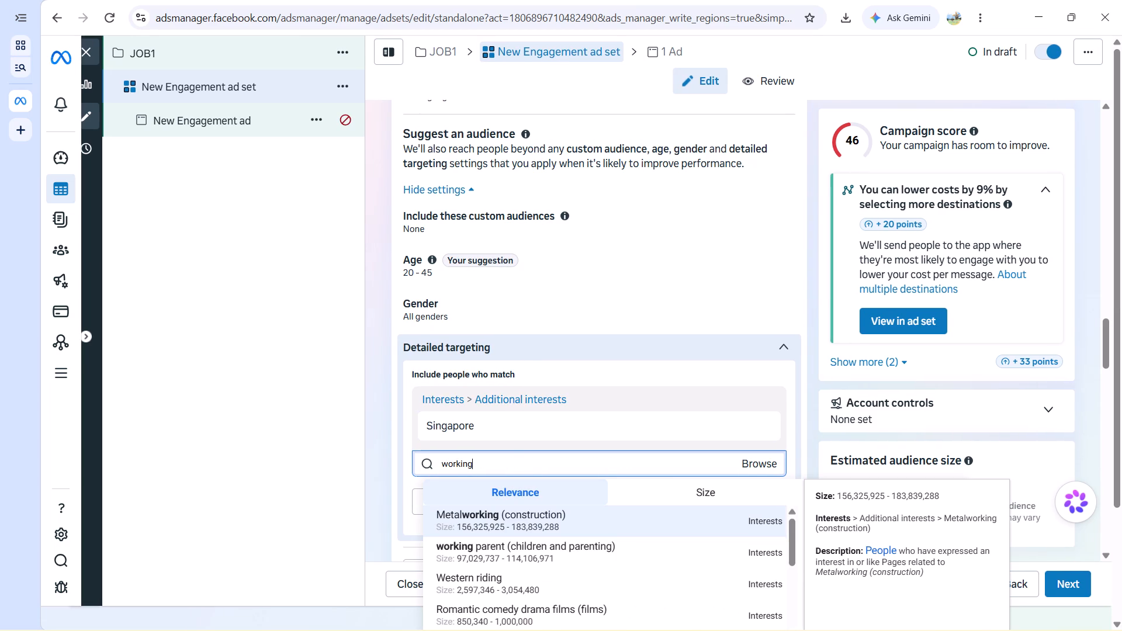
pyautogui.press('space')
pyautogui.write('ab')
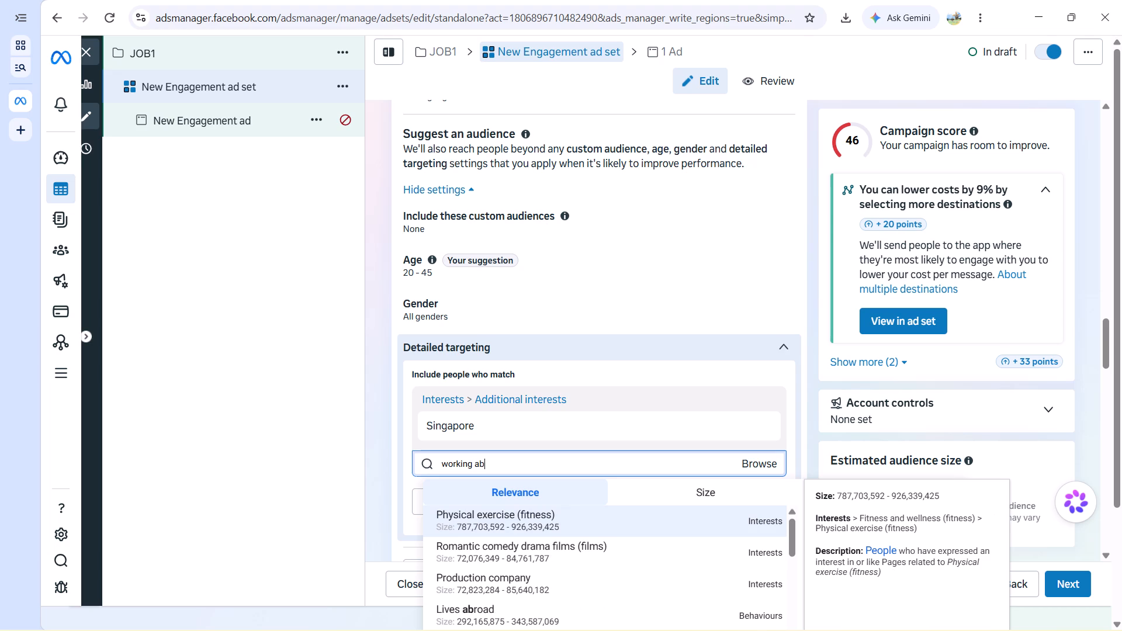
pyautogui.write('road')
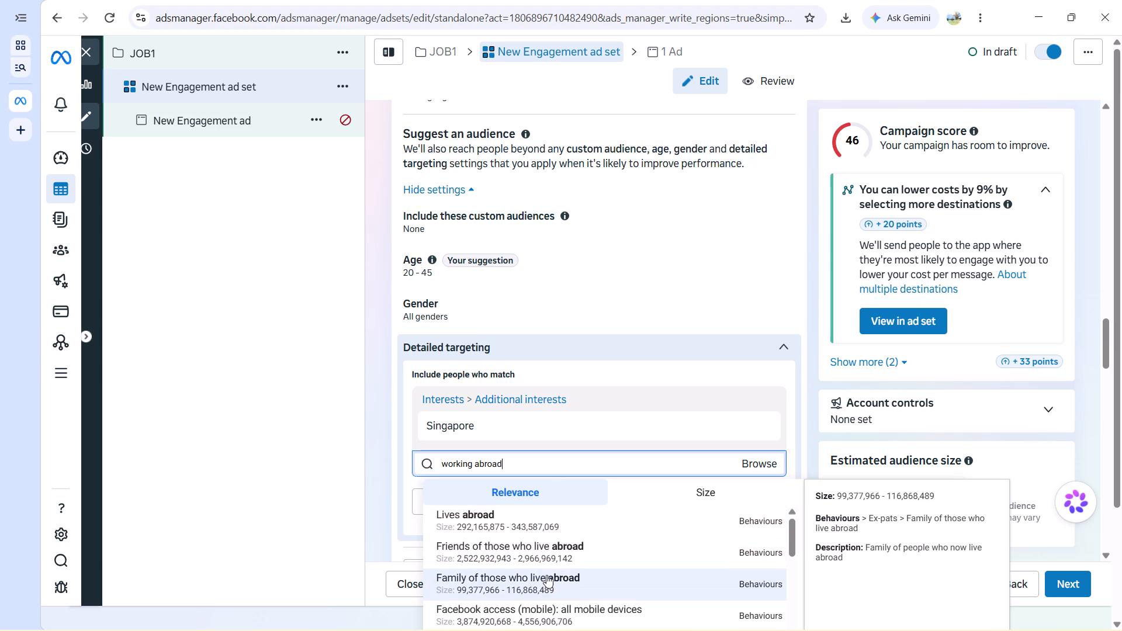
pyautogui.scroll(-2, 546, 581)
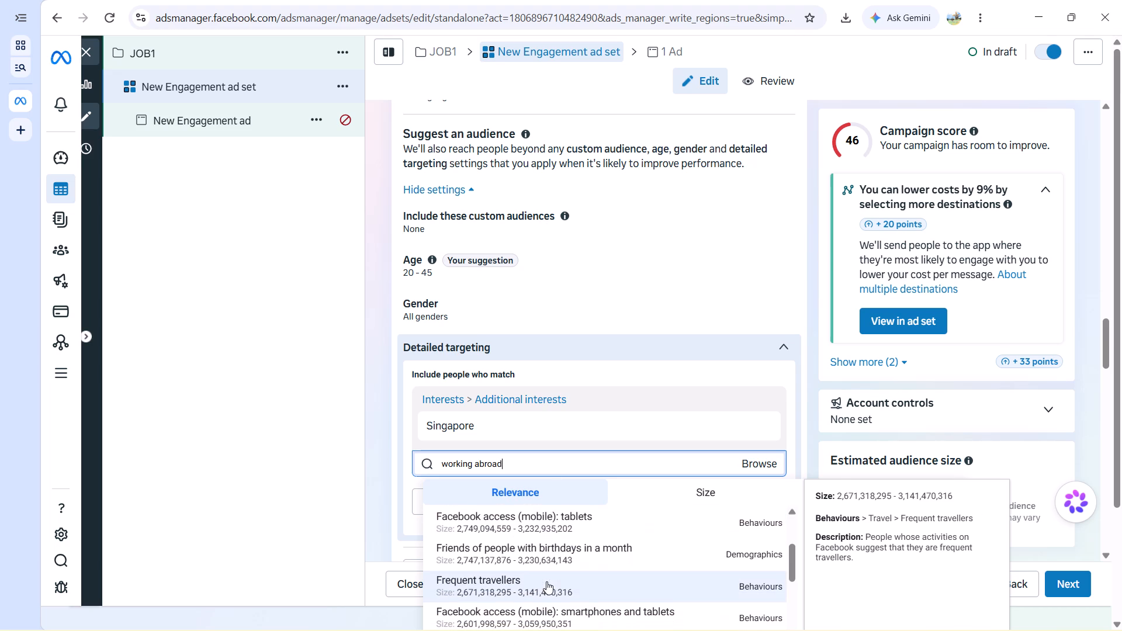
pyautogui.scroll(-2, 546, 581)
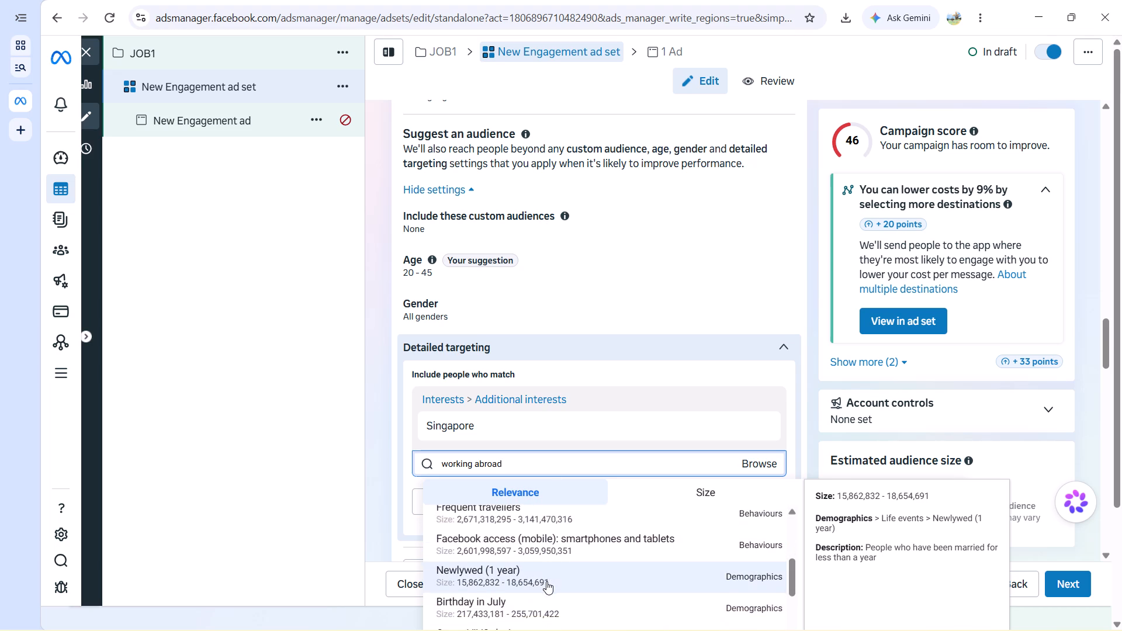
pyautogui.scroll(-3, 546, 581)
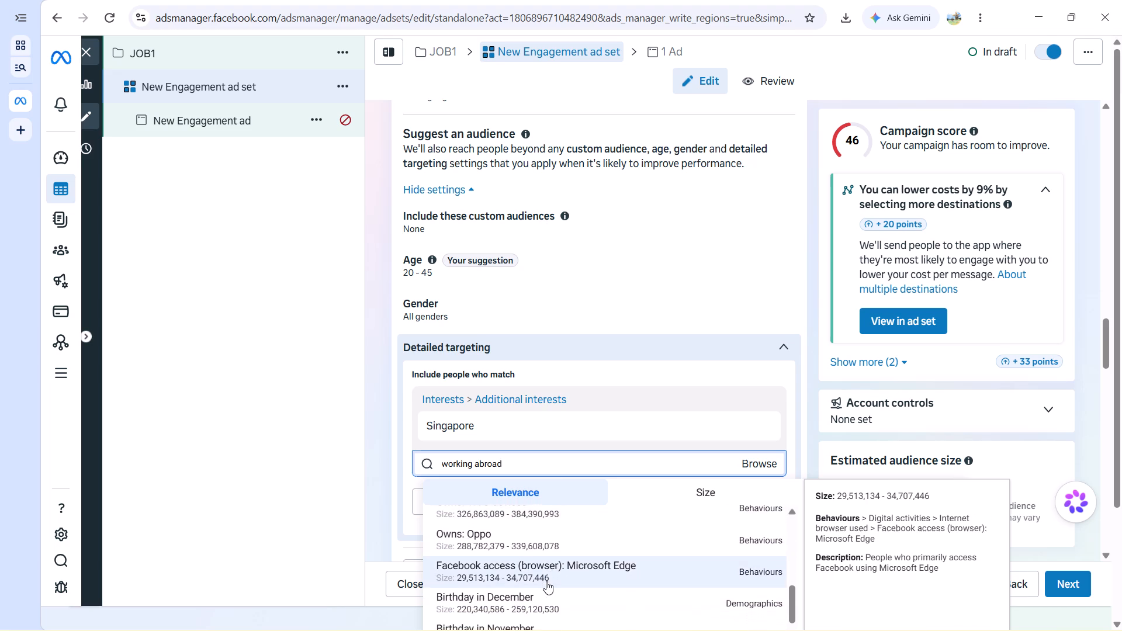
pyautogui.scroll(-3, 546, 581)
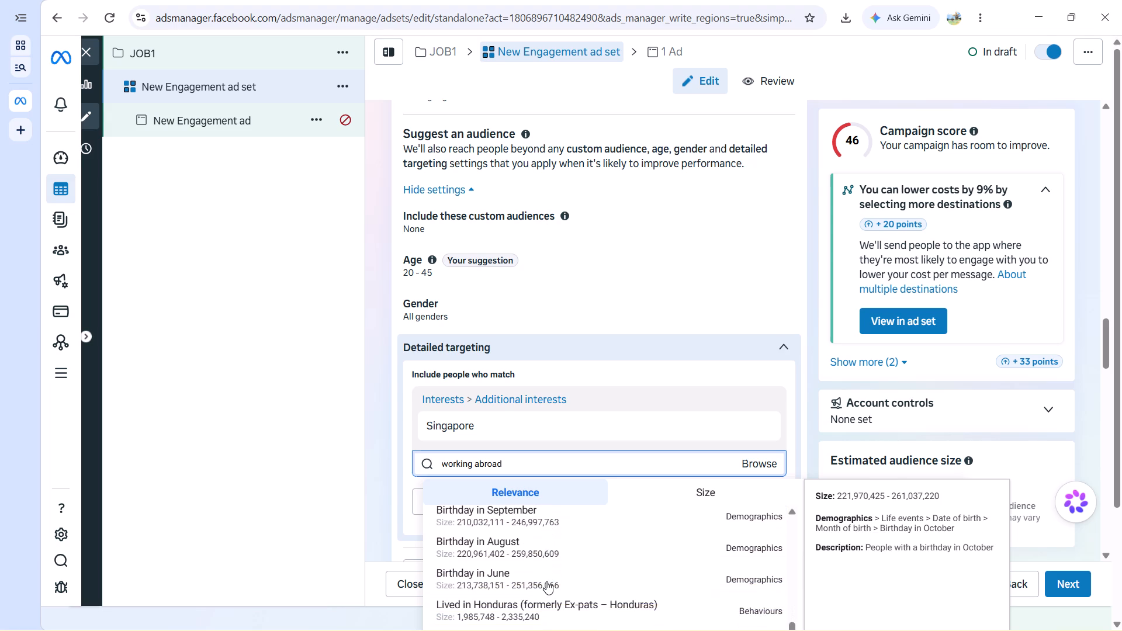
pyautogui.scroll(-4, 546, 581)
pyautogui.scroll(7, 546, 581)
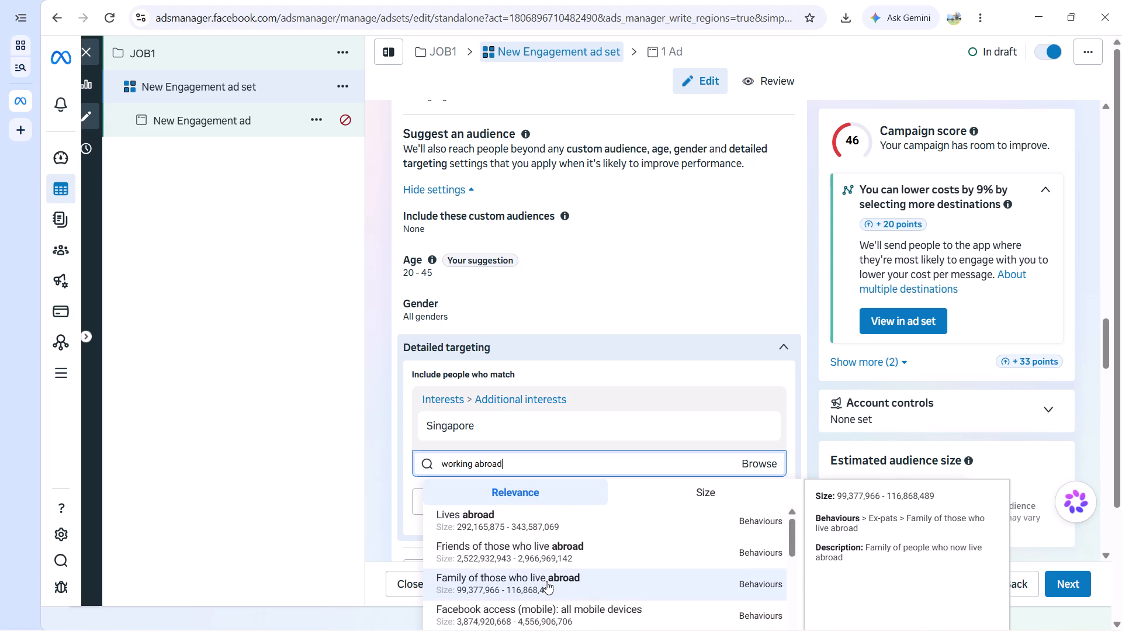
pyautogui.click(556, 526)
# Search detailed targeting for working, examine the suggested entries and clear the search text.
pyautogui.click(516, 514)
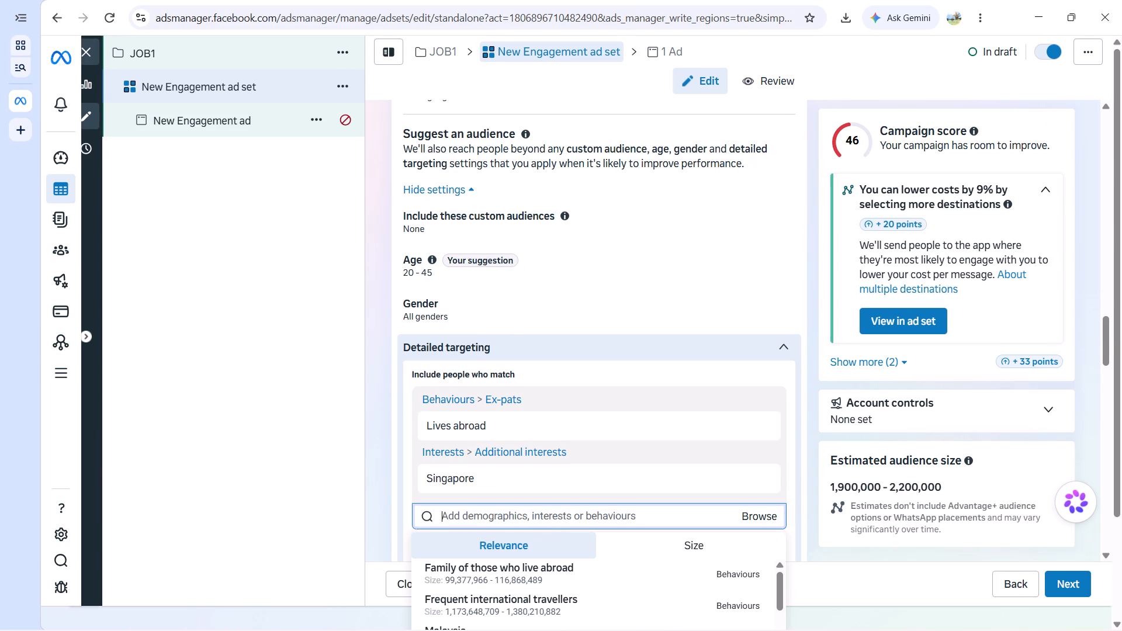
pyautogui.press('w')
pyautogui.write('orking')
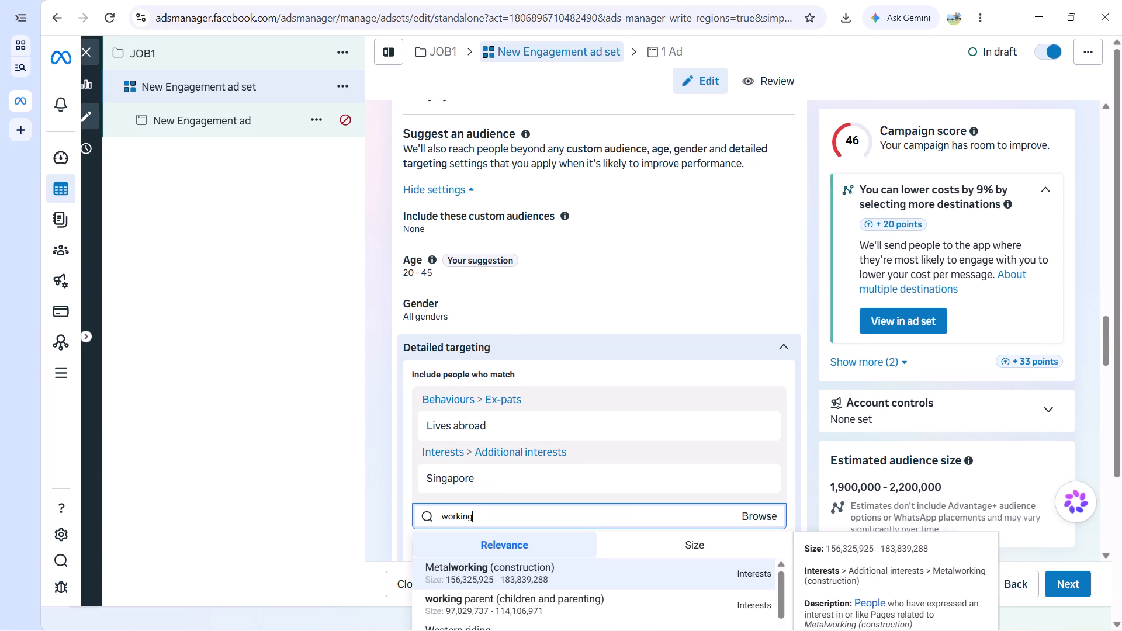
pyautogui.scroll(-3, 508, 589)
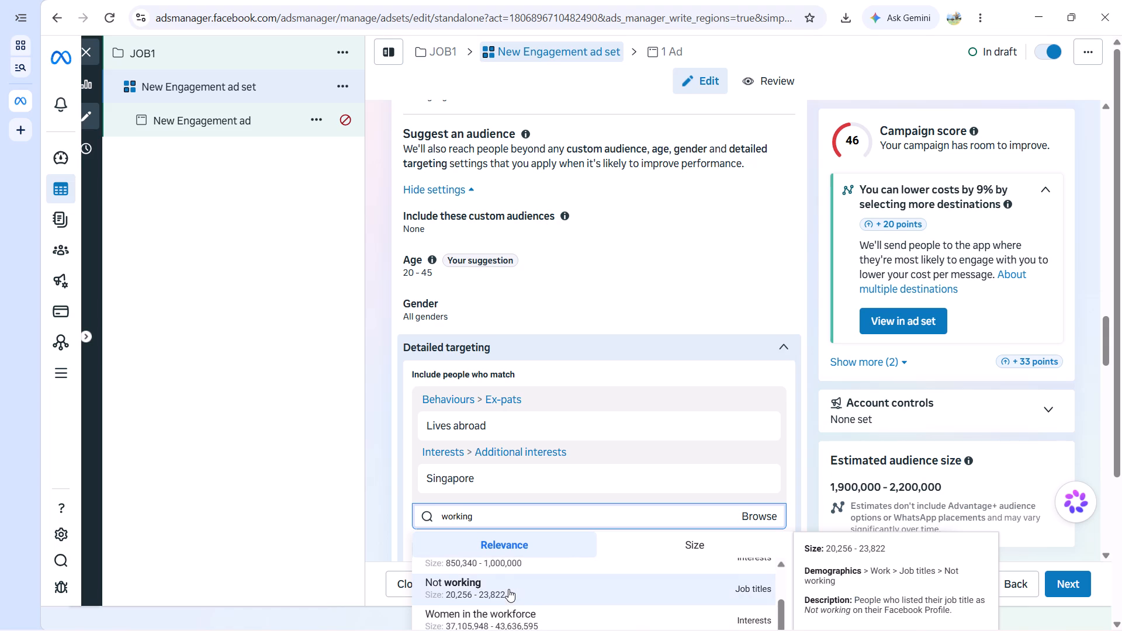
pyautogui.scroll(-3, 508, 589)
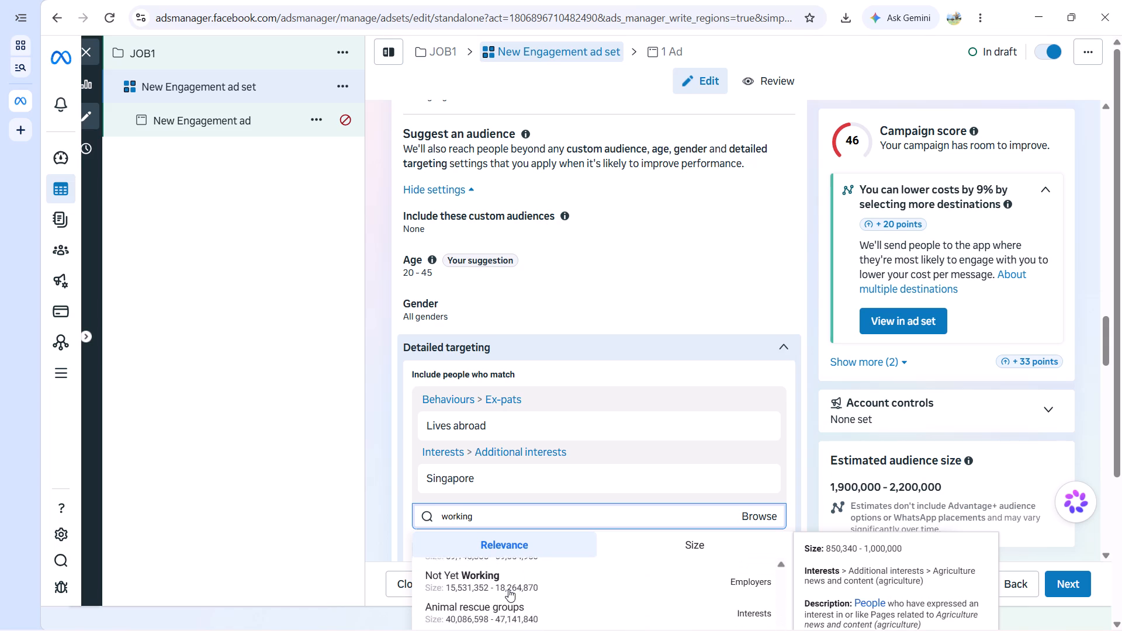
pyautogui.scroll(-1, 508, 589)
pyautogui.press('BackSpace')
pyautogui.press('BackSpace')
pyautogui.press('BackSpace')
pyautogui.press('BackSpace')
pyautogui.press('BackSpace')
pyautogui.press('BackSpace')
pyautogui.press('BackSpace')
pyautogui.press('BackSpace')
pyautogui.press('BackSpace')
pyautogui.press('BackSpace')
pyautogui.press('BackSpace')
pyautogui.press('BackSpace')
pyautogui.press('BackSpace')
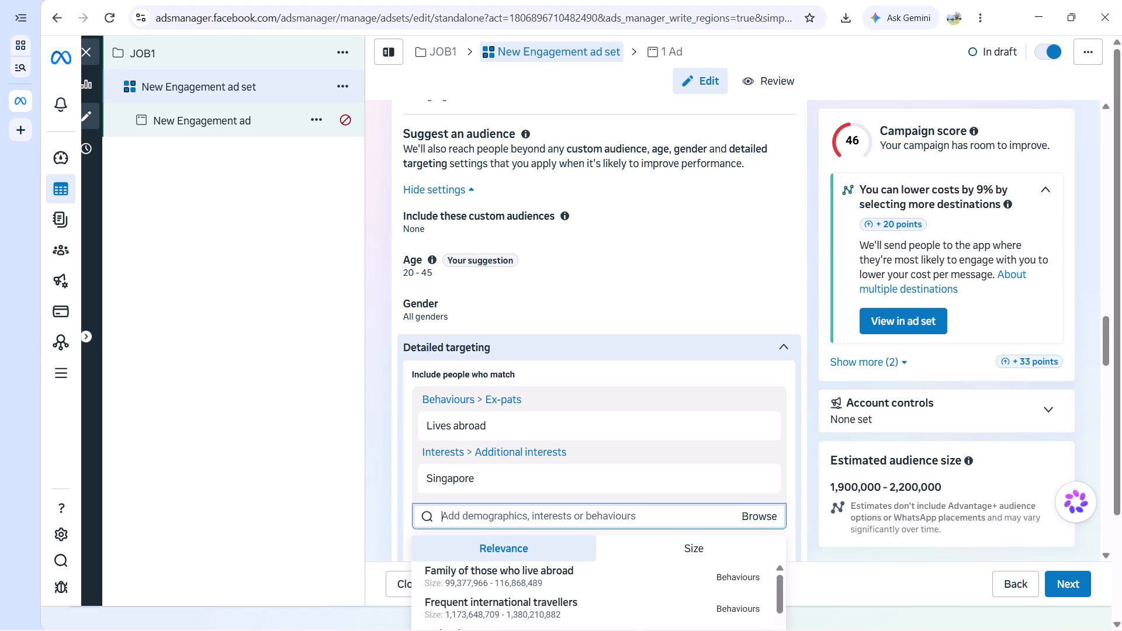
# Search detailed targeting for study and add the Study Abroad interest, plus the suggested International education interest.
pyautogui.write('st')
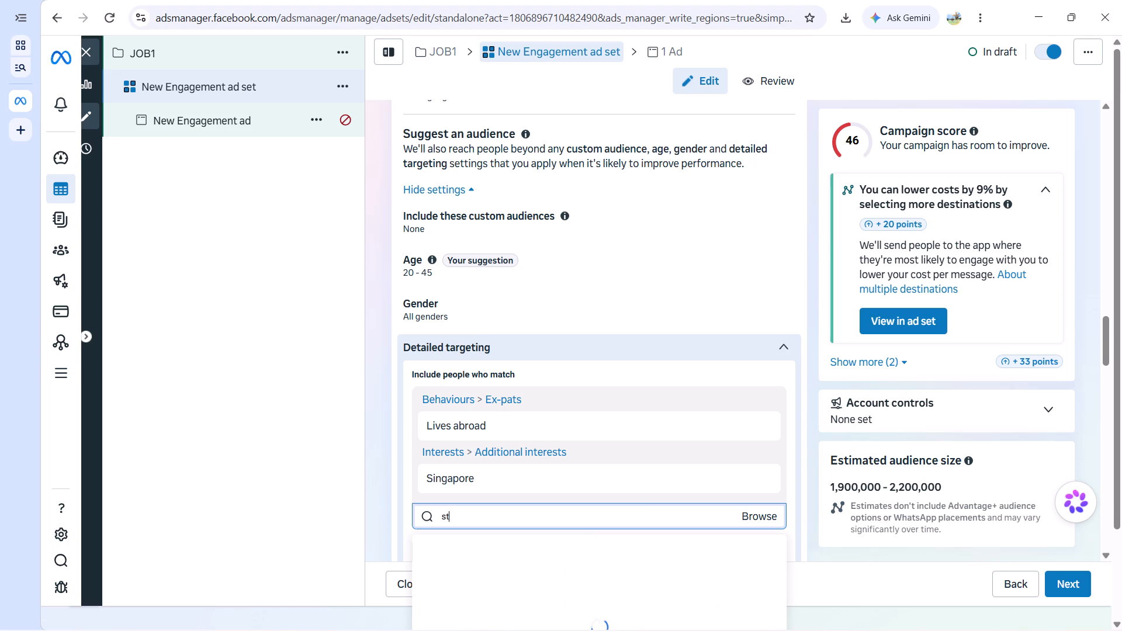
pyautogui.write('udy')
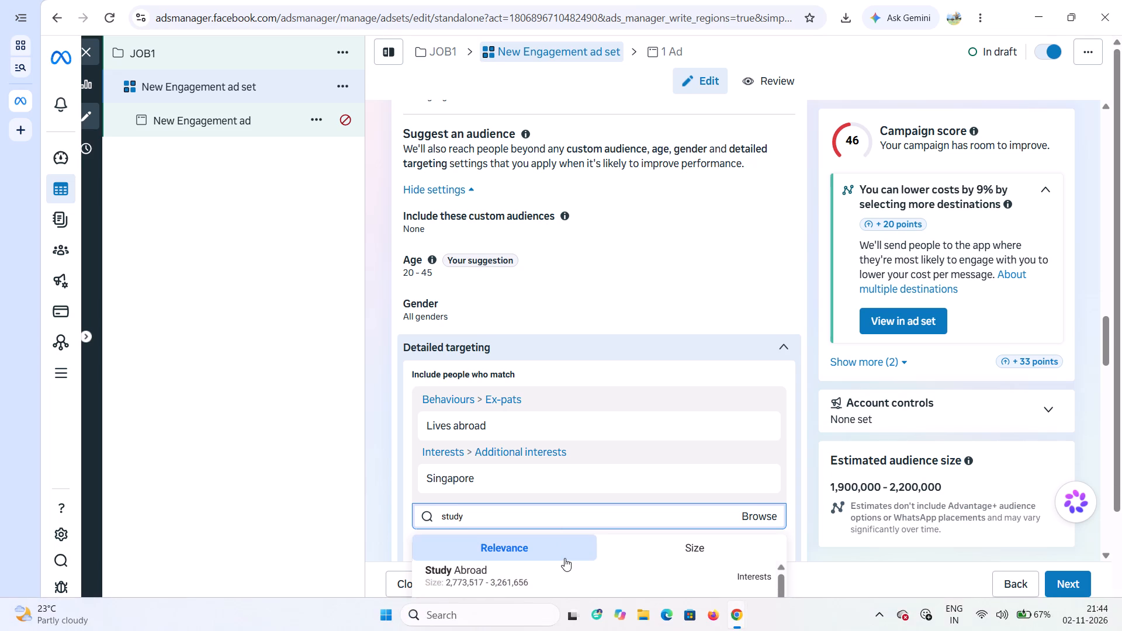
pyautogui.scroll(-2, 566, 558)
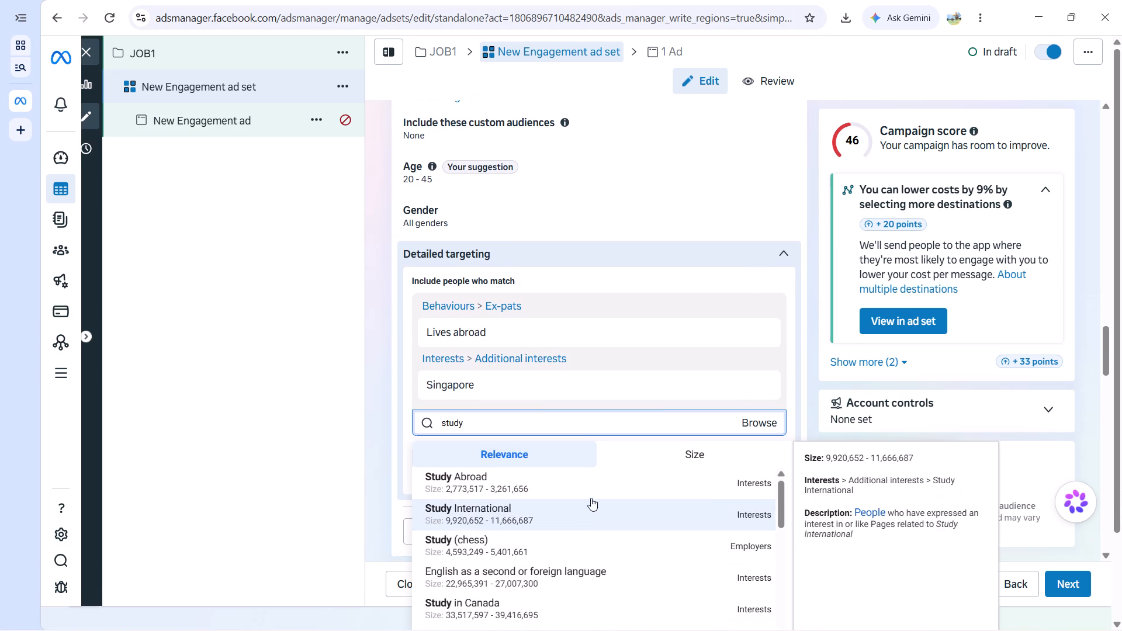
pyautogui.click(588, 490)
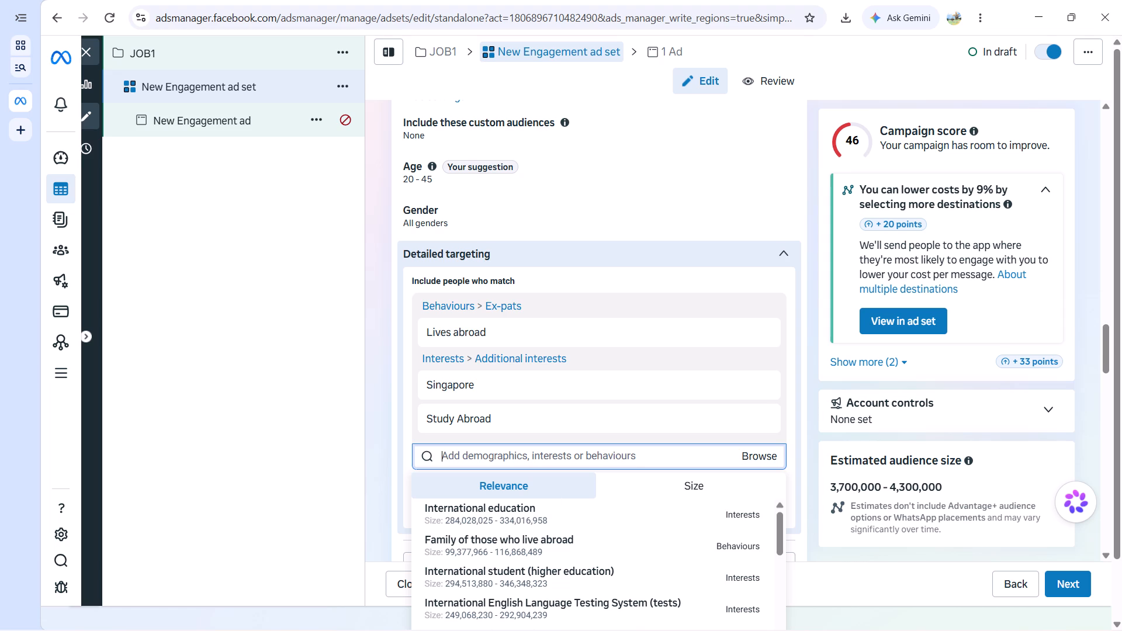
pyautogui.click(587, 523)
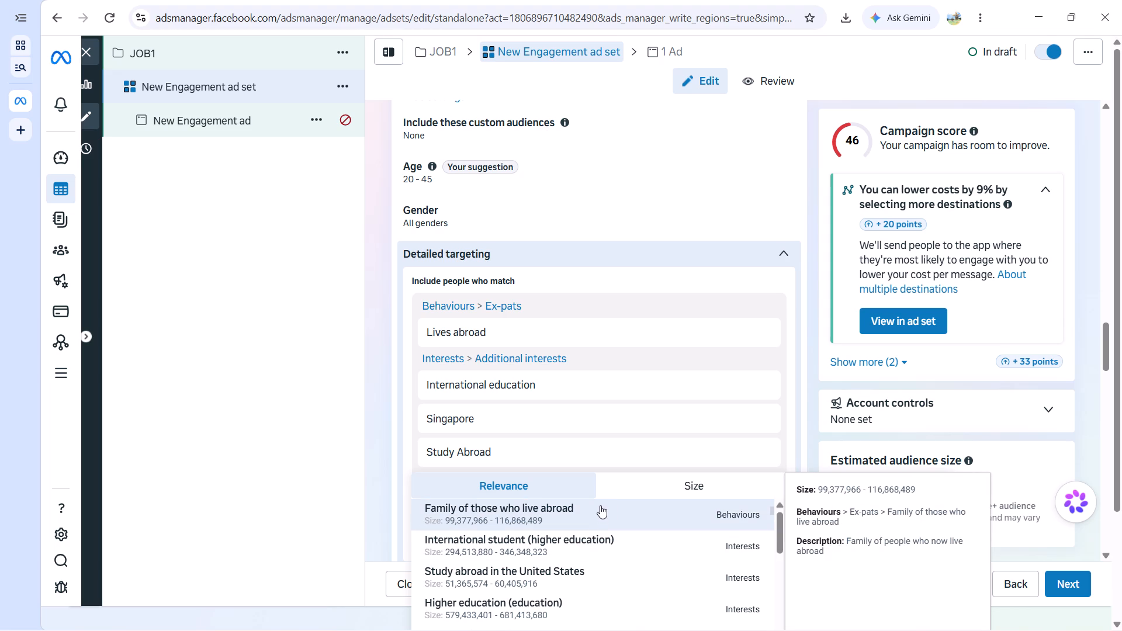
# Search detailed targeting for hotel and hotel jobs, examine the suggested entries and clear the search text.
pyautogui.scroll(-1, 614, 492)
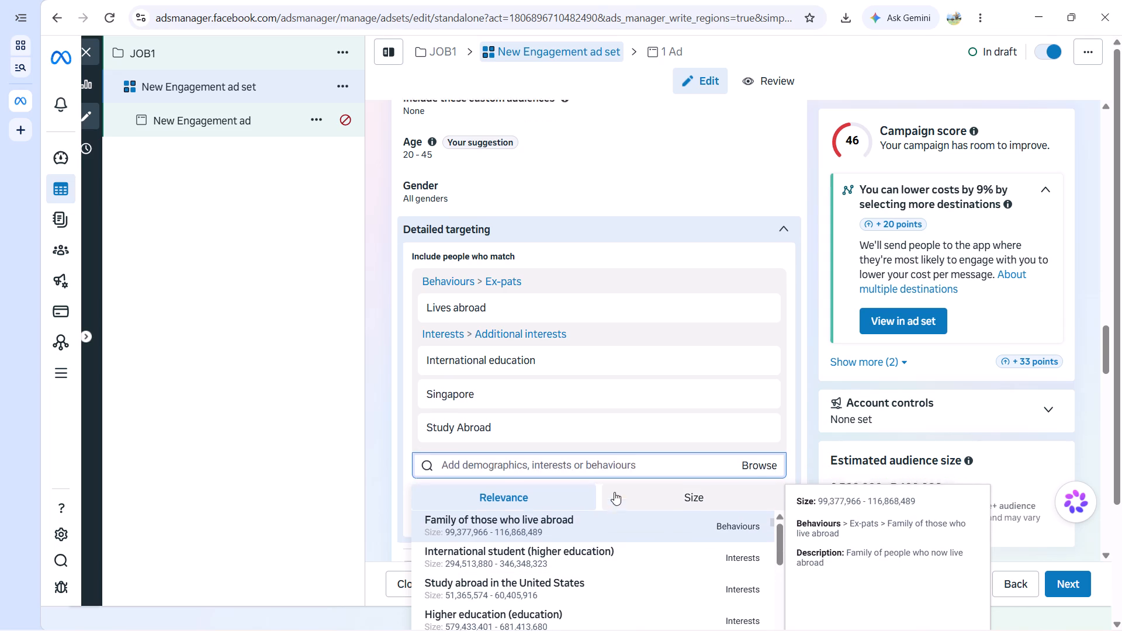
pyautogui.scroll(-1, 614, 492)
pyautogui.scroll(1, 614, 492)
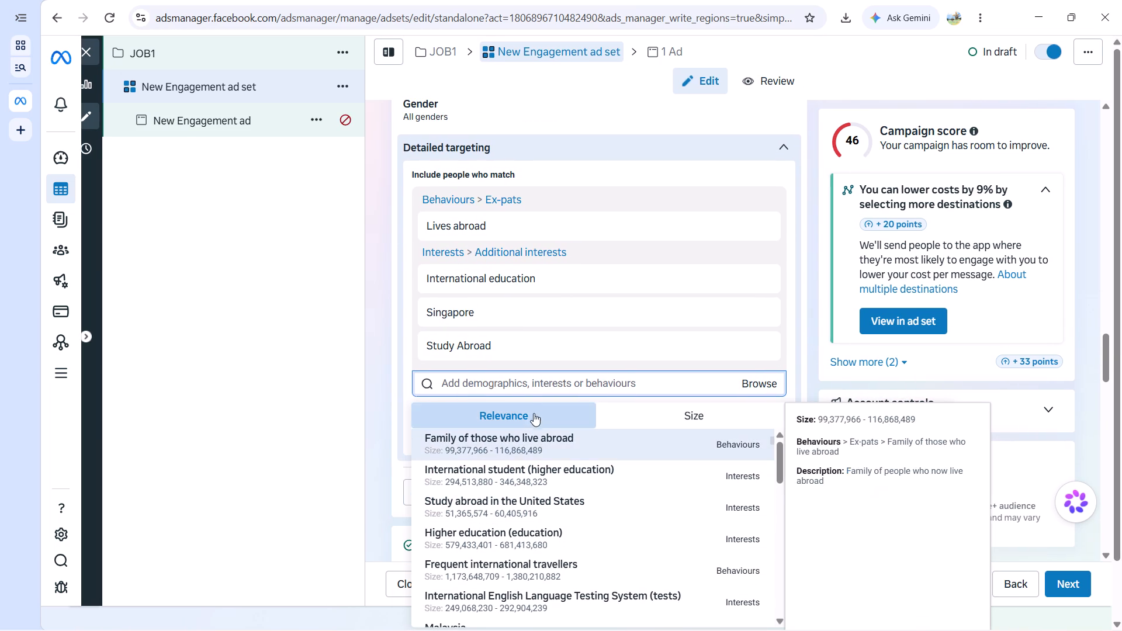
pyautogui.click(527, 386)
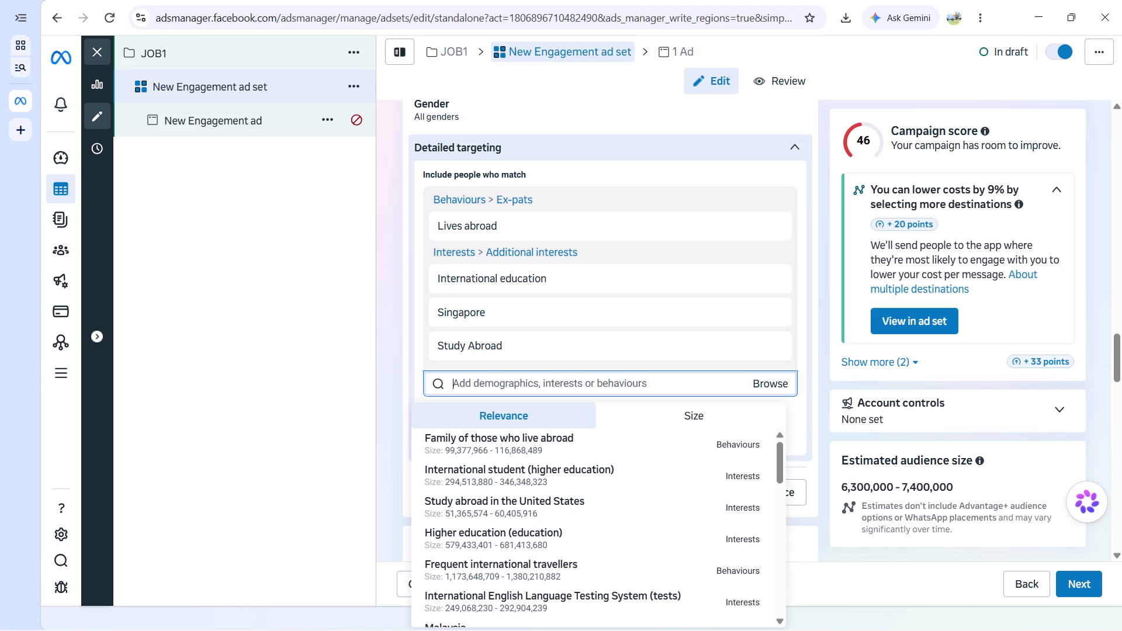
pyautogui.write('ho')
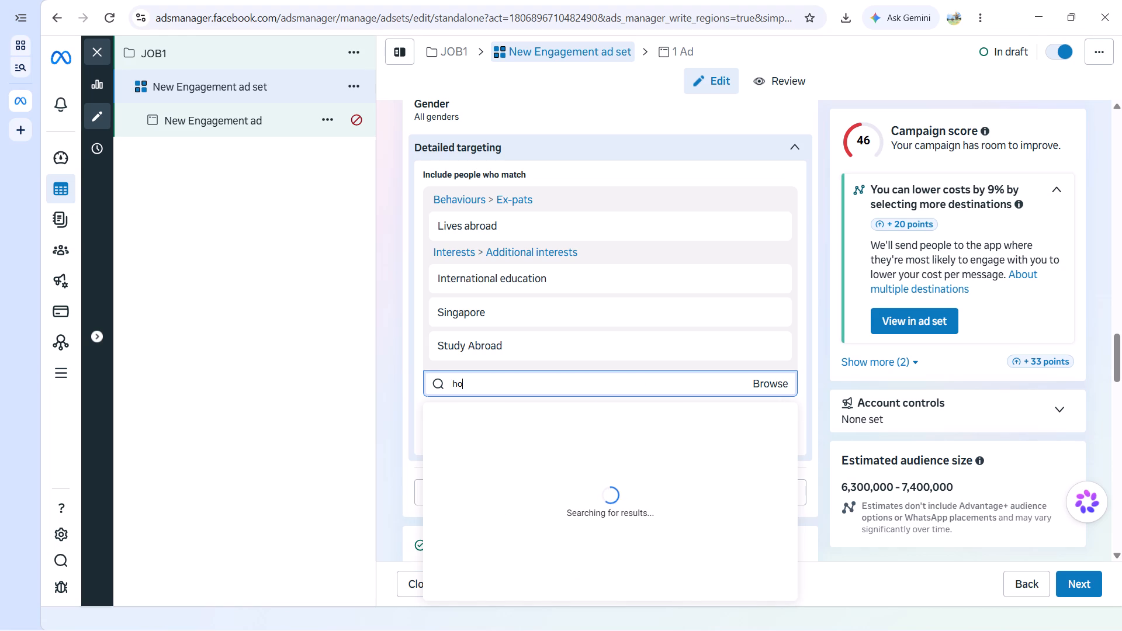
pyautogui.write('tel')
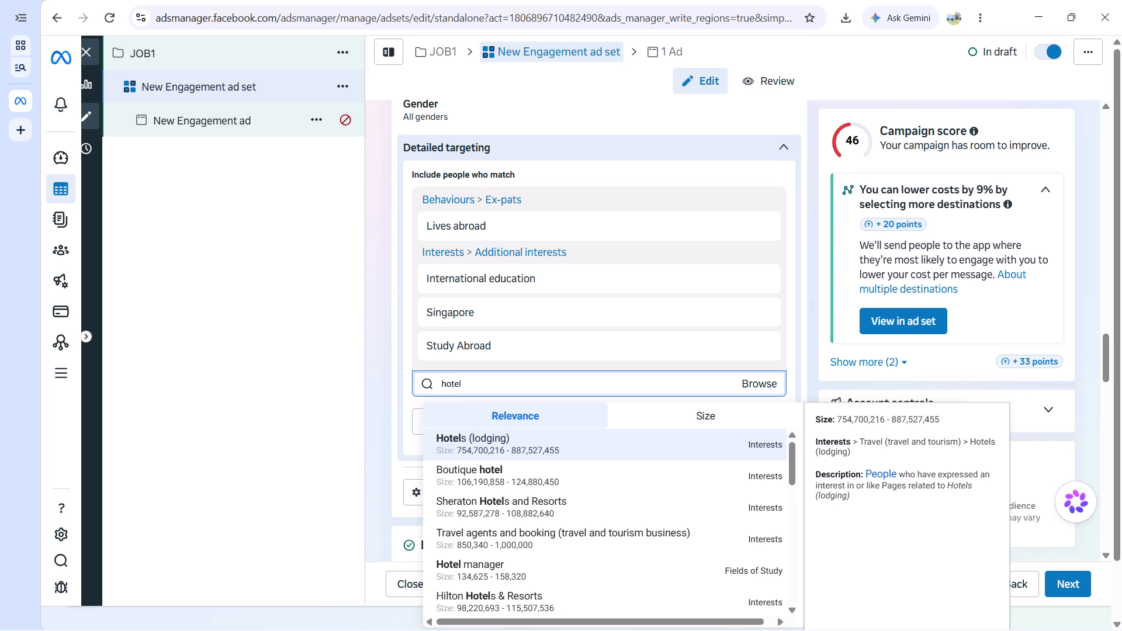
pyautogui.press('space')
pyautogui.write('jobs')
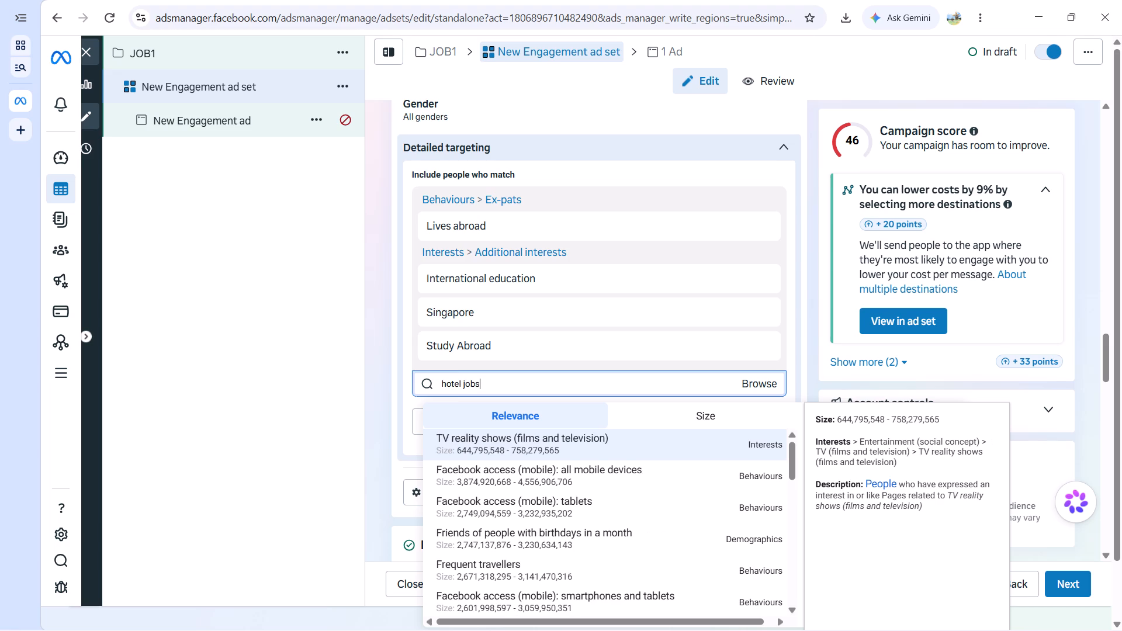
pyautogui.press('BackSpace')
pyautogui.press('BackSpace')
pyautogui.press('BackSpace')
pyautogui.press('BackSpace')
pyautogui.press('BackSpace')
pyautogui.press('BackSpace')
pyautogui.press('BackSpace')
pyautogui.press('BackSpace')
pyautogui.press('BackSpace')
pyautogui.press('BackSpace')
pyautogui.press('BackSpace')
pyautogui.press('BackSpace')
pyautogui.press('BackSpace')
pyautogui.press('BackSpace')
pyautogui.press('BackSpace')
pyautogui.press('BackSpace')
pyautogui.press('BackSpace')
pyautogui.press('BackSpace')
pyautogui.press('BackSpace')
pyautogui.press('BackSpace')
# Search detailed targeting for singpore, check the suggested entries and clear the search text.
pyautogui.write('sing')
pyautogui.write('pore')
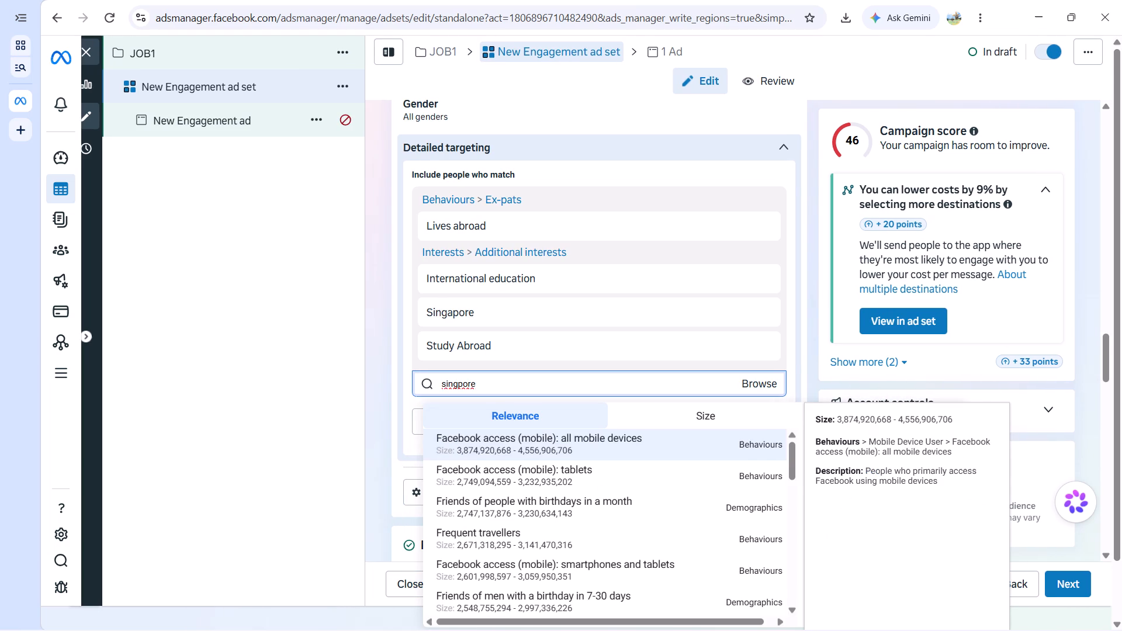
pyautogui.press('space')
pyautogui.press('BackSpace')
pyautogui.press('BackSpace')
pyautogui.press('BackSpace')
pyautogui.press('BackSpace')
pyautogui.press('BackSpace')
pyautogui.press('BackSpace')
pyautogui.press('BackSpace')
pyautogui.press('BackSpace')
pyautogui.press('BackSpace')
pyautogui.press('BackSpace')
pyautogui.press('BackSpace')
pyautogui.press('BackSpace')
pyautogui.press('BackSpace')
pyautogui.press('BackSpace')
pyautogui.press('BackSpace')
pyautogui.press('BackSpace')
pyautogui.press('BackSpace')
# Search detailed targeting for work, review the suggested entries and add the work interest to the people to include.
pyautogui.write('work')
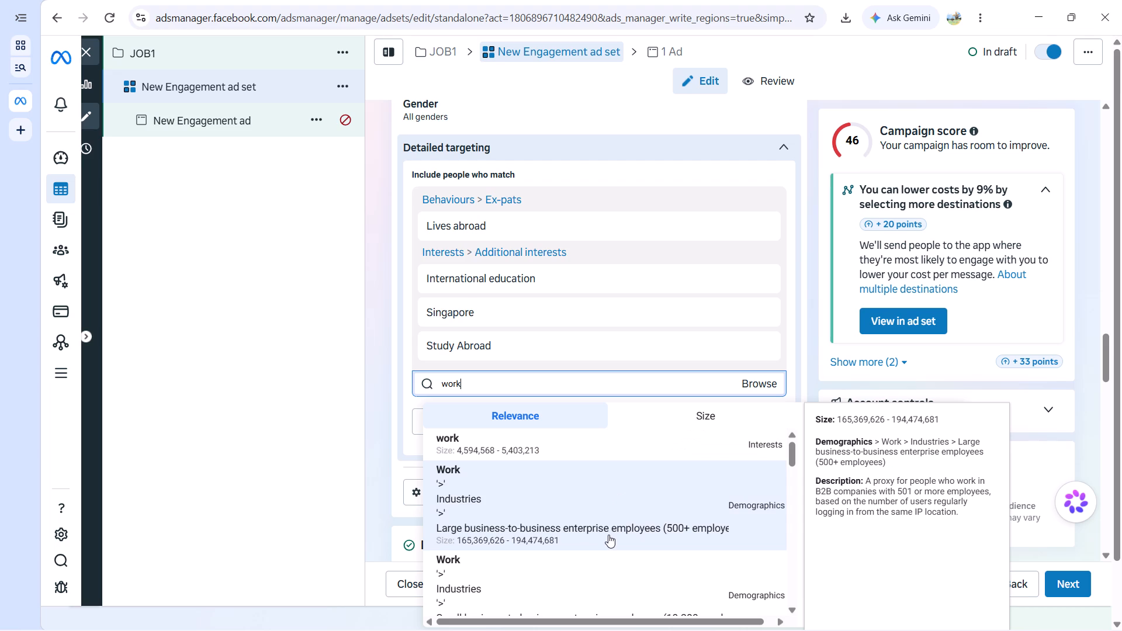
pyautogui.scroll(-2, 608, 535)
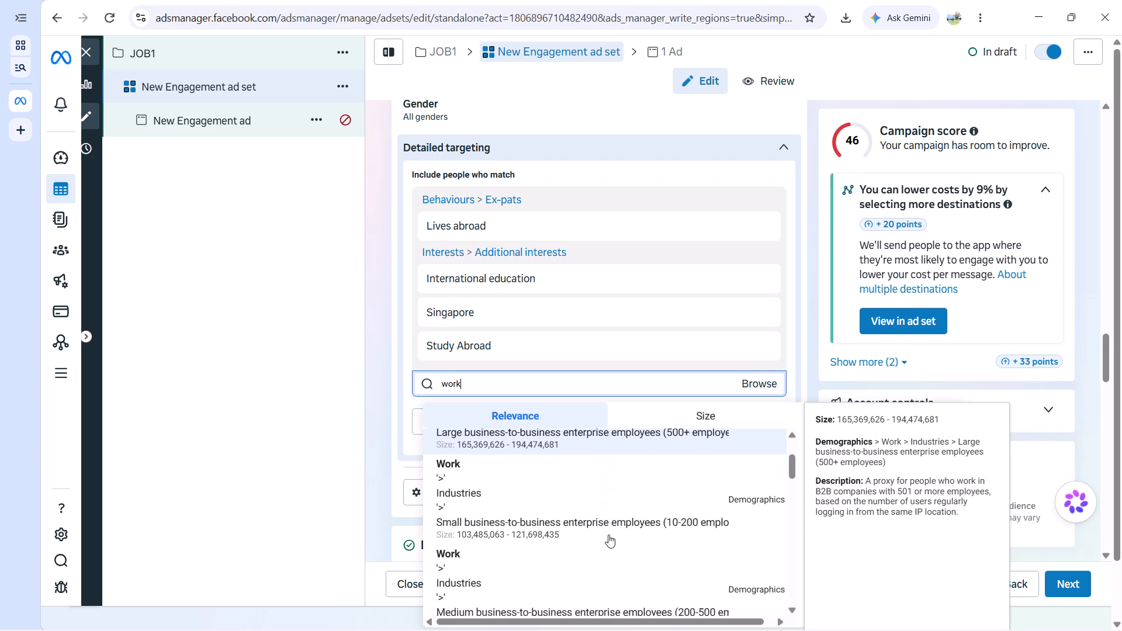
pyautogui.scroll(-3, 608, 535)
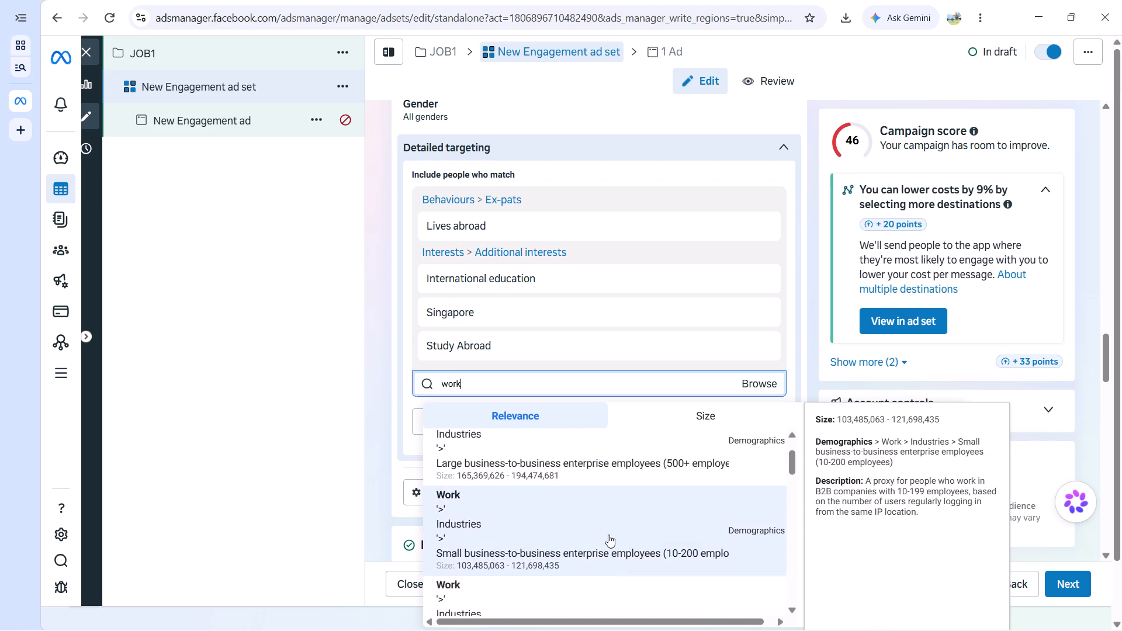
pyautogui.scroll(-6, 608, 535)
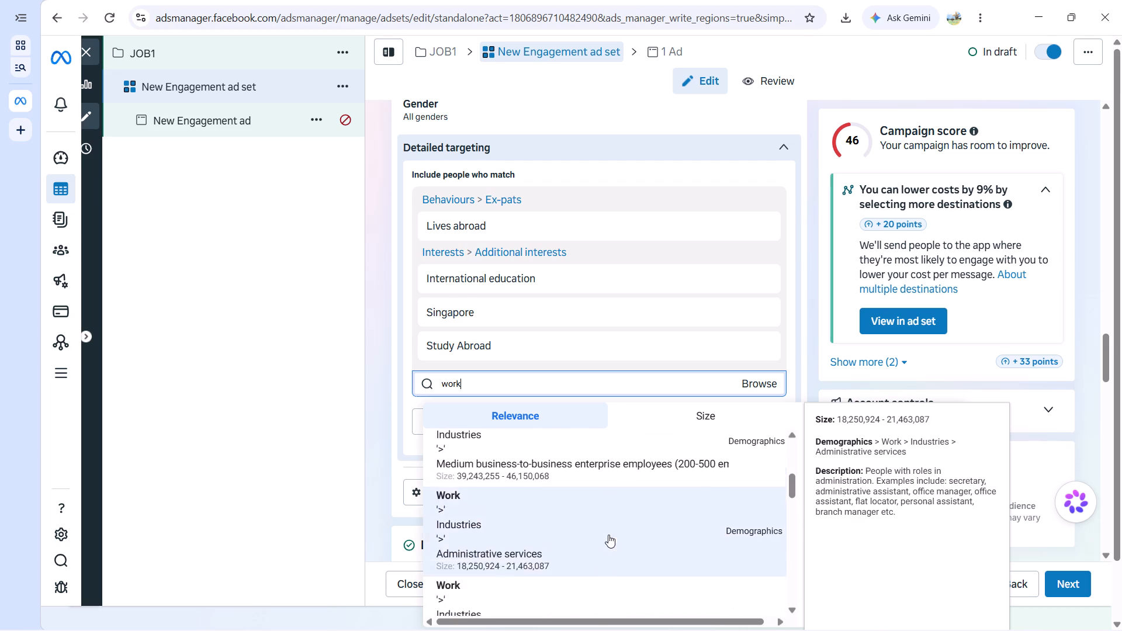
pyautogui.scroll(-12, 608, 535)
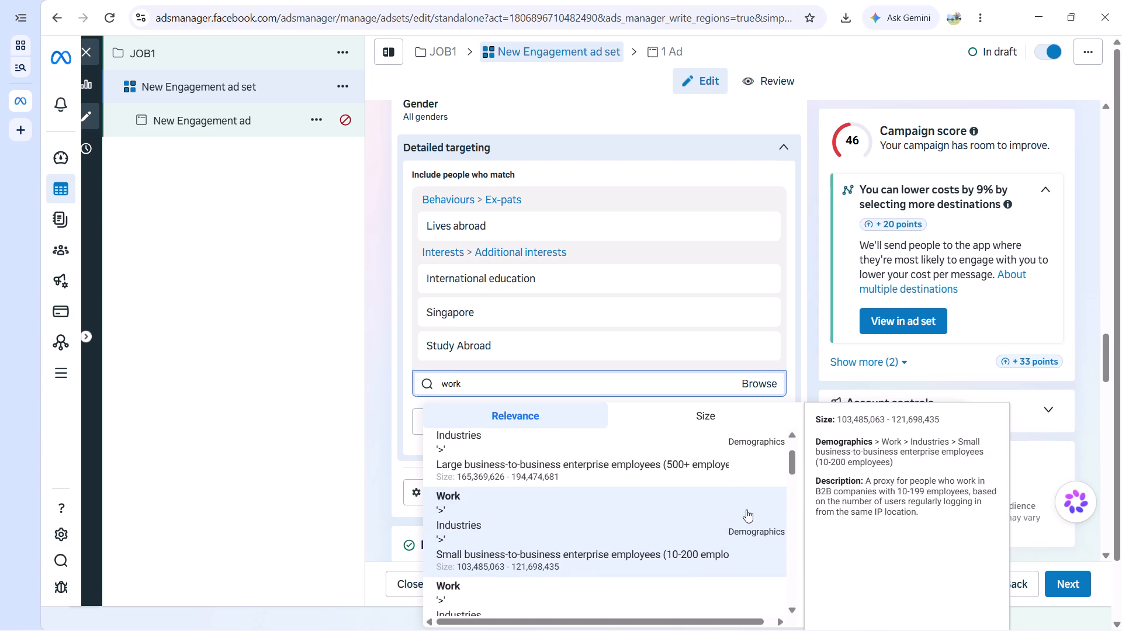
pyautogui.moveTo(792, 522); pyautogui.dragTo(797, 622)
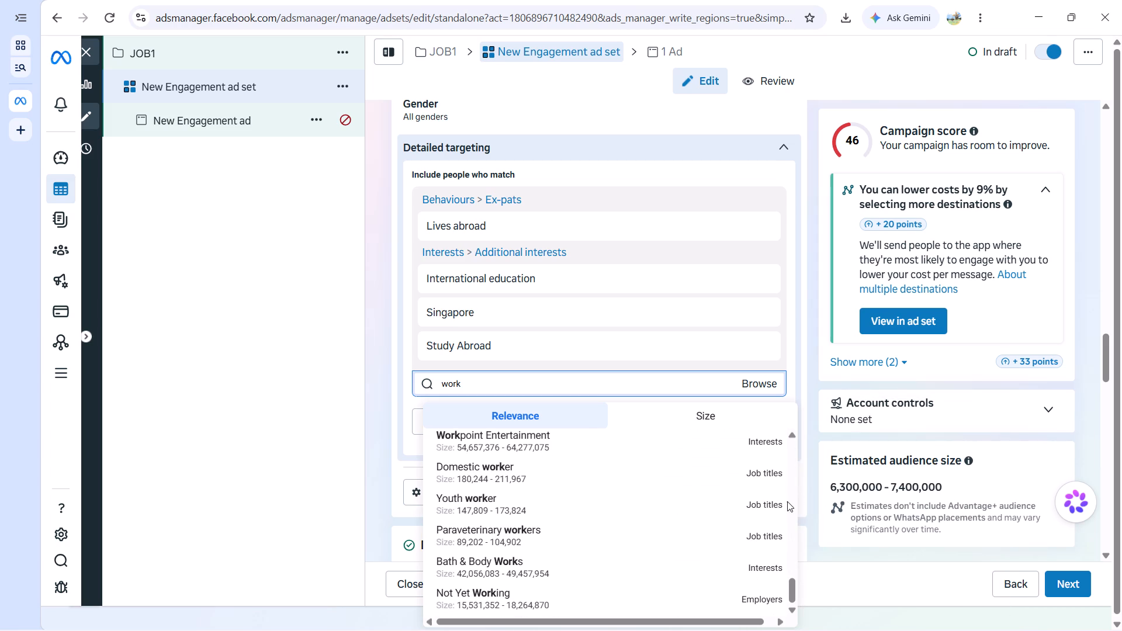
pyautogui.moveTo(787, 501); pyautogui.dragTo(785, 501)
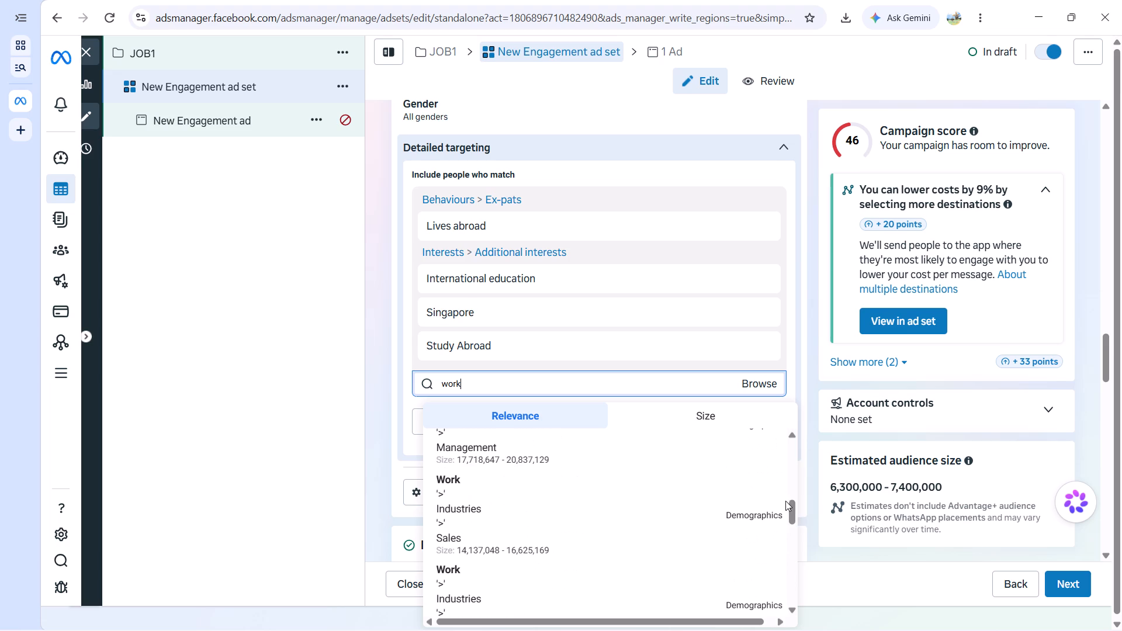
pyautogui.moveTo(785, 501); pyautogui.dragTo(784, 446)
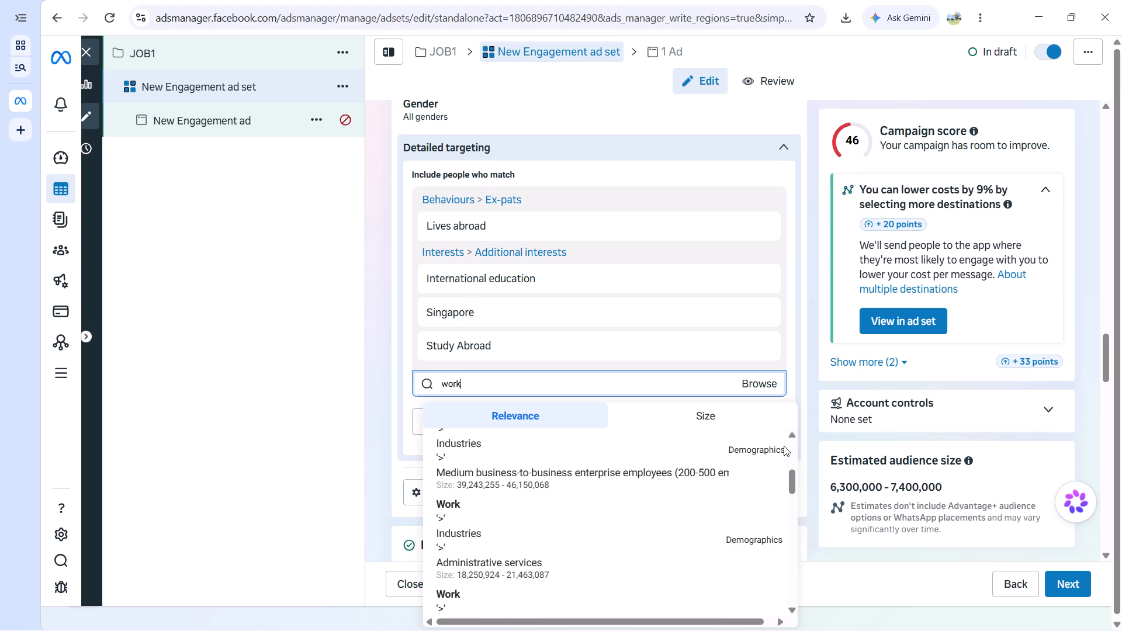
pyautogui.moveTo(784, 446); pyautogui.dragTo(787, 438)
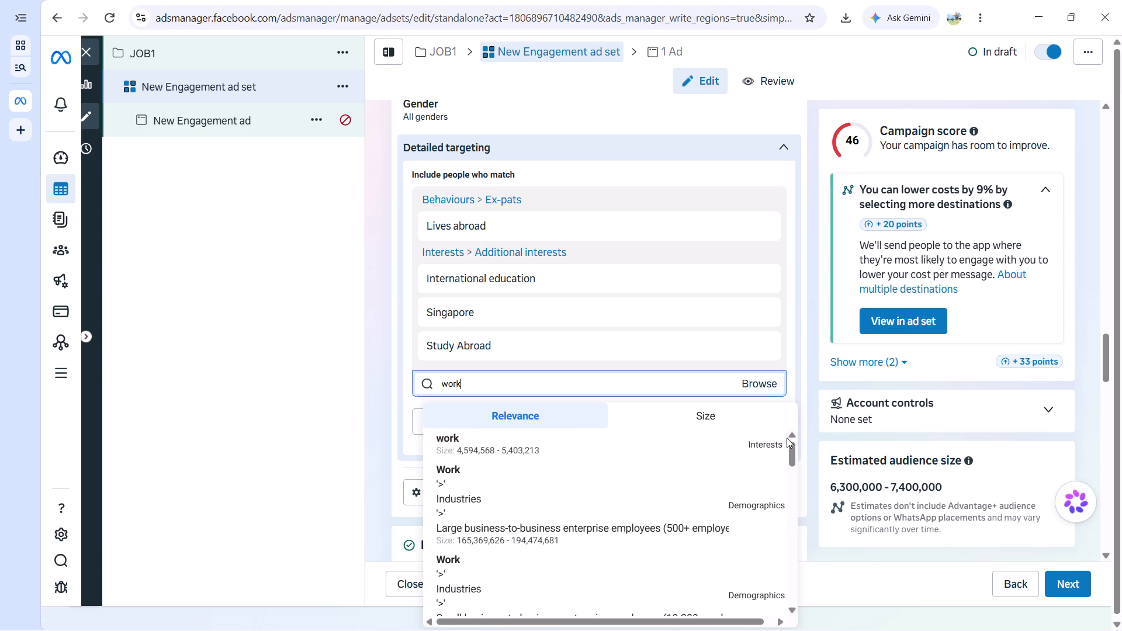
pyautogui.click(732, 443)
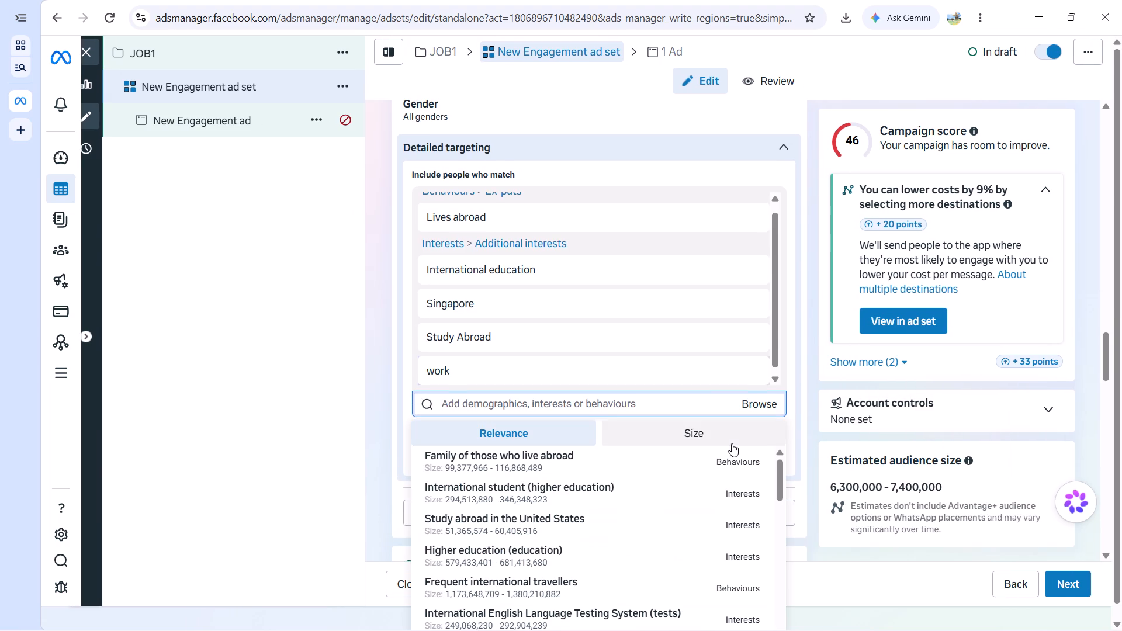
# Review the targeting suggestions and add the Test of English as a Foreign Language interest.
pyautogui.scroll(2, 677, 330)
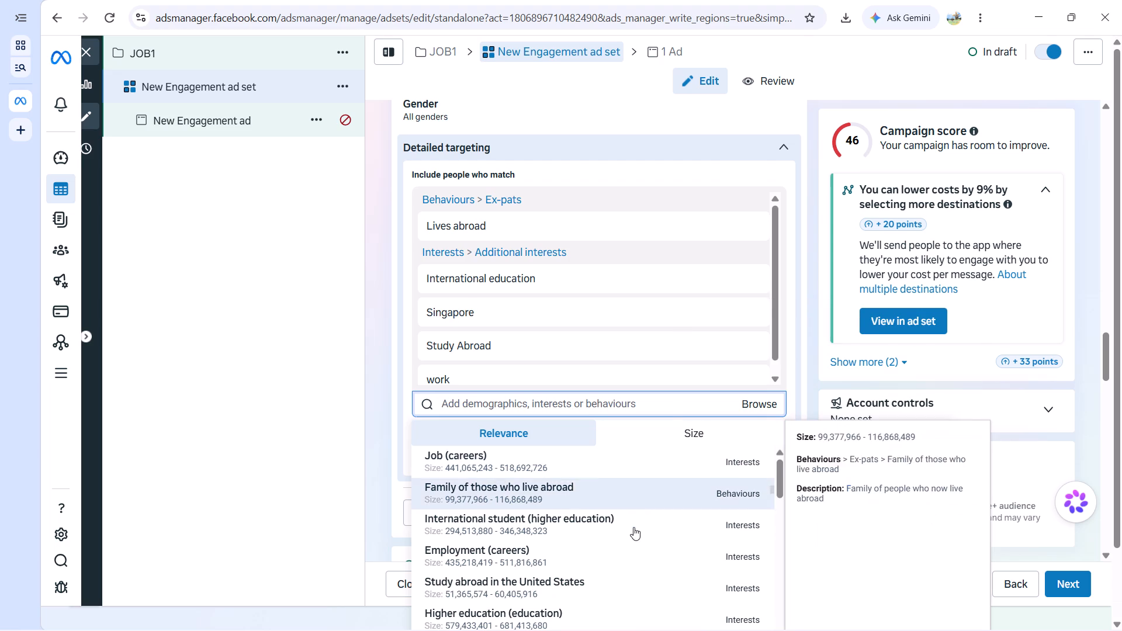
pyautogui.scroll(-9, 631, 542)
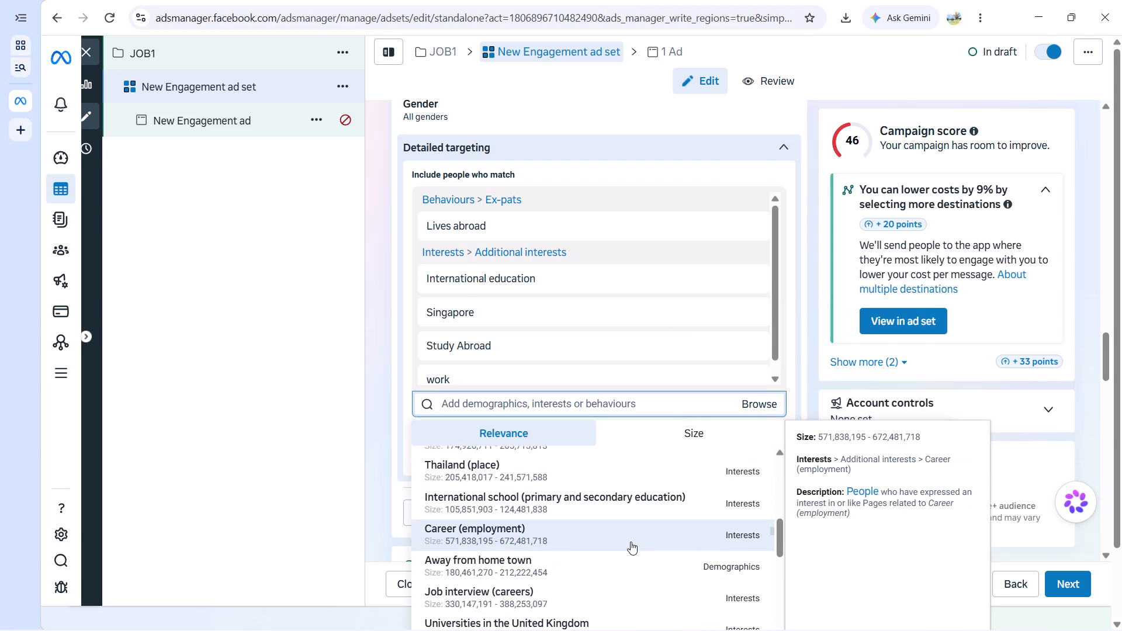
pyautogui.scroll(-1, 631, 542)
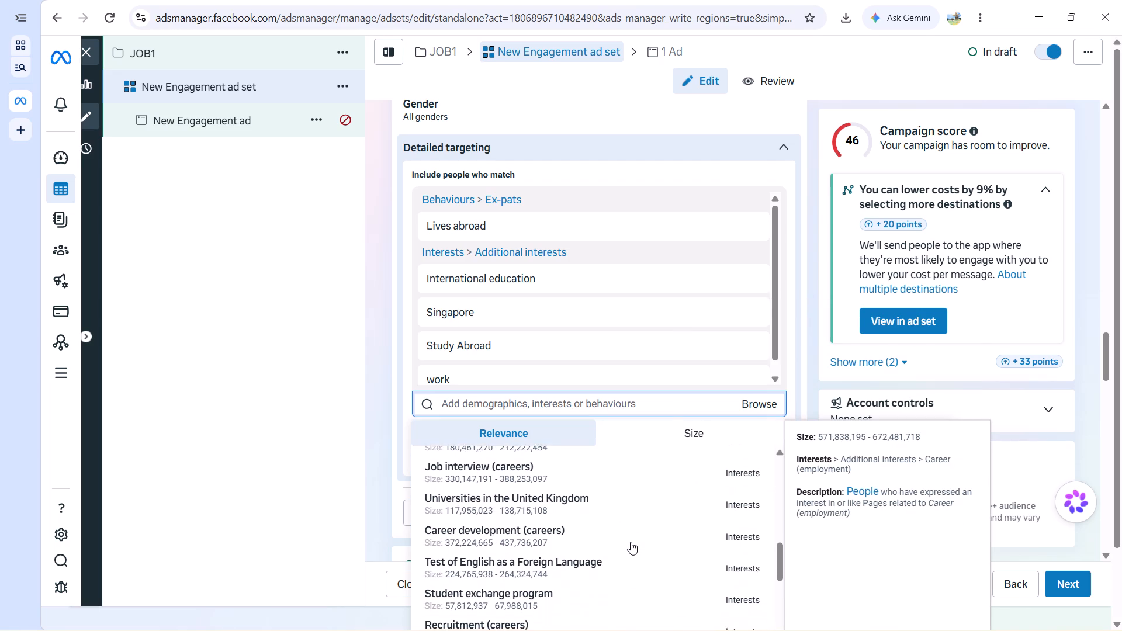
pyautogui.scroll(-1, 631, 542)
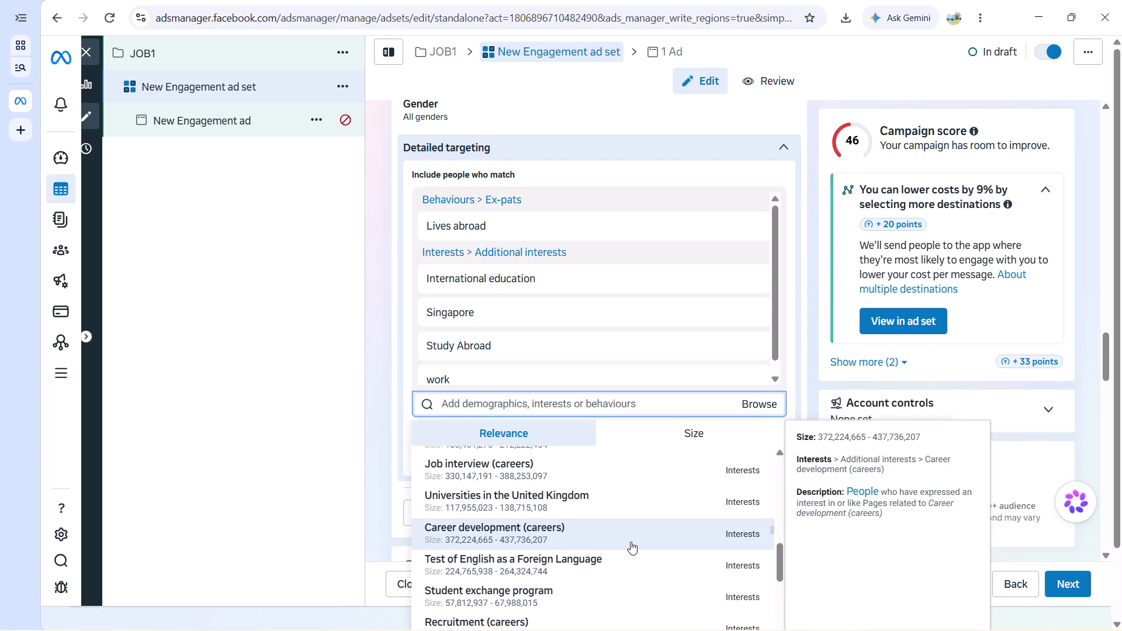
pyautogui.click(636, 560)
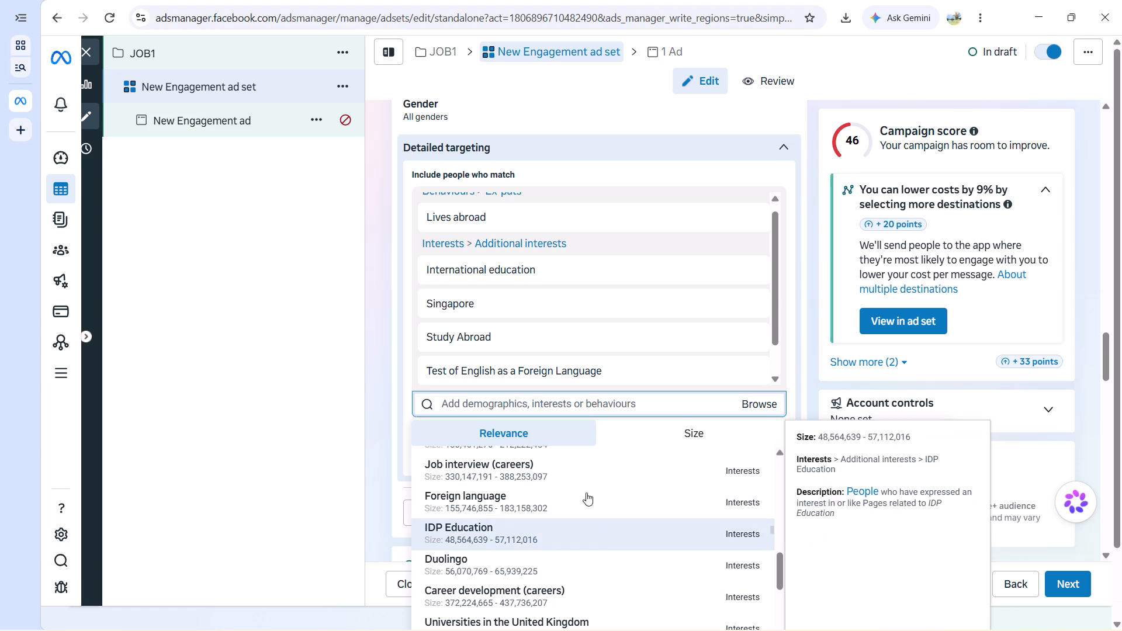
# Search detailed targeting for internati to look up international-related entries.
pyautogui.click(581, 399)
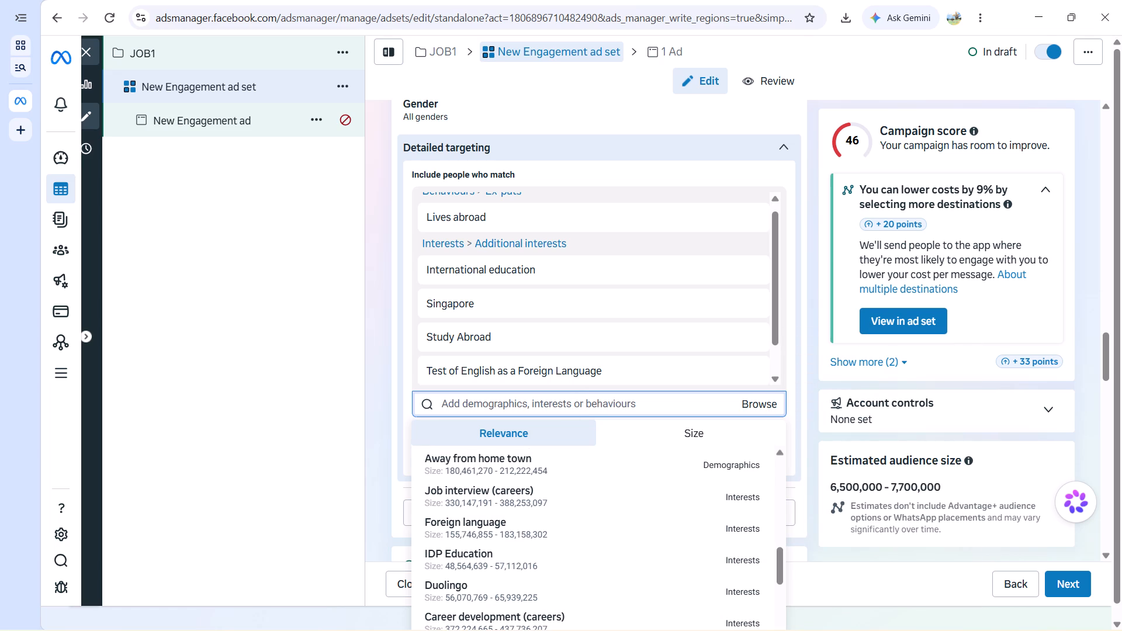
pyautogui.write('inter')
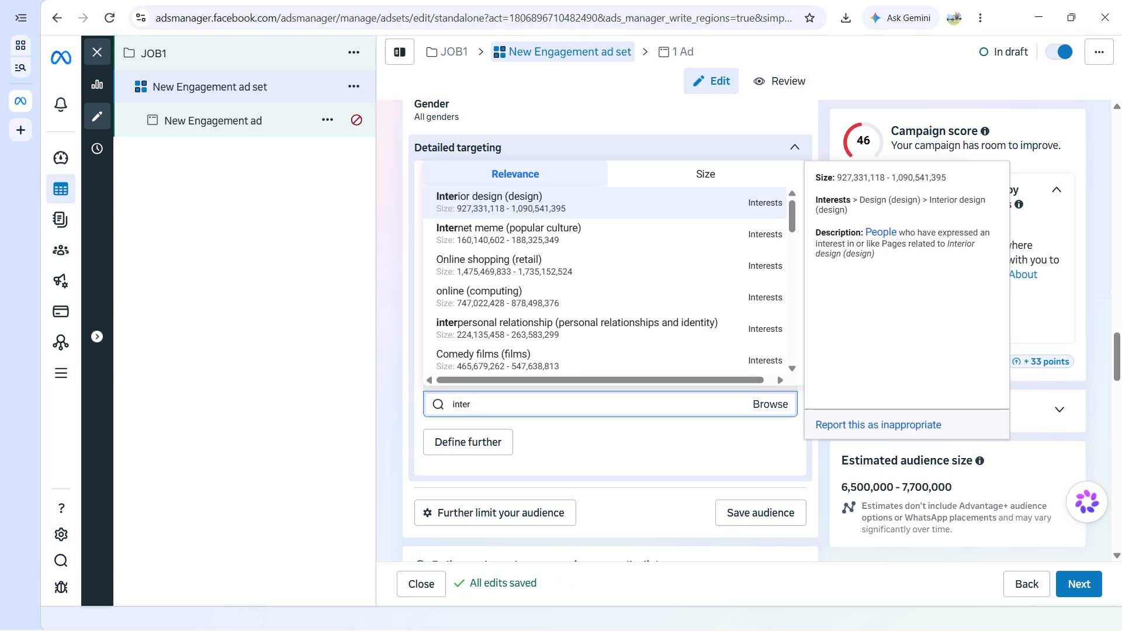
pyautogui.write('nat')
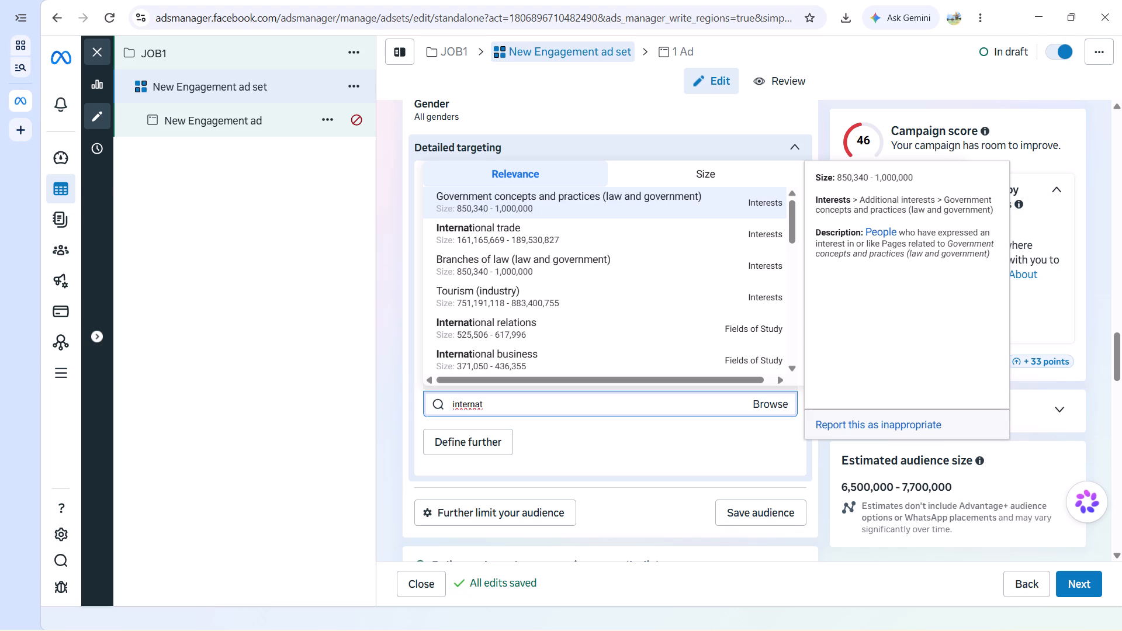
pyautogui.press('i')
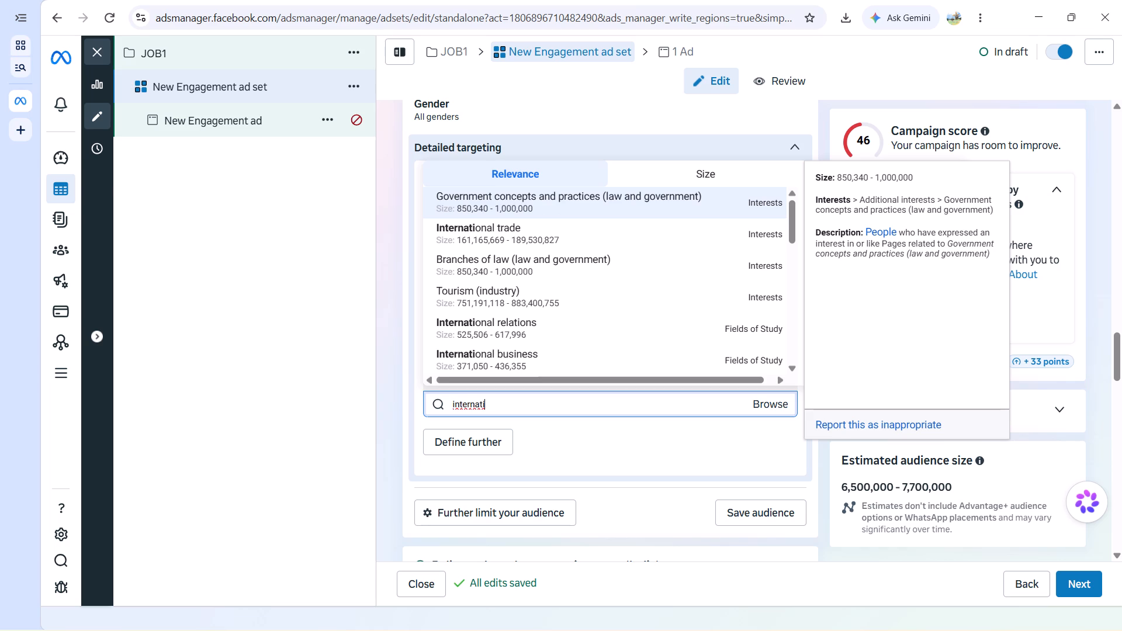
# Extend the detailed targeting search to international trav and review the suggested entries.
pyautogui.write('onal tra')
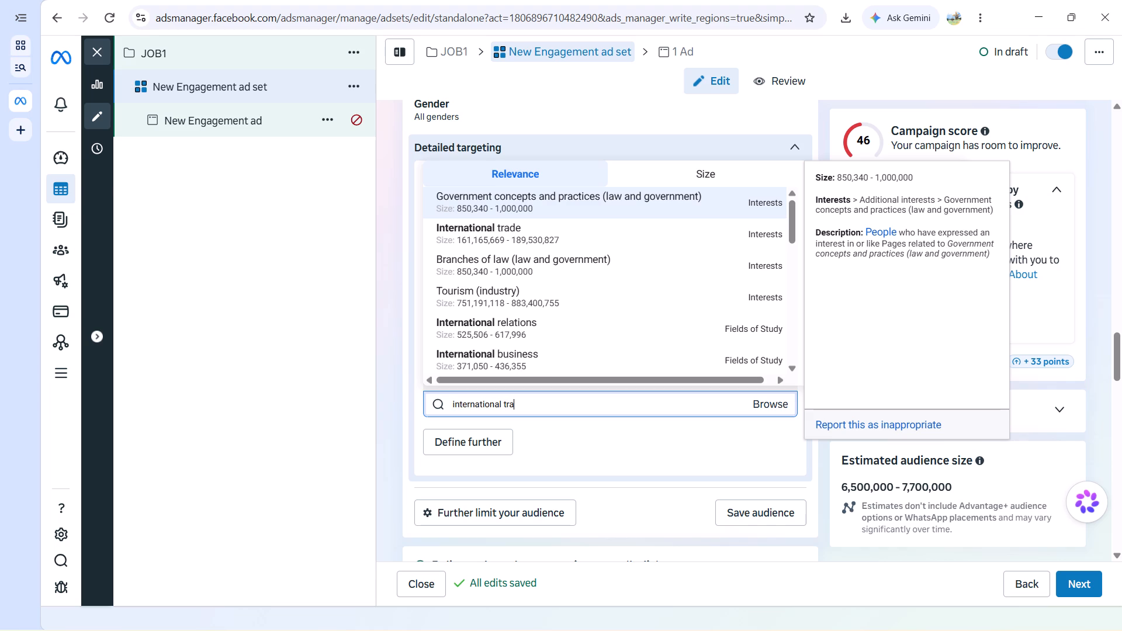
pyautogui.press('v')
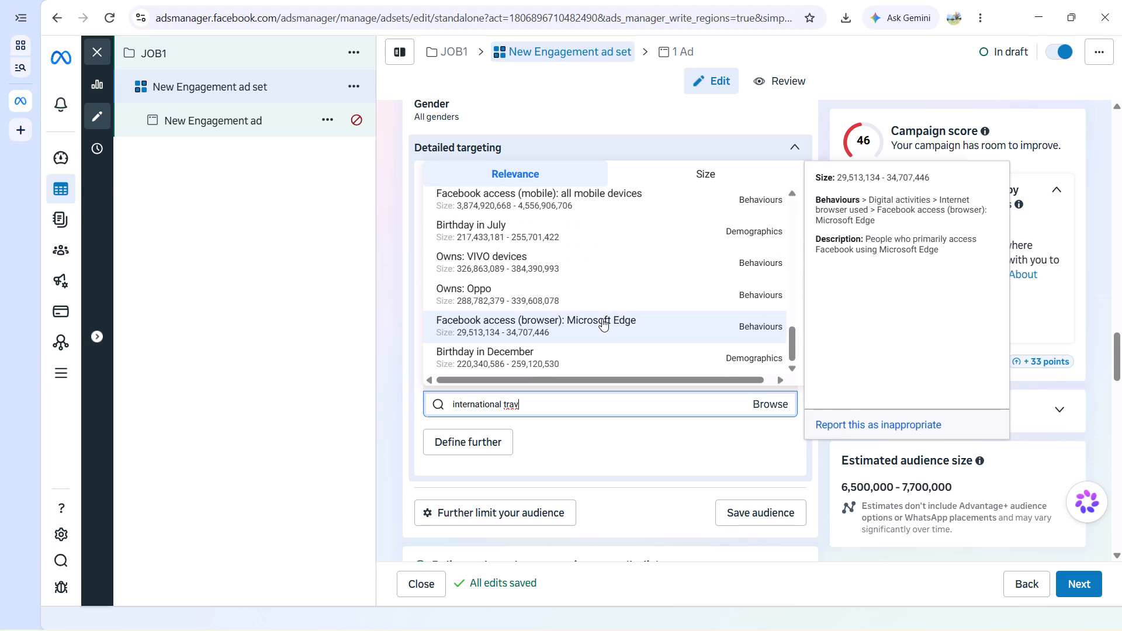
pyautogui.scroll(11, 602, 318)
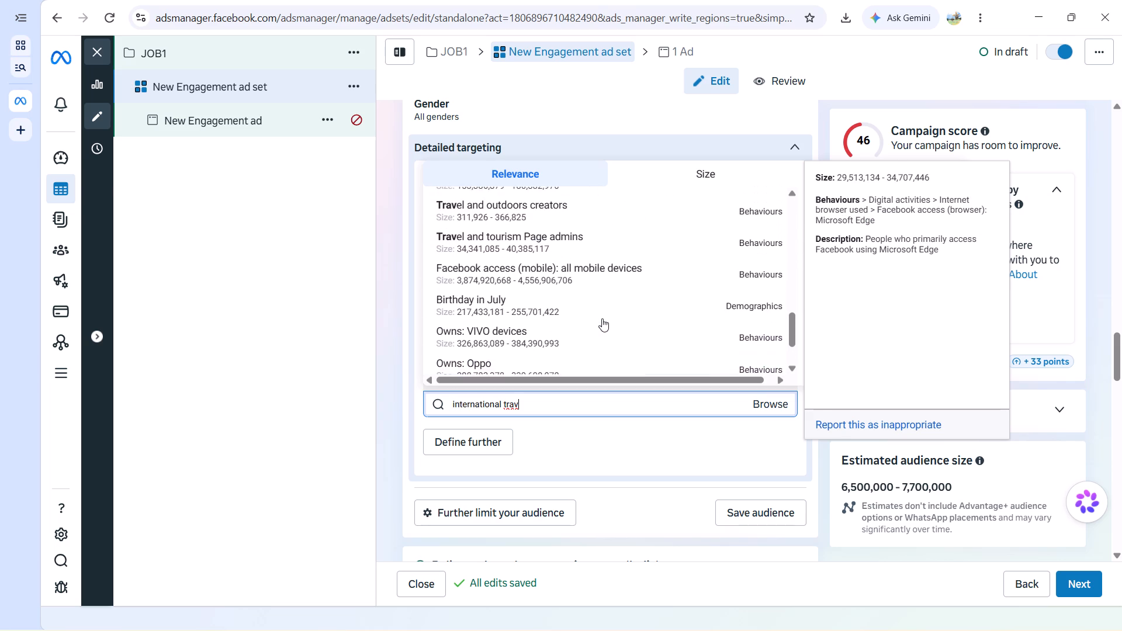
pyautogui.scroll(8, 602, 318)
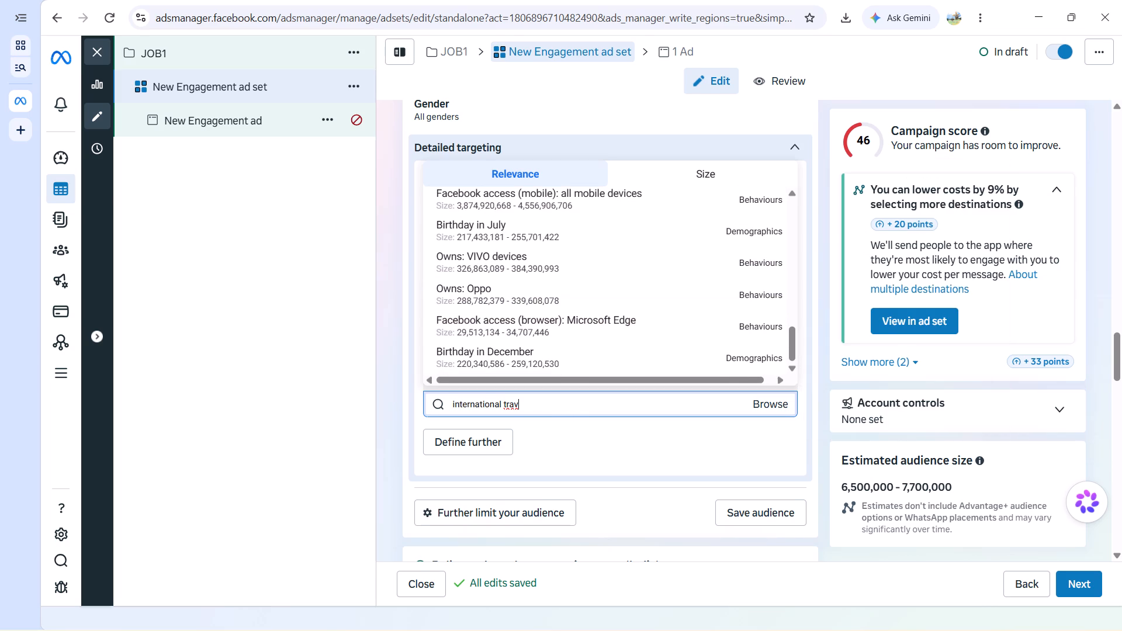
# Search detailed targeting for travlers, check the suggested entries and clear the search text.
pyautogui.click(564, 404)
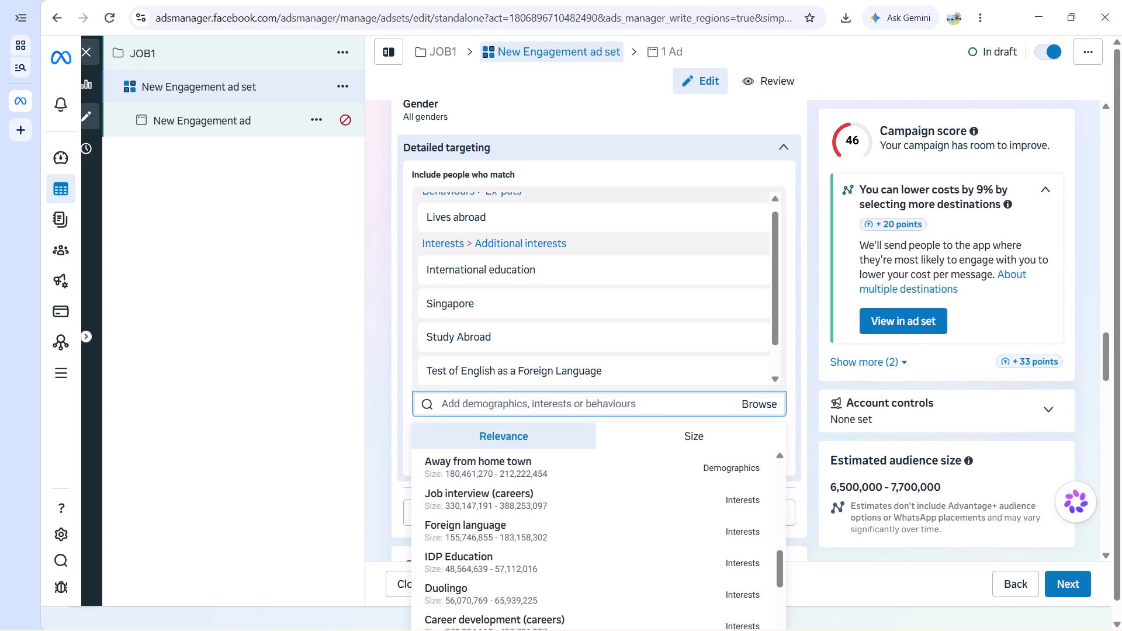
pyautogui.click(543, 403)
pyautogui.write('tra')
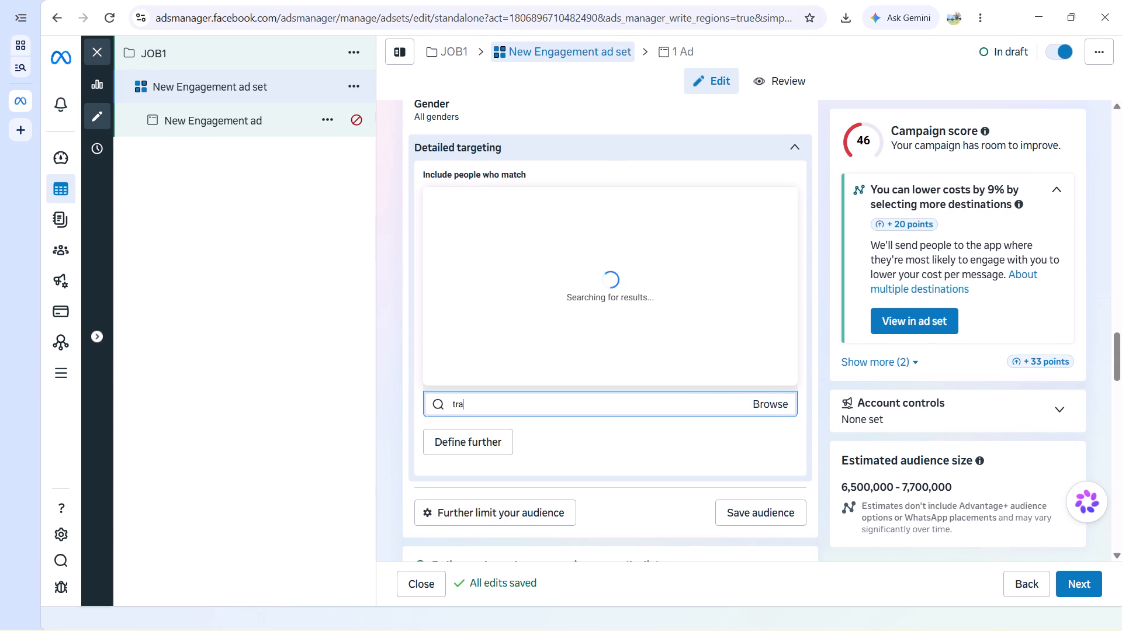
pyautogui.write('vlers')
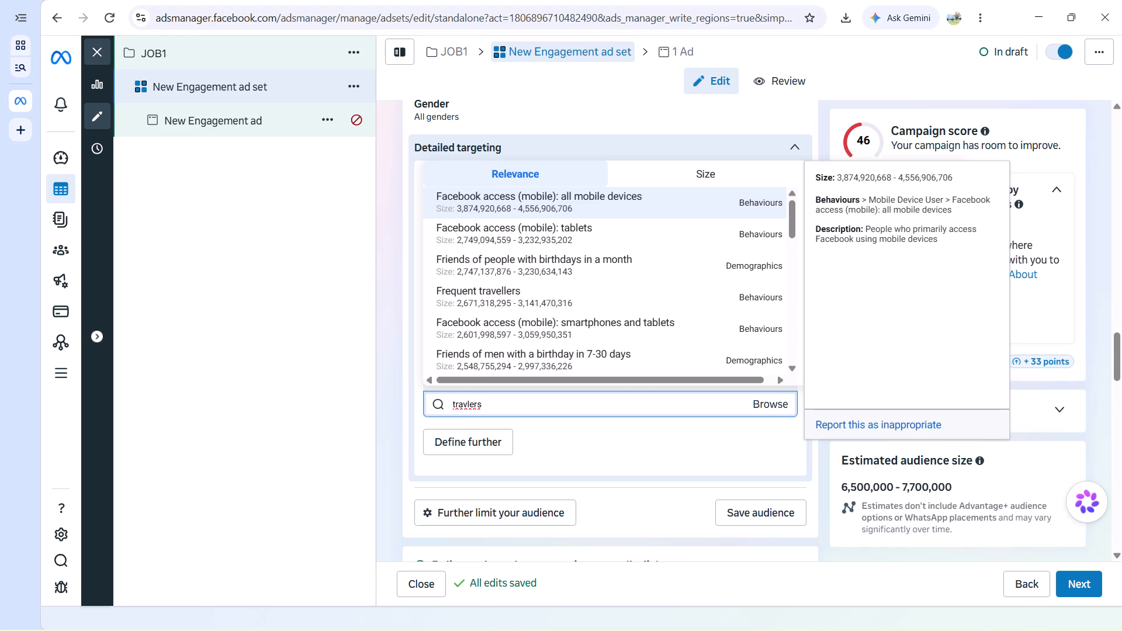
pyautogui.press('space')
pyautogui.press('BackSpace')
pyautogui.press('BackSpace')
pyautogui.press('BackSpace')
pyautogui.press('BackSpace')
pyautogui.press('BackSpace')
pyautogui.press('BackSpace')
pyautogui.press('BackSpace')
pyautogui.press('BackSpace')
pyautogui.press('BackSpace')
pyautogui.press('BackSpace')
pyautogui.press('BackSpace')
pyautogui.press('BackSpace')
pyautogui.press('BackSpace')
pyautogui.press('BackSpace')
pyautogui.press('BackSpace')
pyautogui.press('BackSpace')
# Search detailed targeting for international and add the Frequent international travellers behaviour to the people to include.
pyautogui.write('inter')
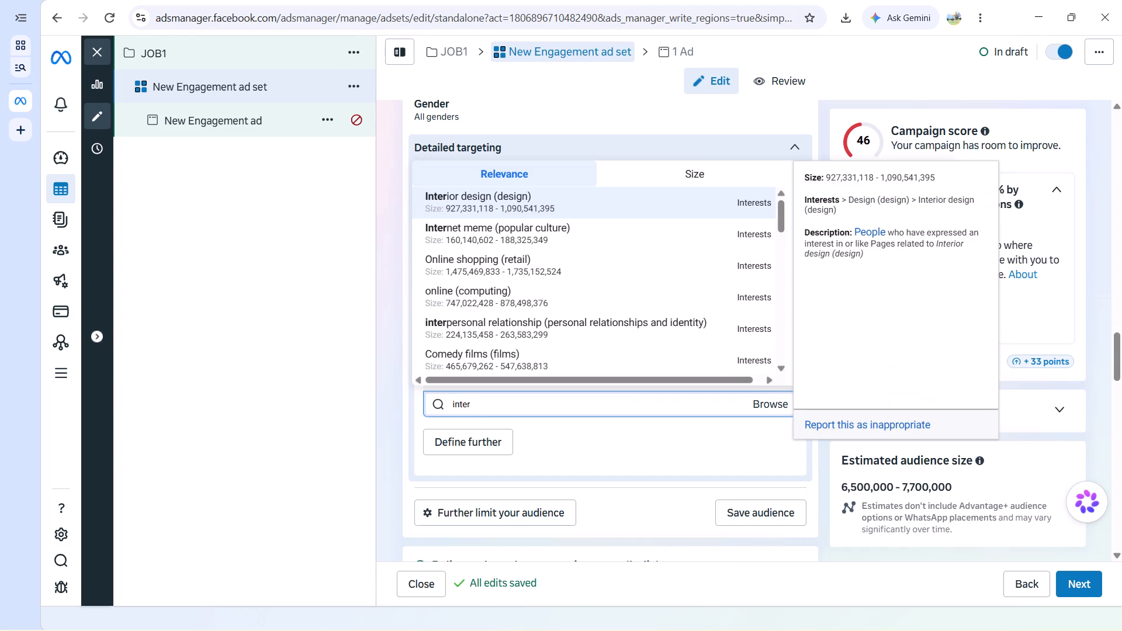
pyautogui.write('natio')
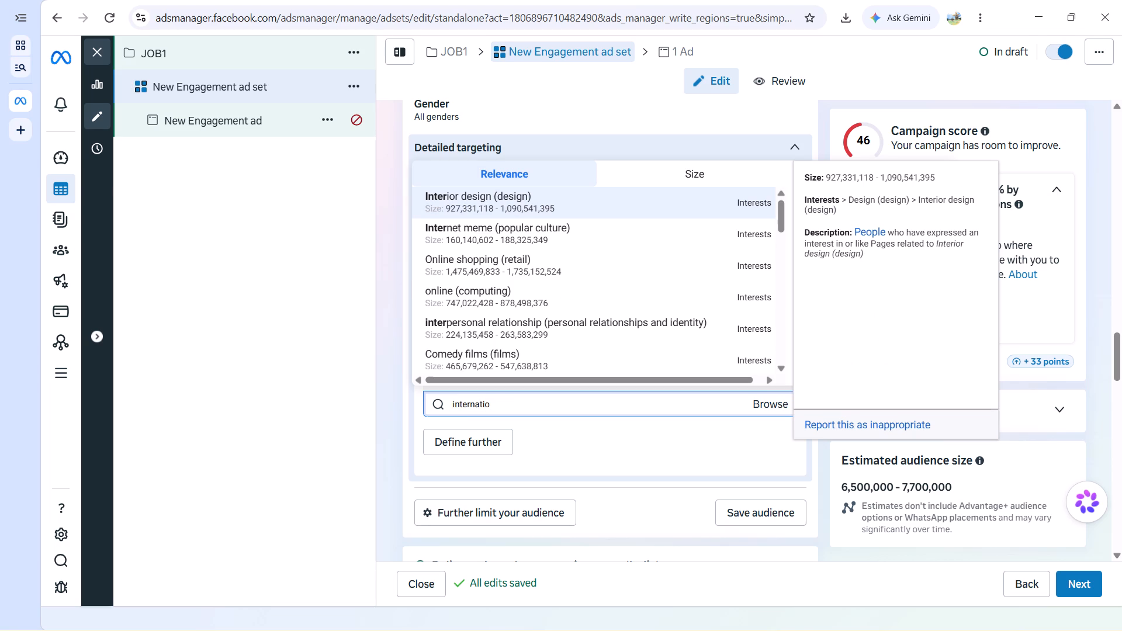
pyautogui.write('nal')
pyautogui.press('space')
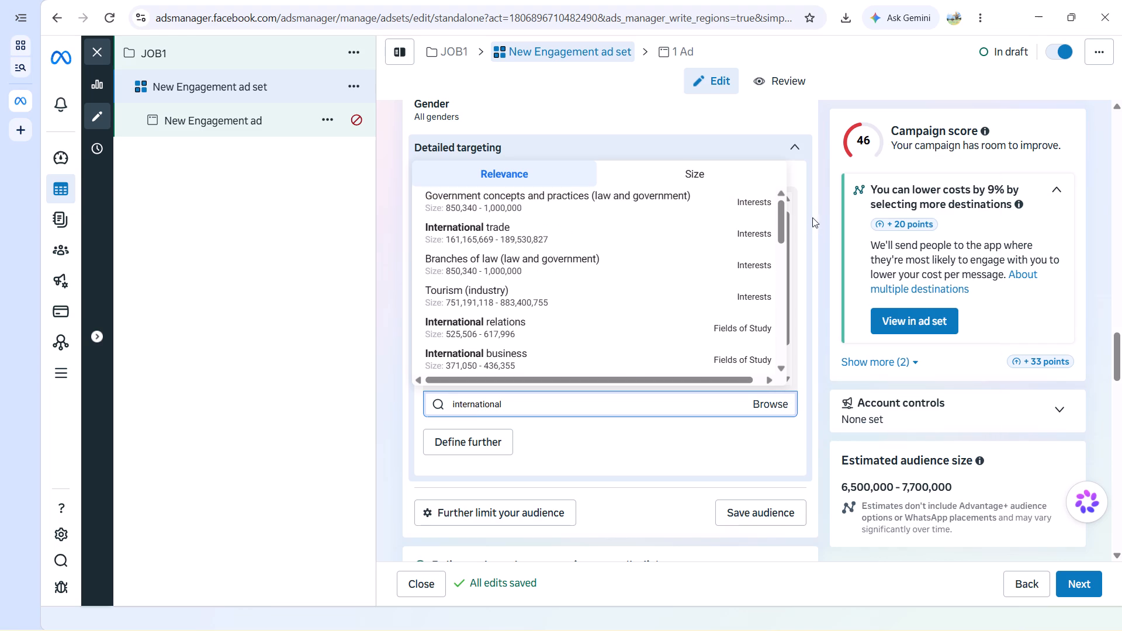
pyautogui.moveTo(782, 239); pyautogui.dragTo(782, 245)
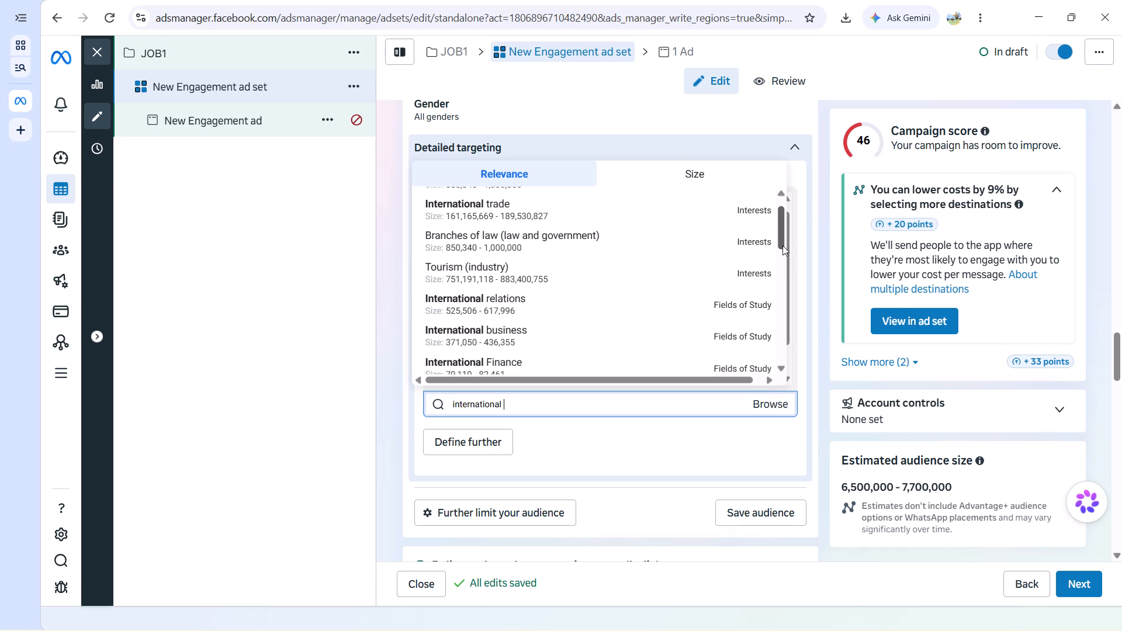
pyautogui.moveTo(782, 245); pyautogui.dragTo(788, 269)
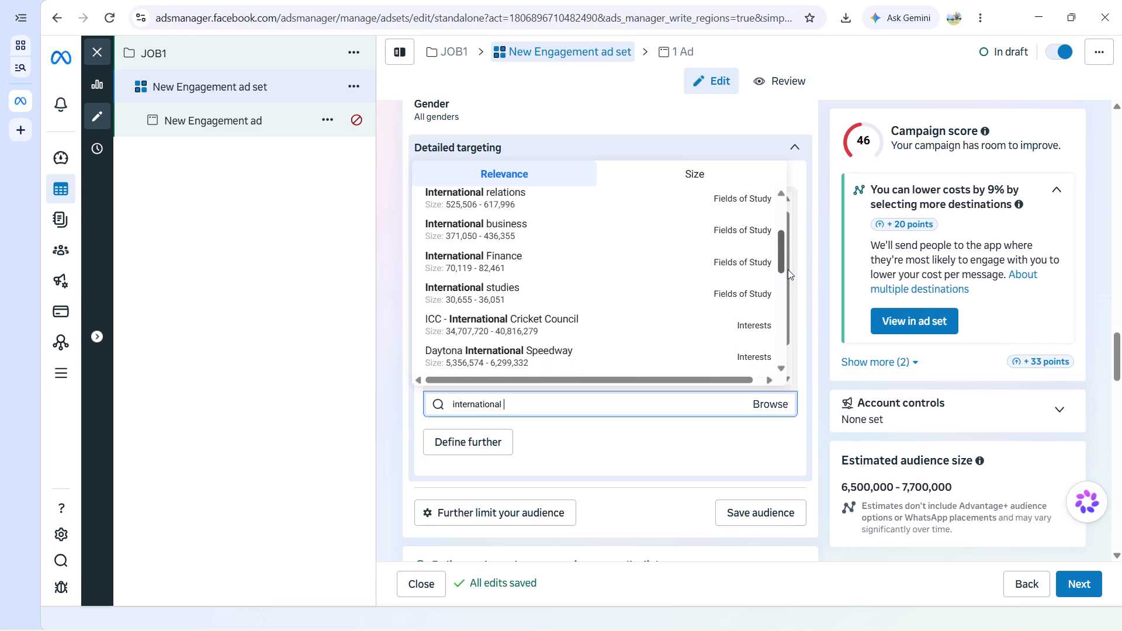
pyautogui.moveTo(788, 269); pyautogui.dragTo(791, 285)
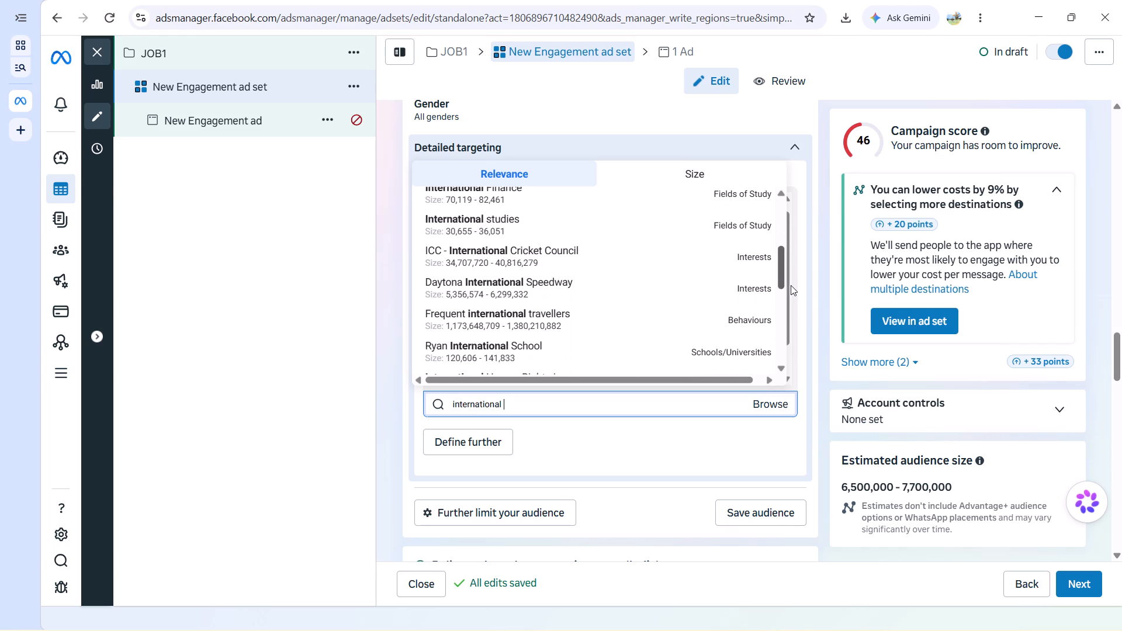
pyautogui.moveTo(791, 285); pyautogui.dragTo(792, 288)
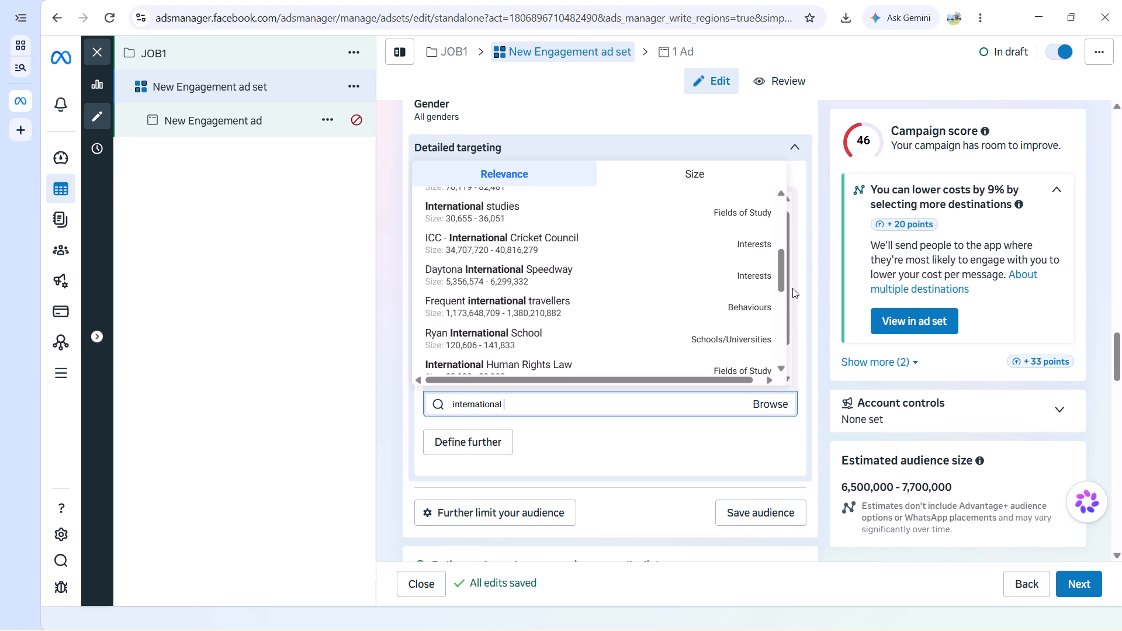
pyautogui.click(677, 299)
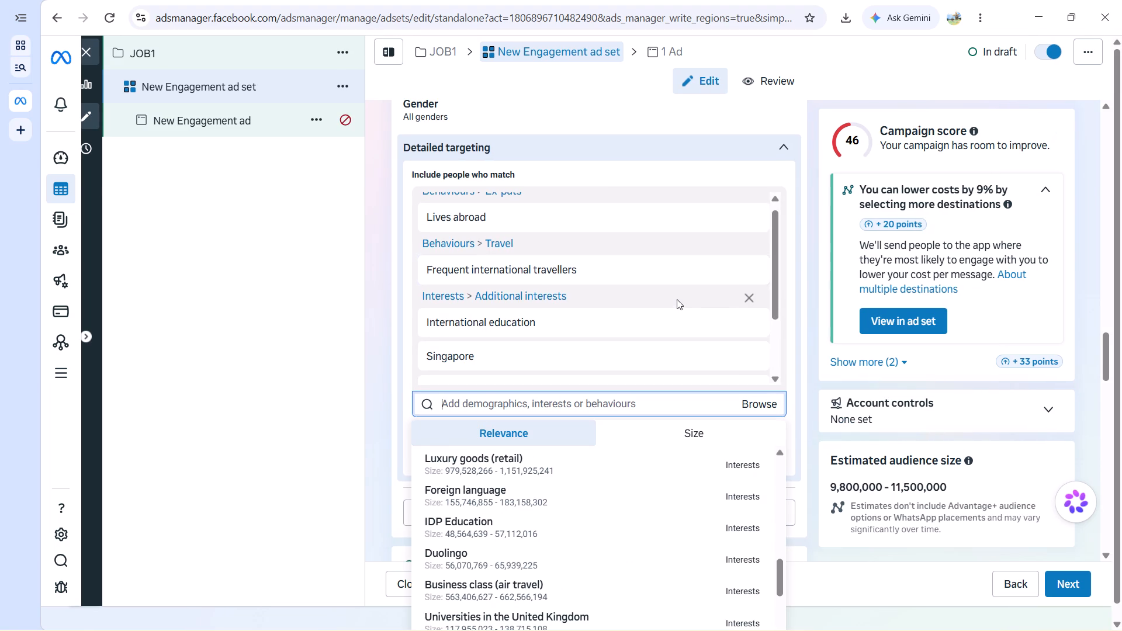
# Review the included targeting entries and add the suggested Duolingo interest.
pyautogui.scroll(3, 609, 286)
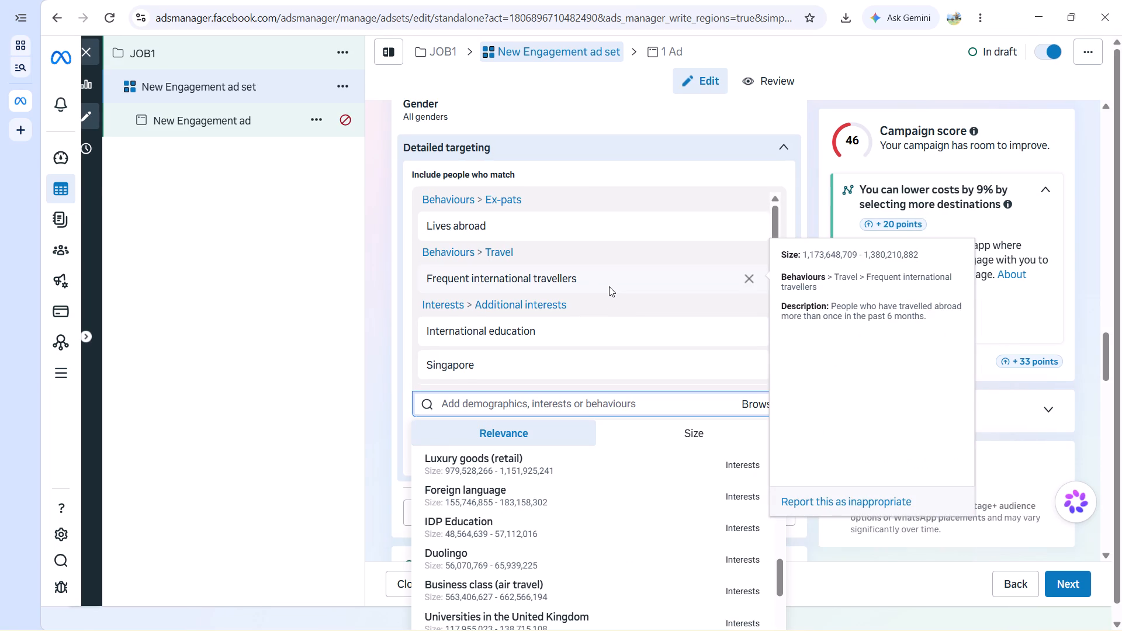
pyautogui.scroll(-2, 609, 286)
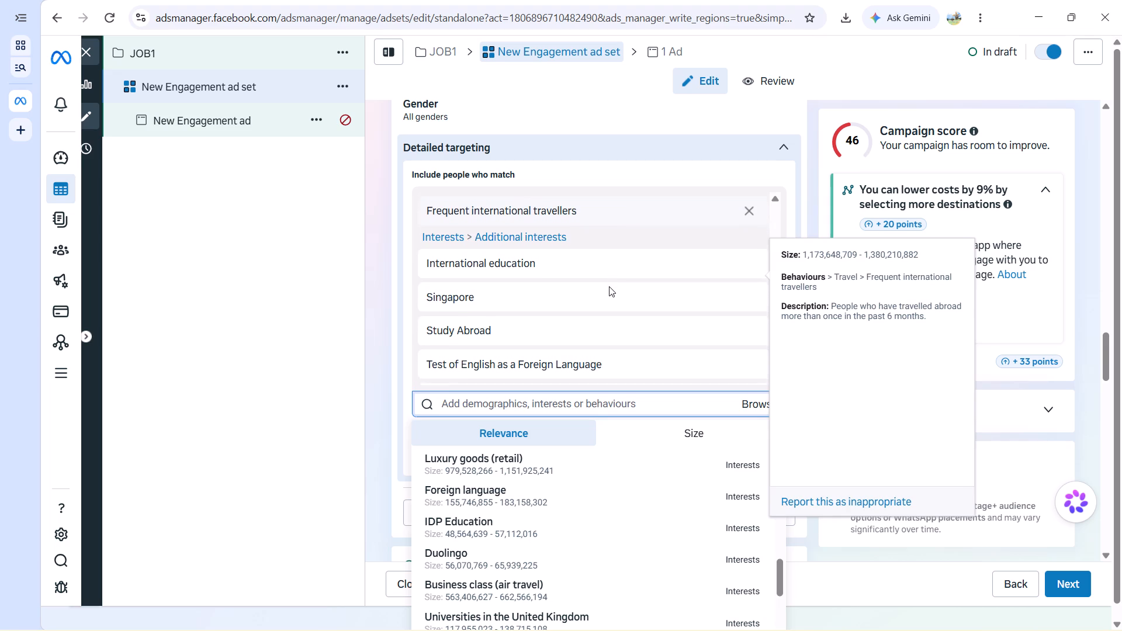
pyautogui.scroll(-2, 609, 286)
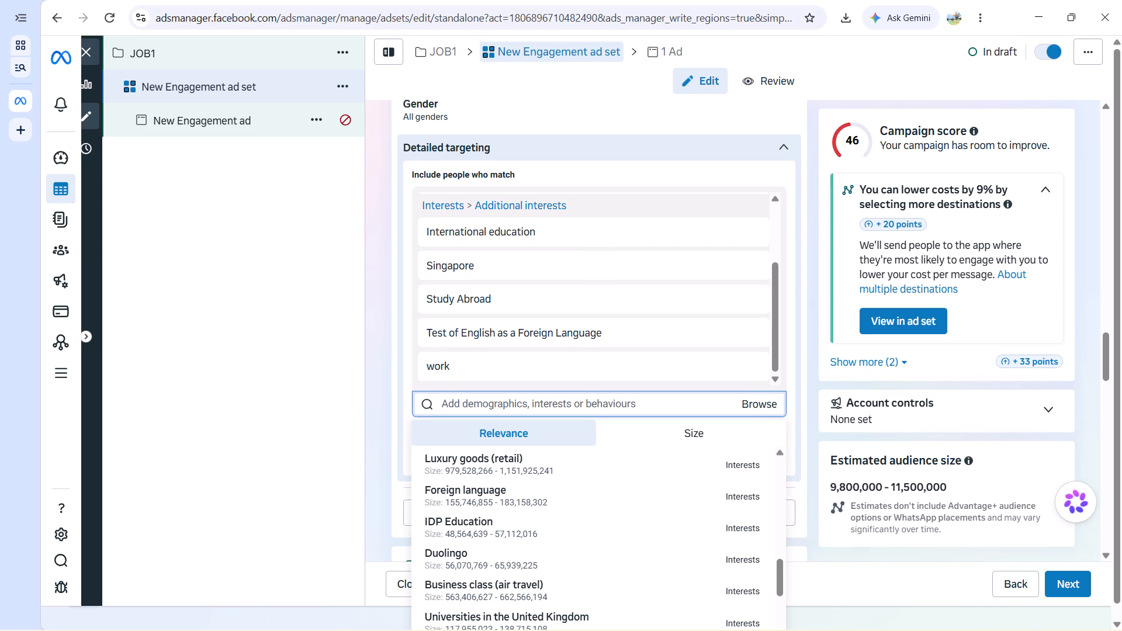
pyautogui.click(528, 546)
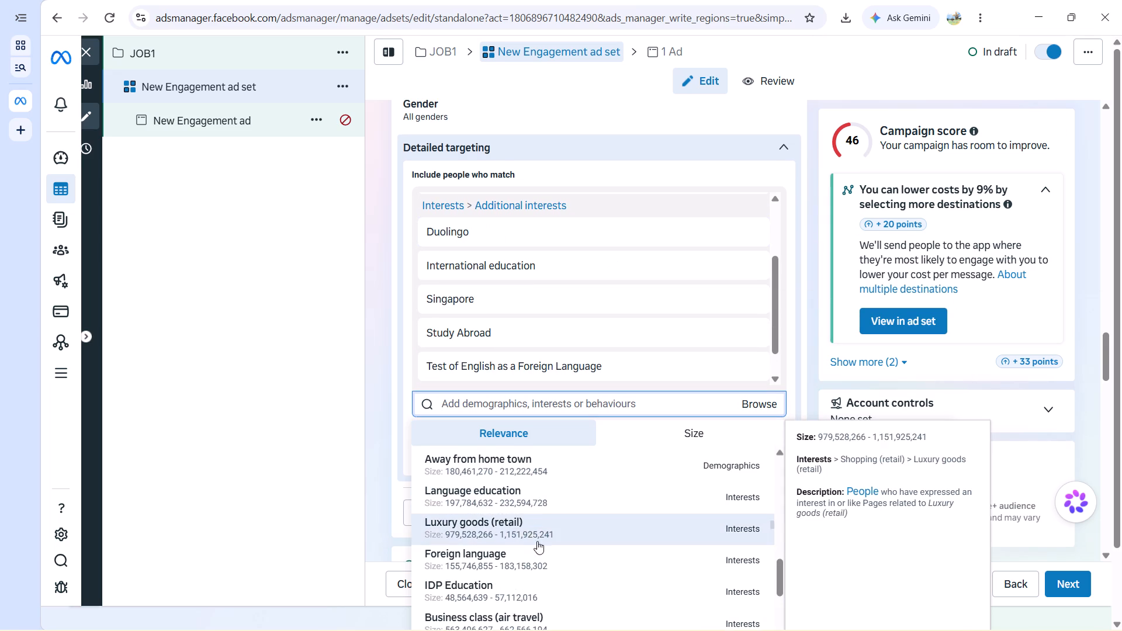
# Look through the remaining targeting suggestions for further relevant interests.
pyautogui.scroll(-3, 538, 545)
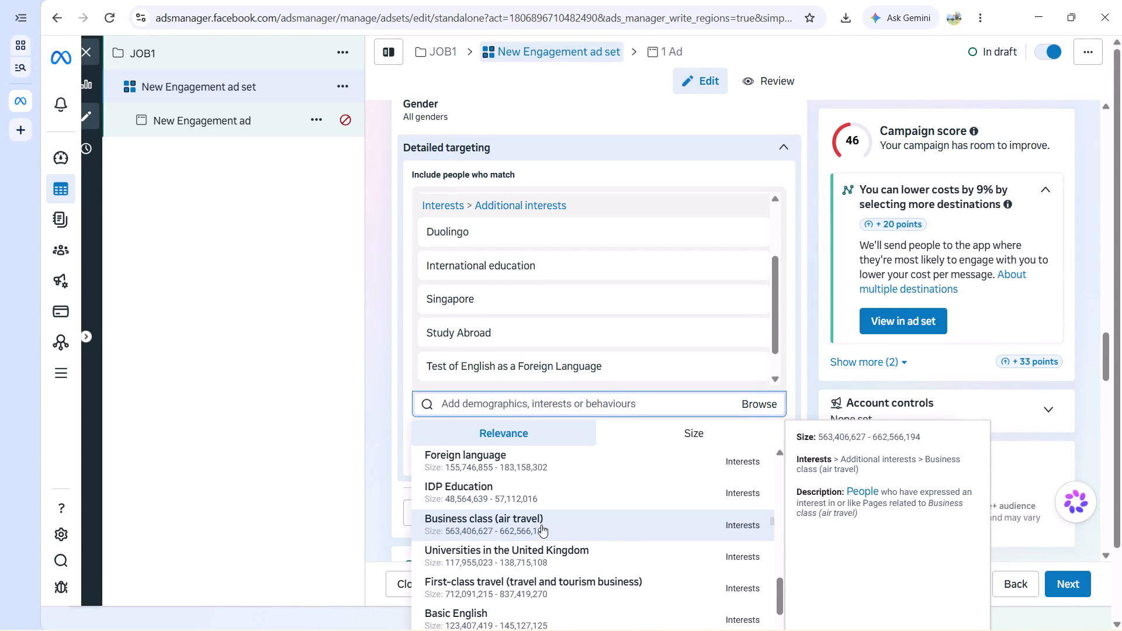
# Add the suggested interests Business class (air travel) and Employment (careers) to detailed targeting, and close the suggestions.
pyautogui.click(541, 525)
pyautogui.scroll(-1, 525, 589)
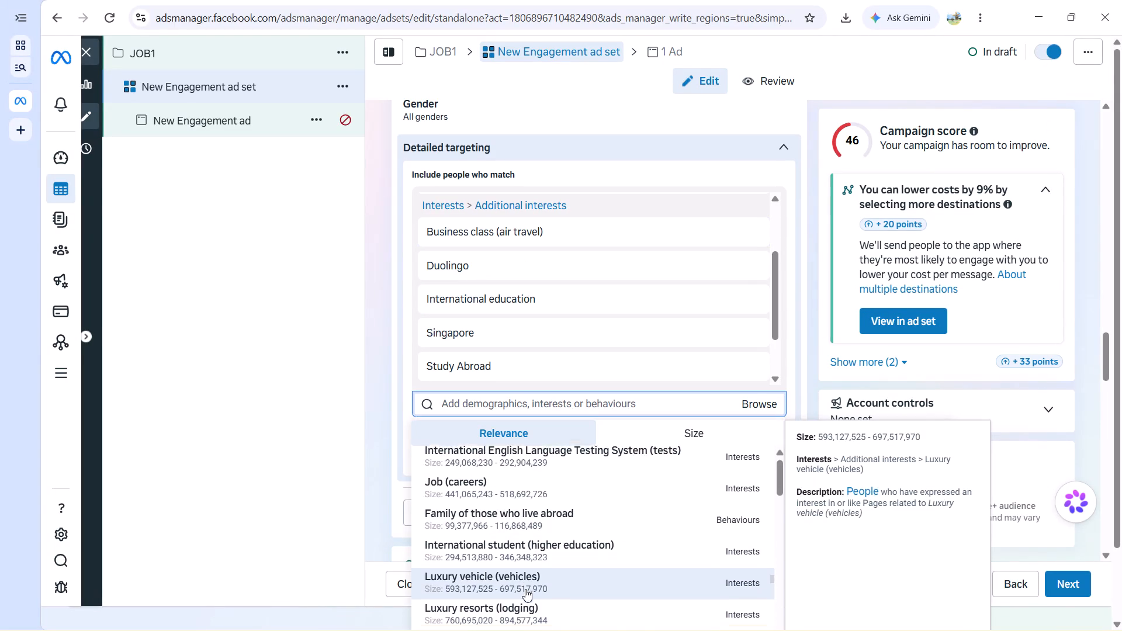
pyautogui.scroll(-4, 525, 589)
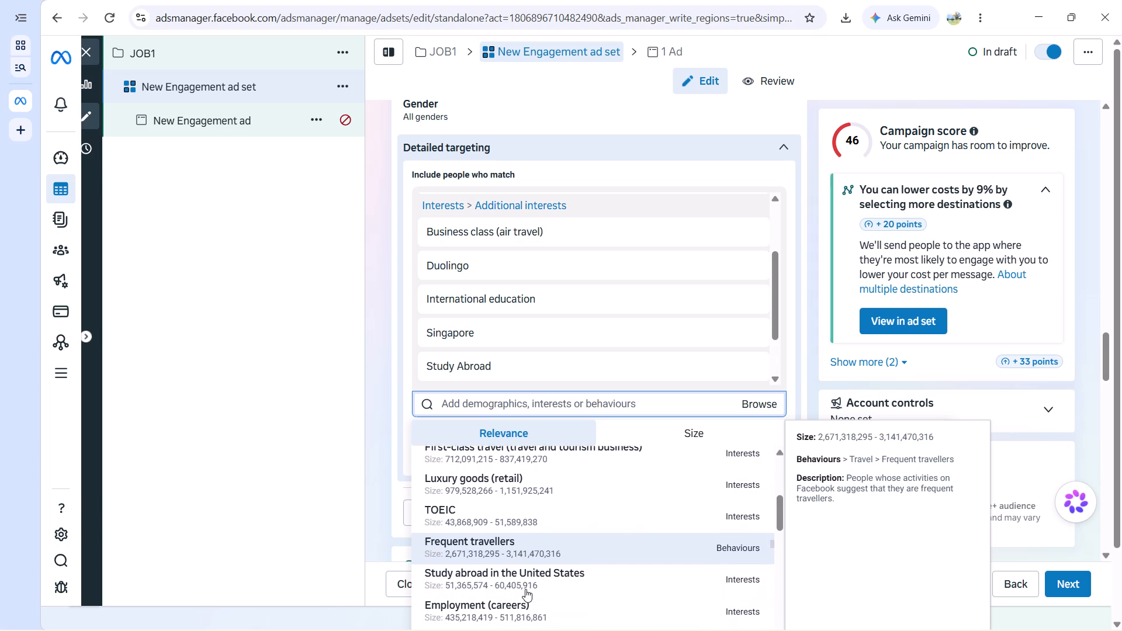
pyautogui.scroll(-2, 525, 589)
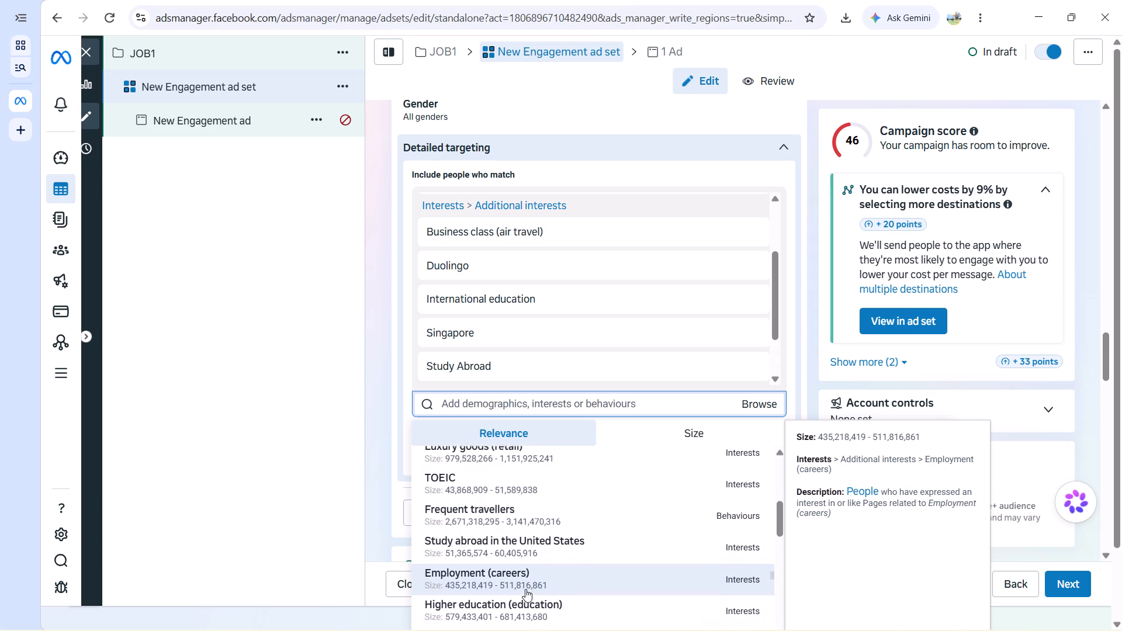
pyautogui.scroll(-1, 525, 589)
pyautogui.click(525, 589)
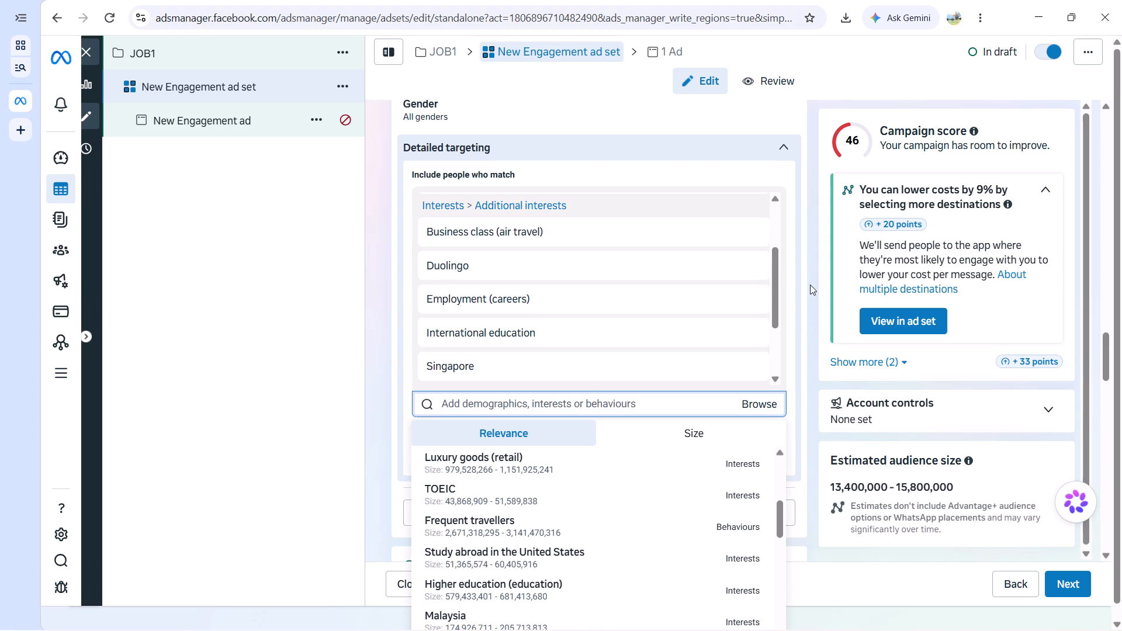
pyautogui.scroll(-1, 798, 280)
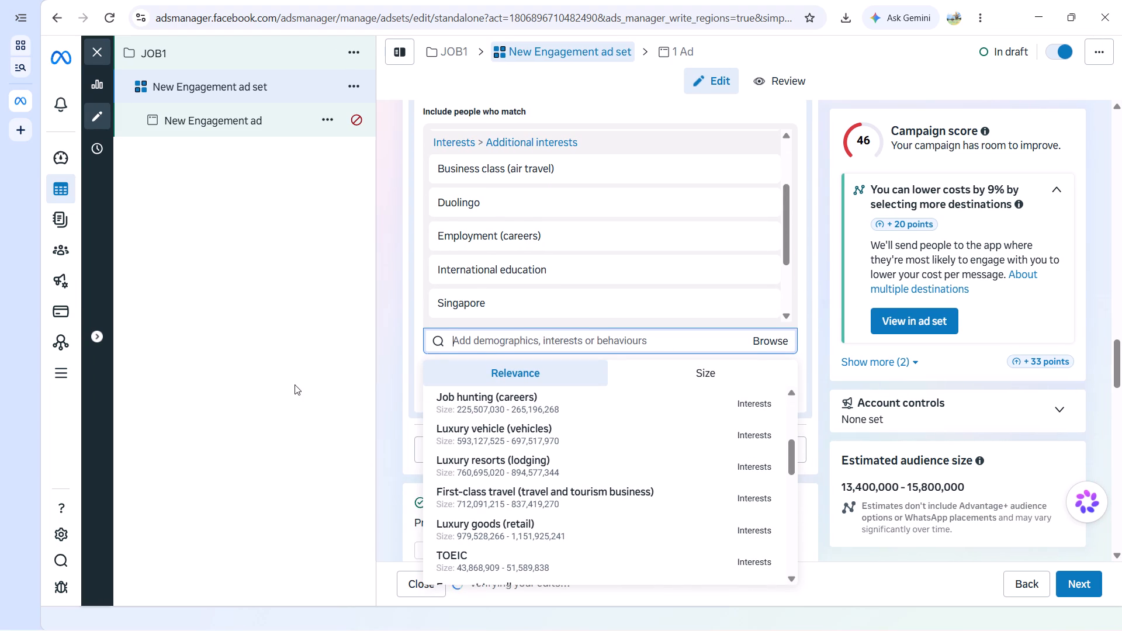
pyautogui.click(297, 383)
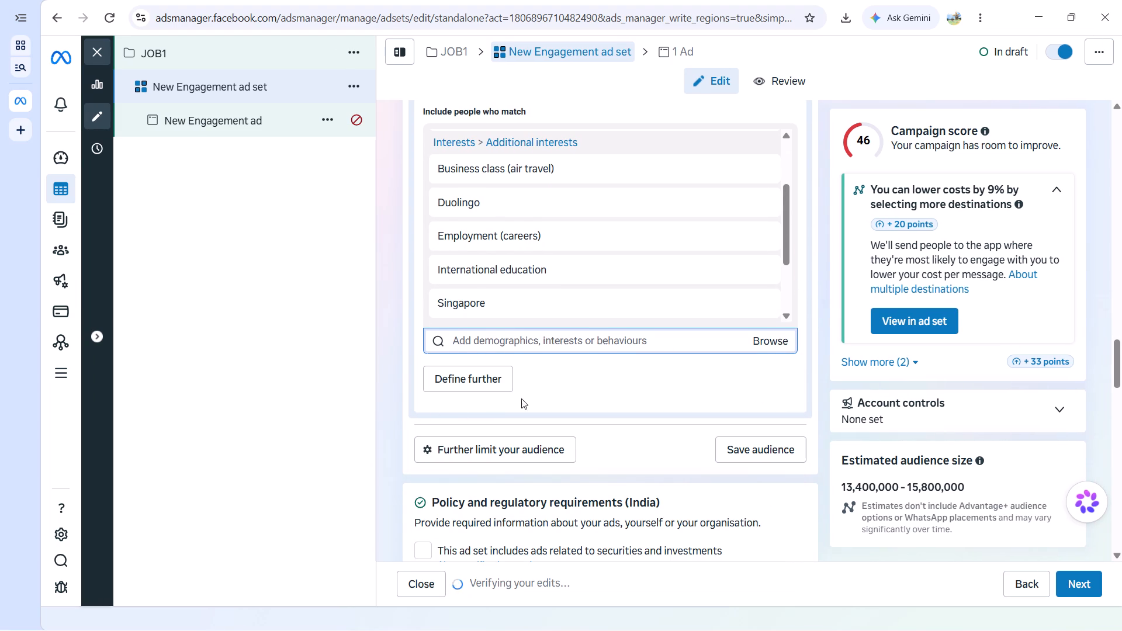
# Start a new placement value rule set, acknowledging that the overall cost per result may increase.
pyautogui.scroll(-7, 527, 400)
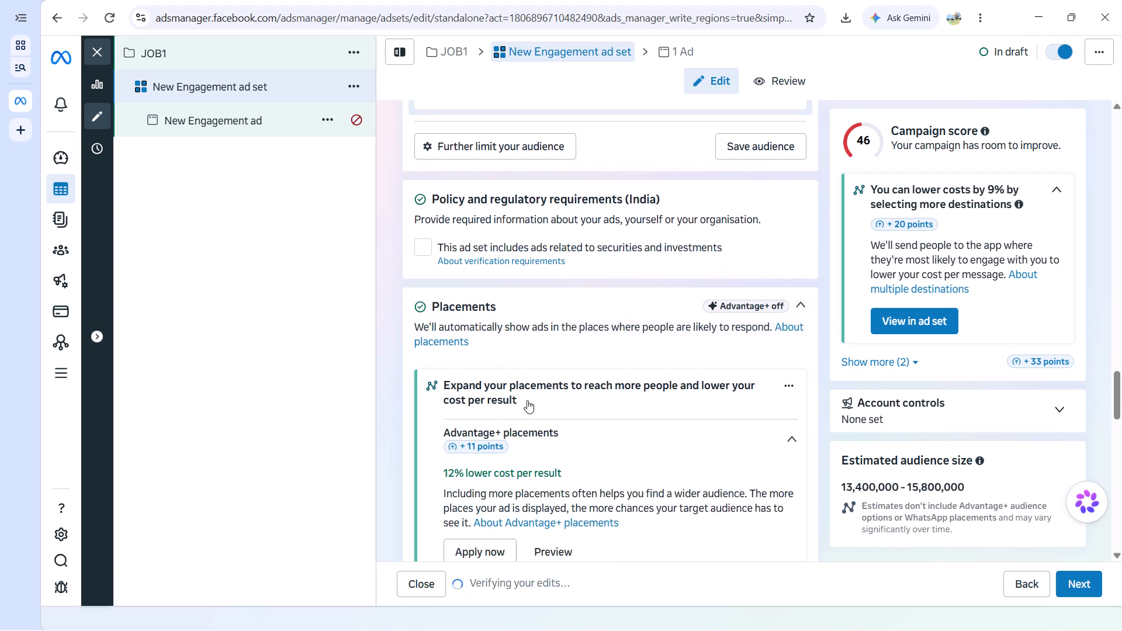
pyautogui.scroll(-6, 527, 400)
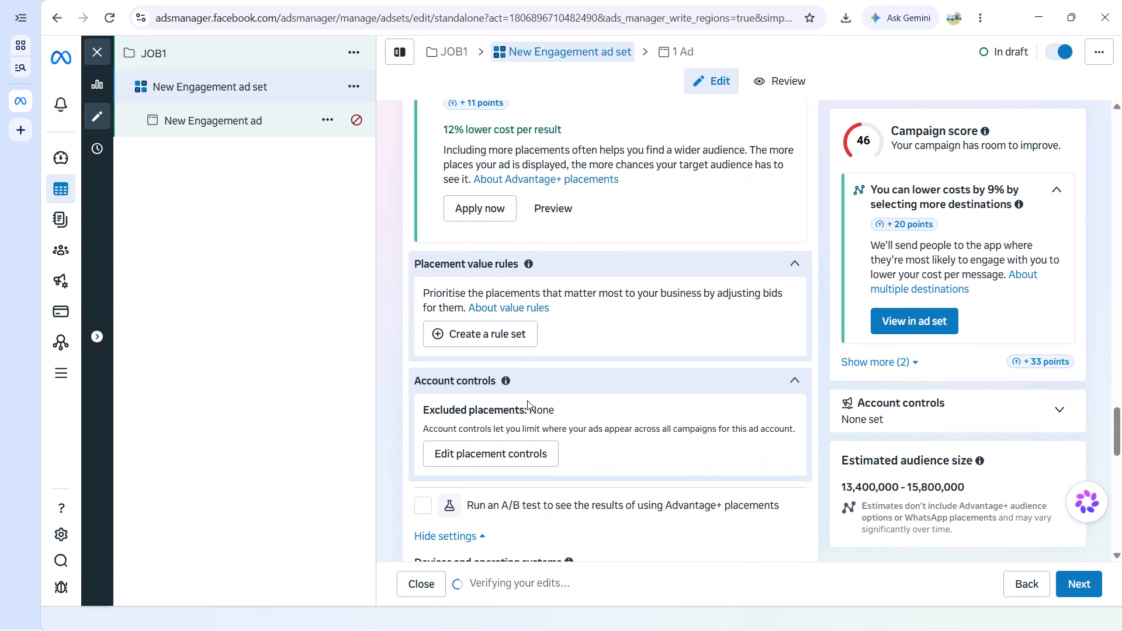
pyautogui.click(518, 335)
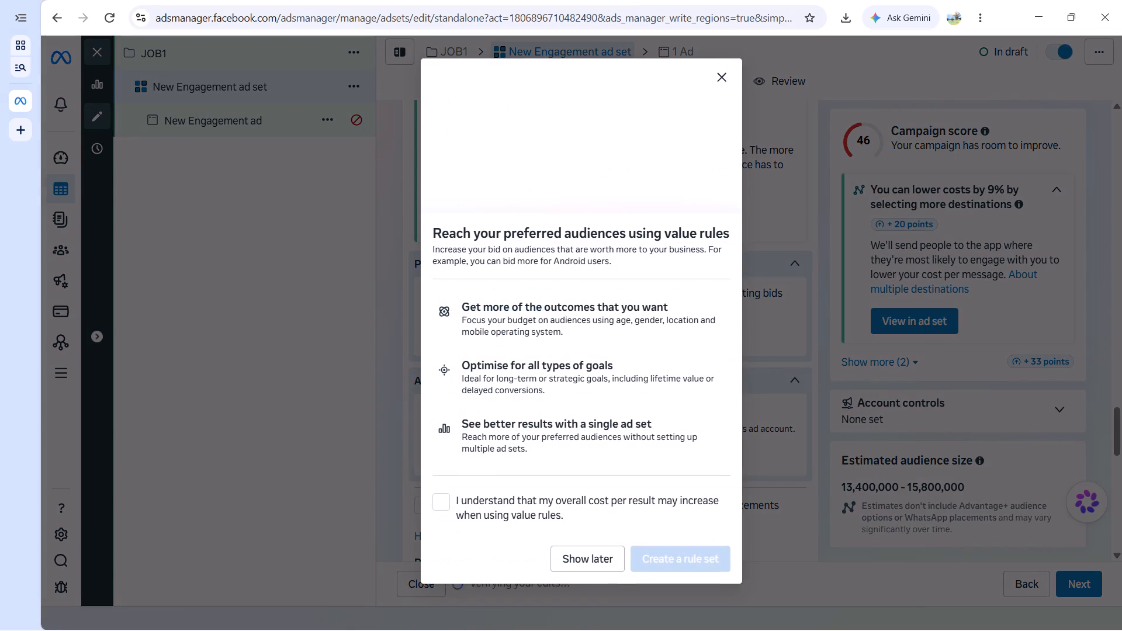
pyautogui.click(444, 506)
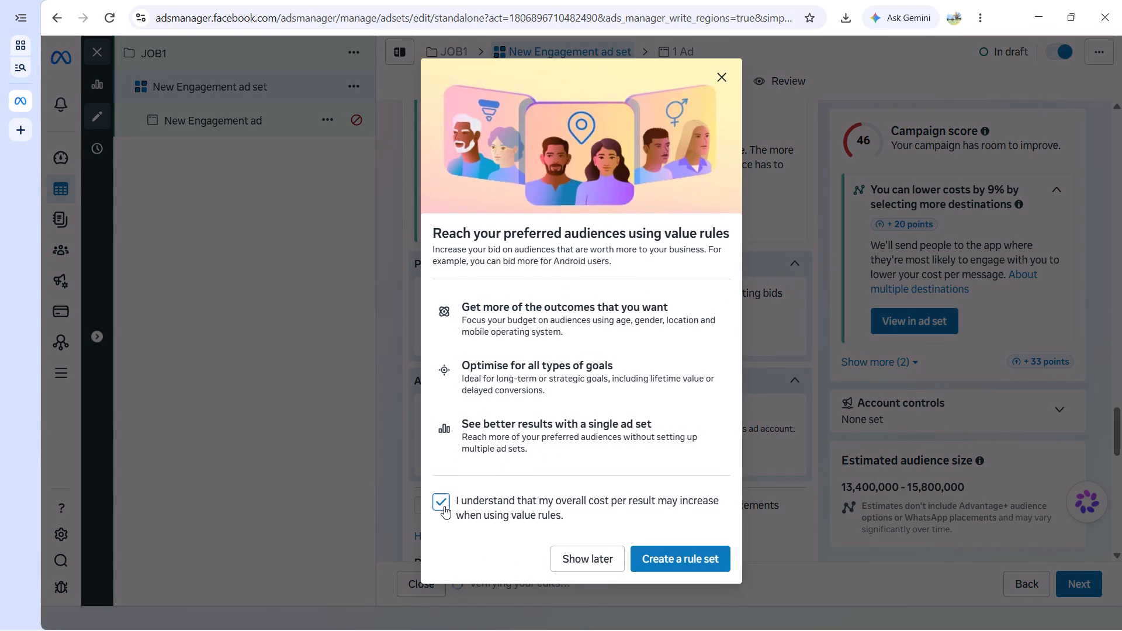
pyautogui.click(665, 559)
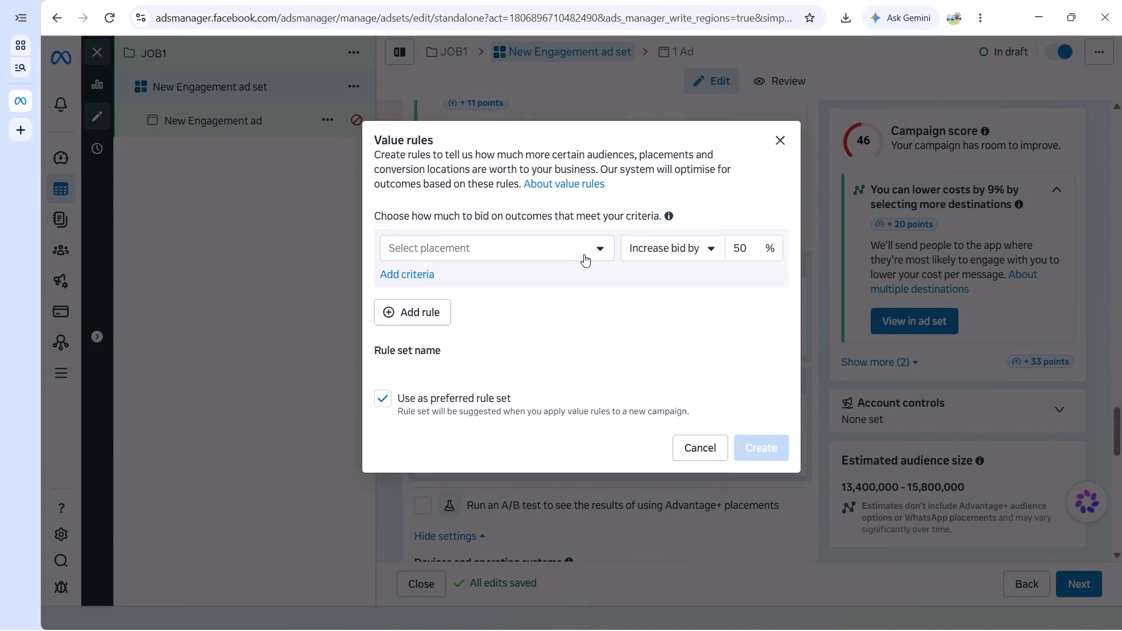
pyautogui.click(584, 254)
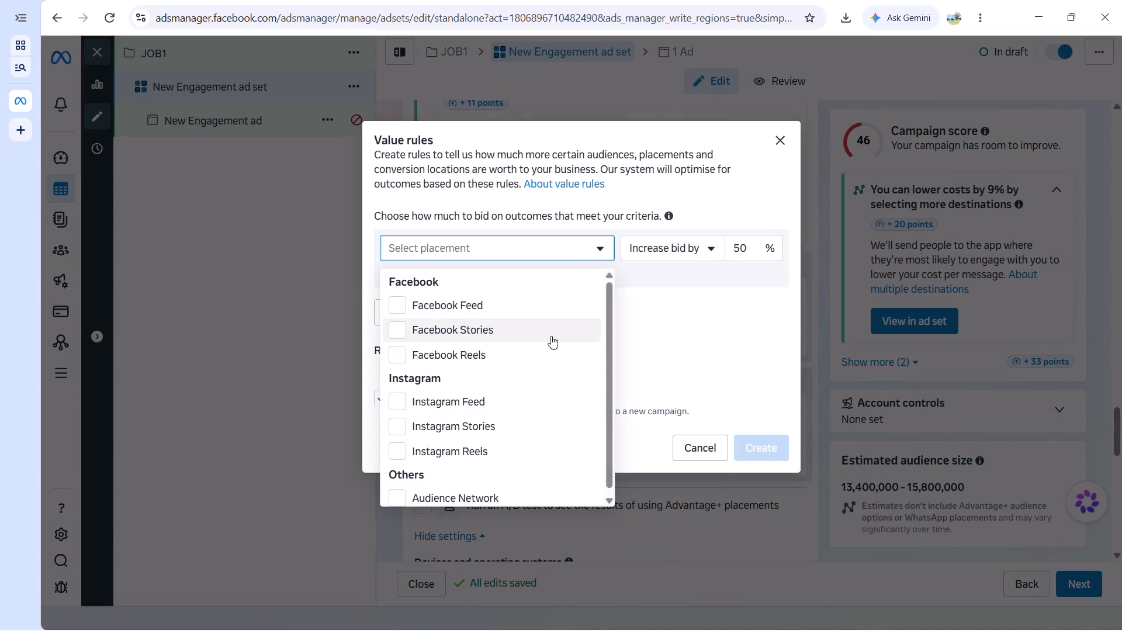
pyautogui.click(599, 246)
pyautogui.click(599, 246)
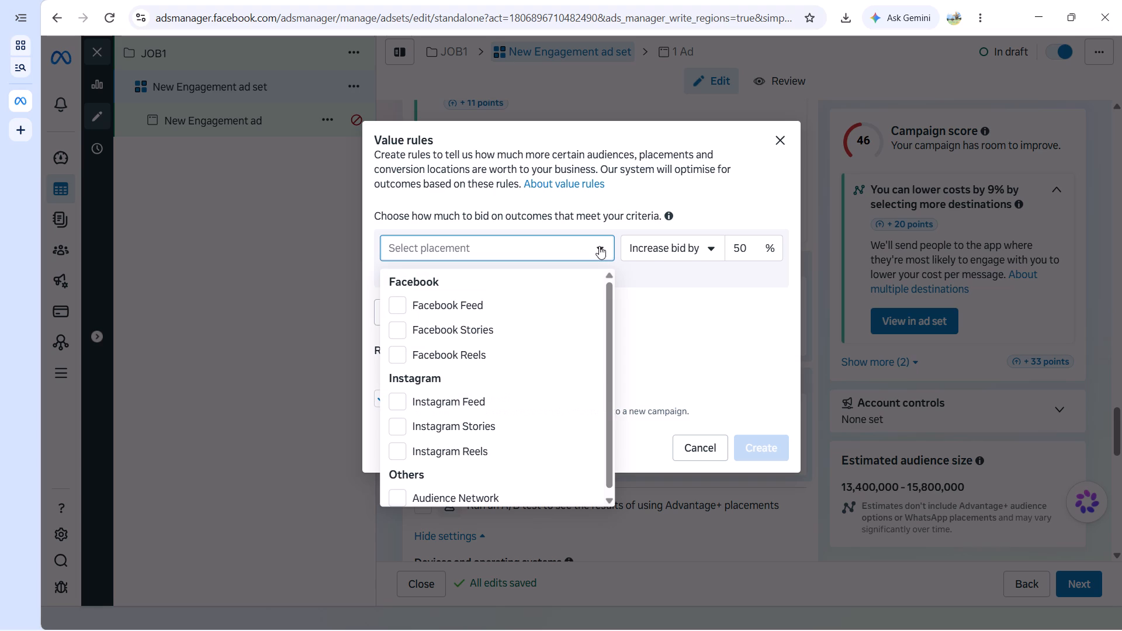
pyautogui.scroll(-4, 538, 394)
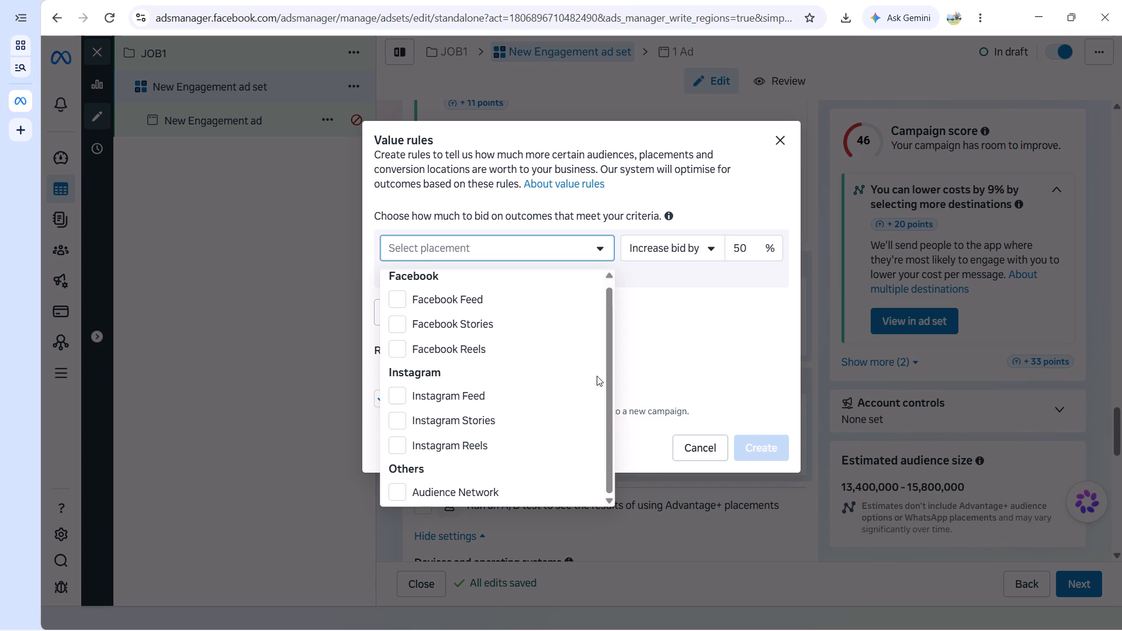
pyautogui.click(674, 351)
# Set the value rule to increase the bid by 10% and add a second criterion row to it.
pyautogui.click(717, 230)
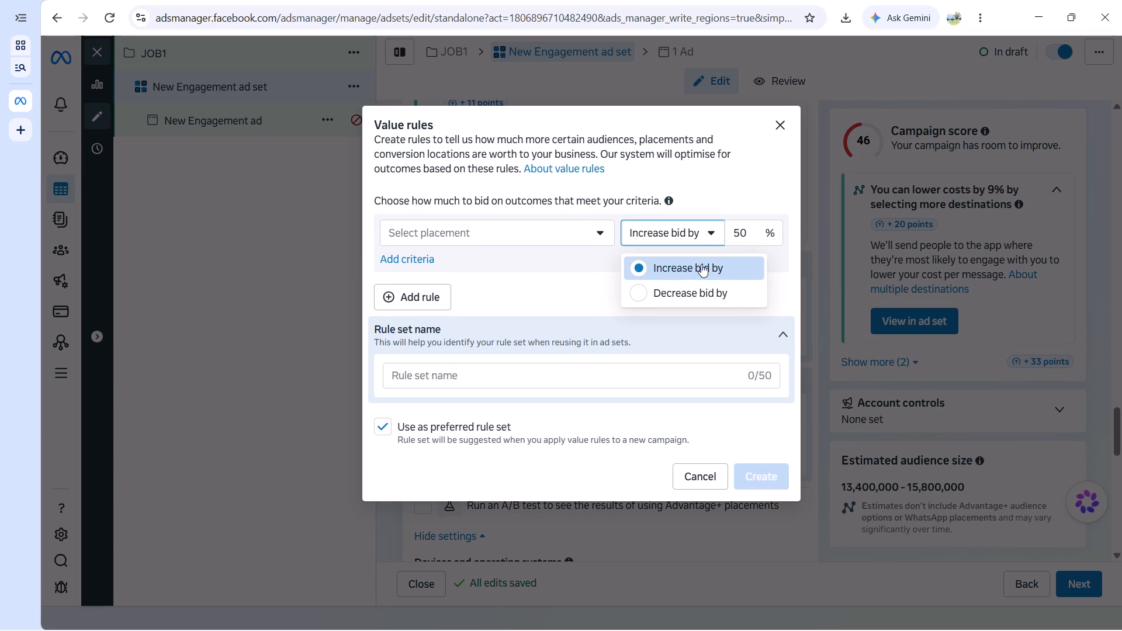
pyautogui.click(701, 264)
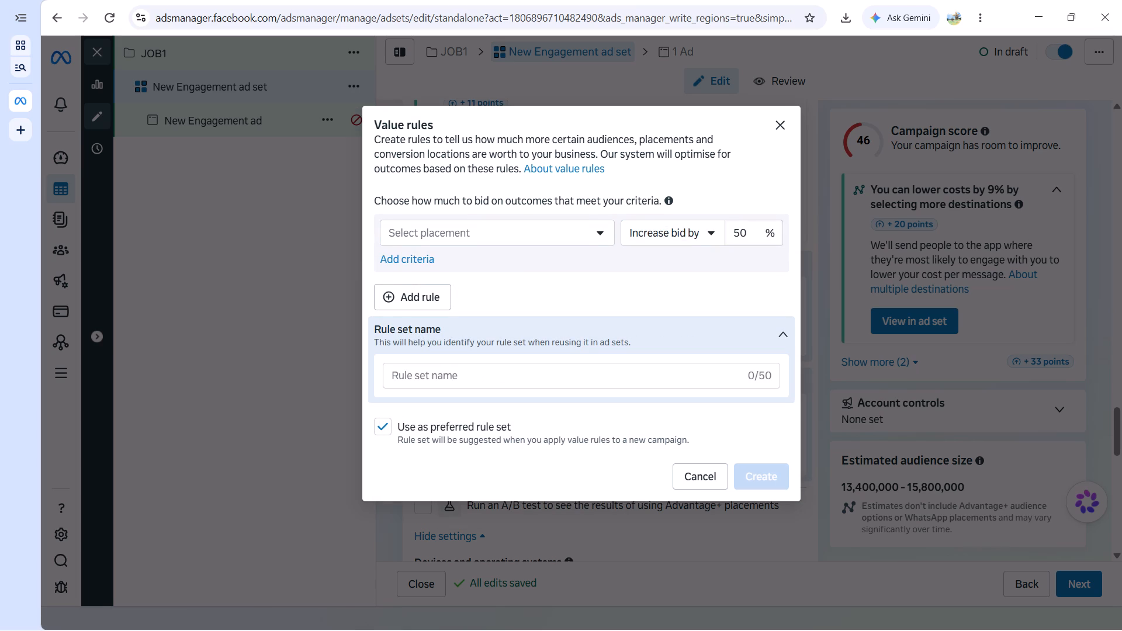
pyautogui.click(747, 232)
pyautogui.press('BackSpace')
pyautogui.press('BackSpace')
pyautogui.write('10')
pyautogui.click(667, 265)
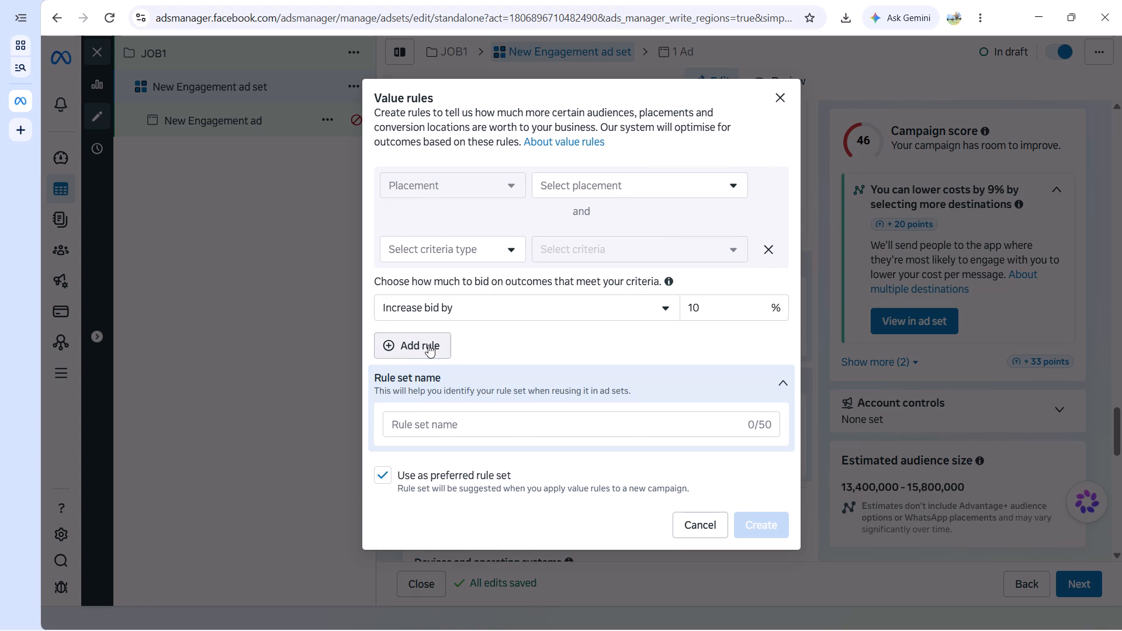
# Set the value rule's placement to Audience Network and turn off using it as the preferred rule set.
pyautogui.click(507, 249)
pyautogui.click(482, 211)
pyautogui.click(660, 178)
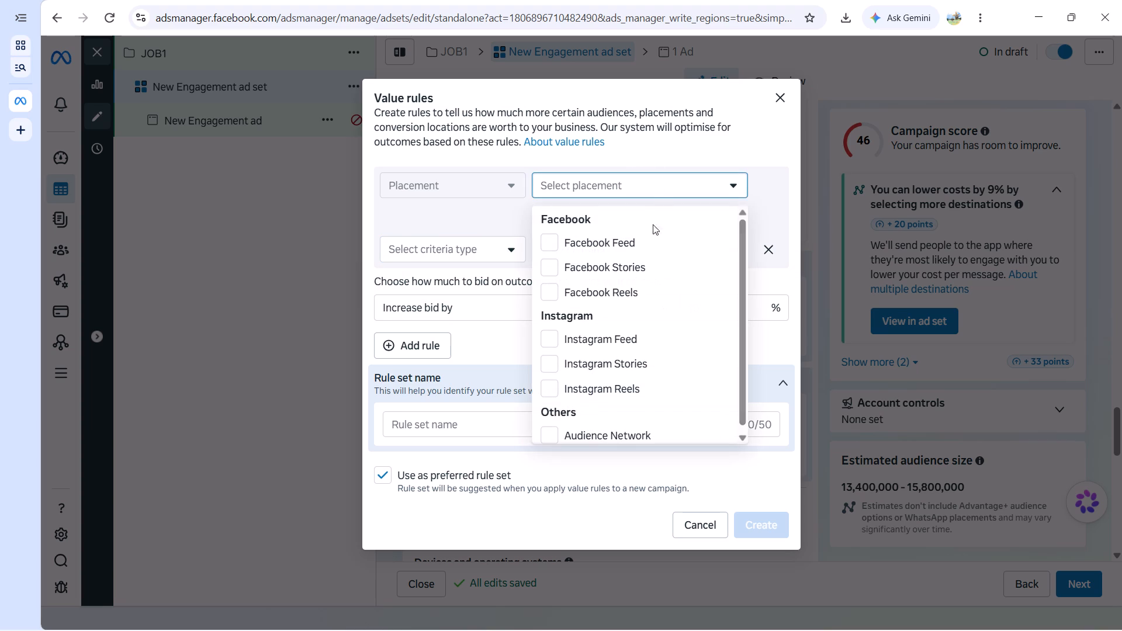
pyautogui.scroll(-3, 643, 288)
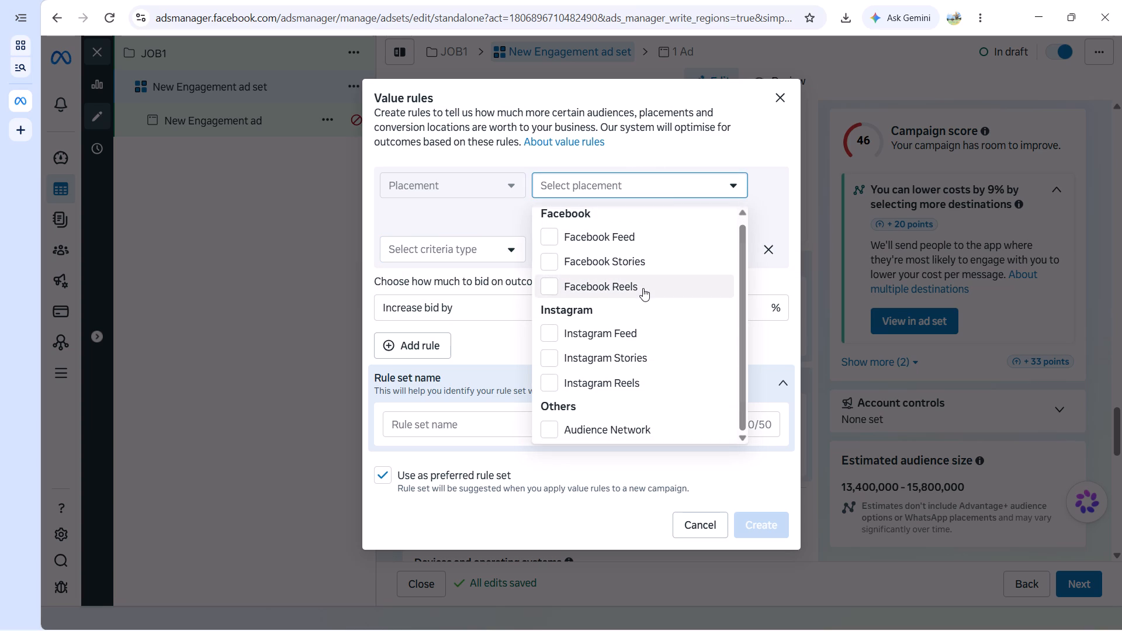
pyautogui.click(618, 426)
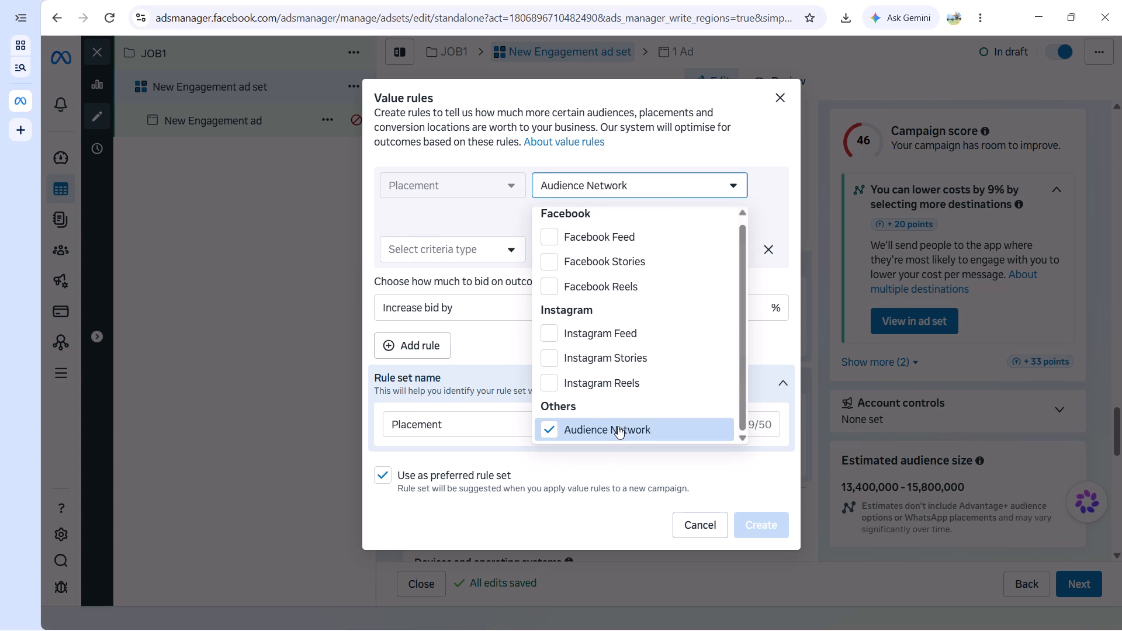
pyautogui.click(552, 483)
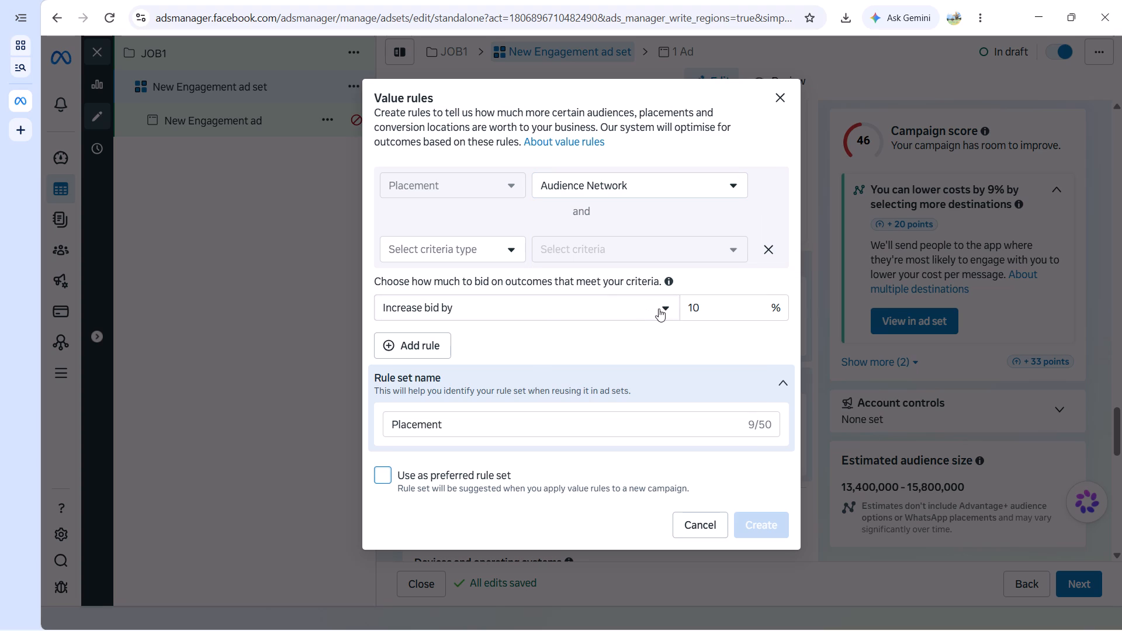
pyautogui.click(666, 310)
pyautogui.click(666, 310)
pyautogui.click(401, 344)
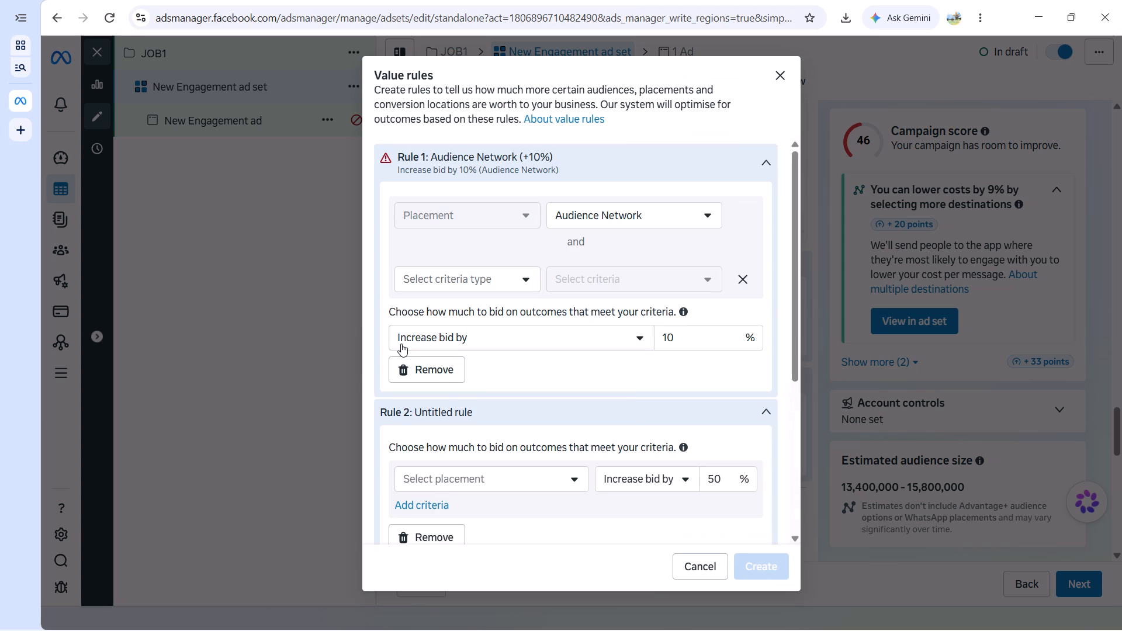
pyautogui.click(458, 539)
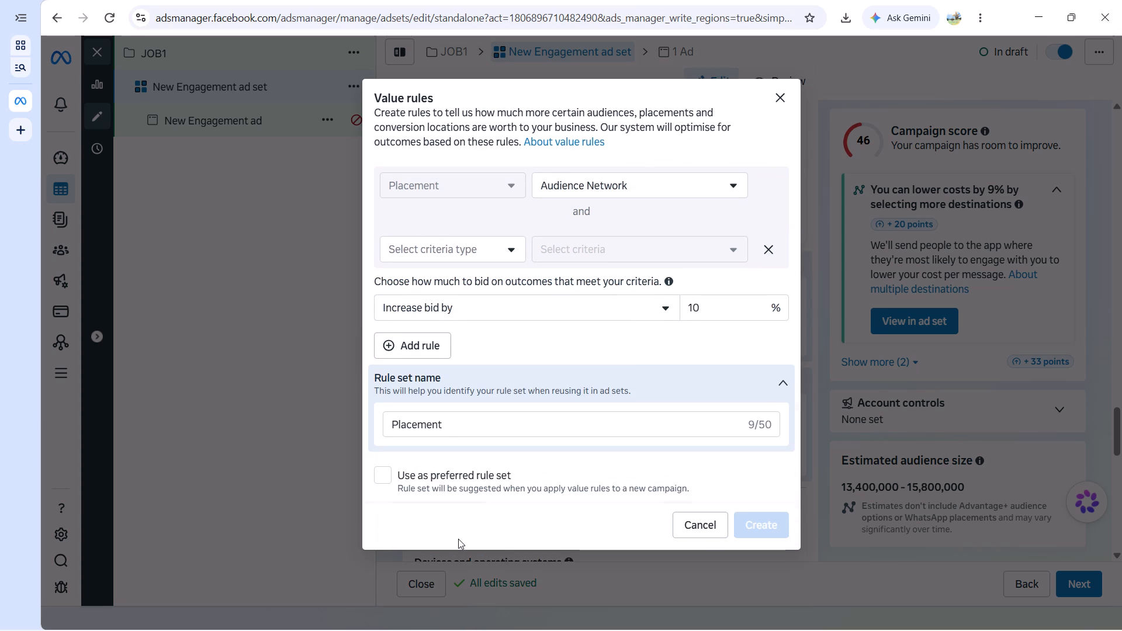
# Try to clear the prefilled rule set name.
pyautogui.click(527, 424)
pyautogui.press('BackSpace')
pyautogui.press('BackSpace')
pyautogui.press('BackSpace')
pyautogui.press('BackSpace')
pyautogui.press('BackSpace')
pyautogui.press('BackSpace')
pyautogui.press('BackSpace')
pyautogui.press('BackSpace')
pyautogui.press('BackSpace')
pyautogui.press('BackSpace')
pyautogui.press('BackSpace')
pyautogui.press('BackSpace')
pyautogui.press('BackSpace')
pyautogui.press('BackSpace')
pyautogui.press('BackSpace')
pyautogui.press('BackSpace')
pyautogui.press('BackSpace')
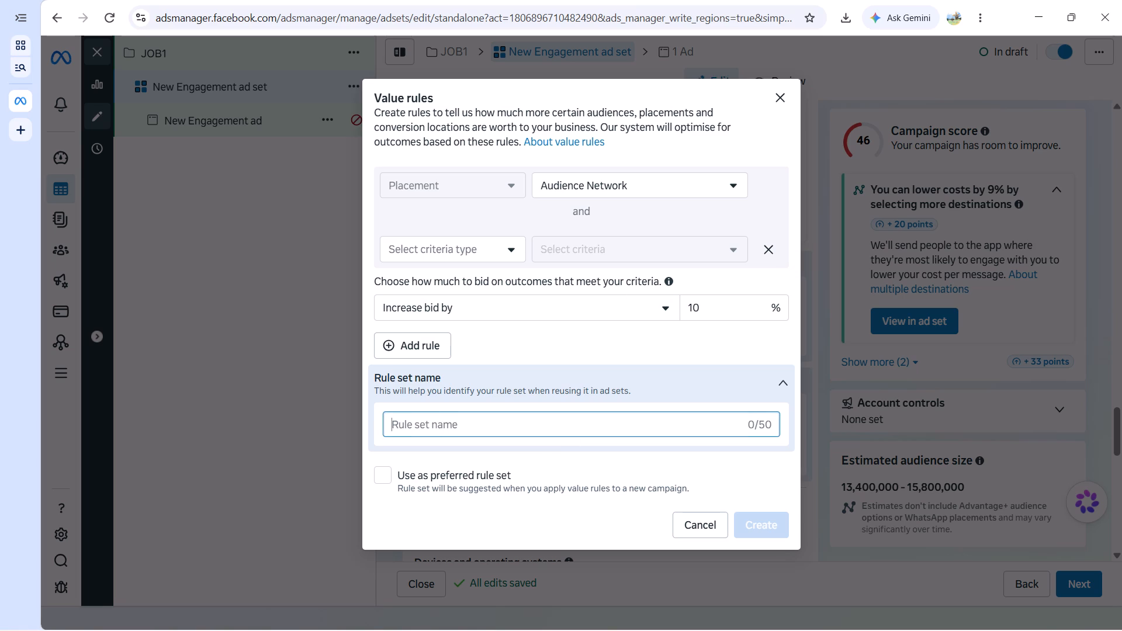
# Remove the empty second criterion from the Audience Network value rule.
pyautogui.click(496, 246)
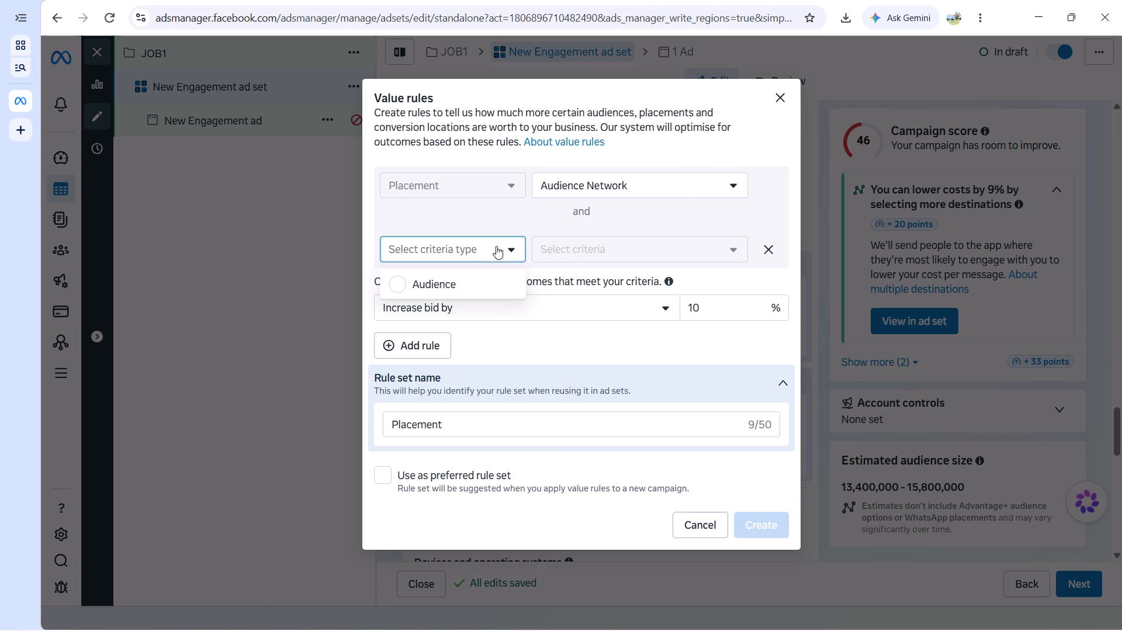
pyautogui.click(765, 249)
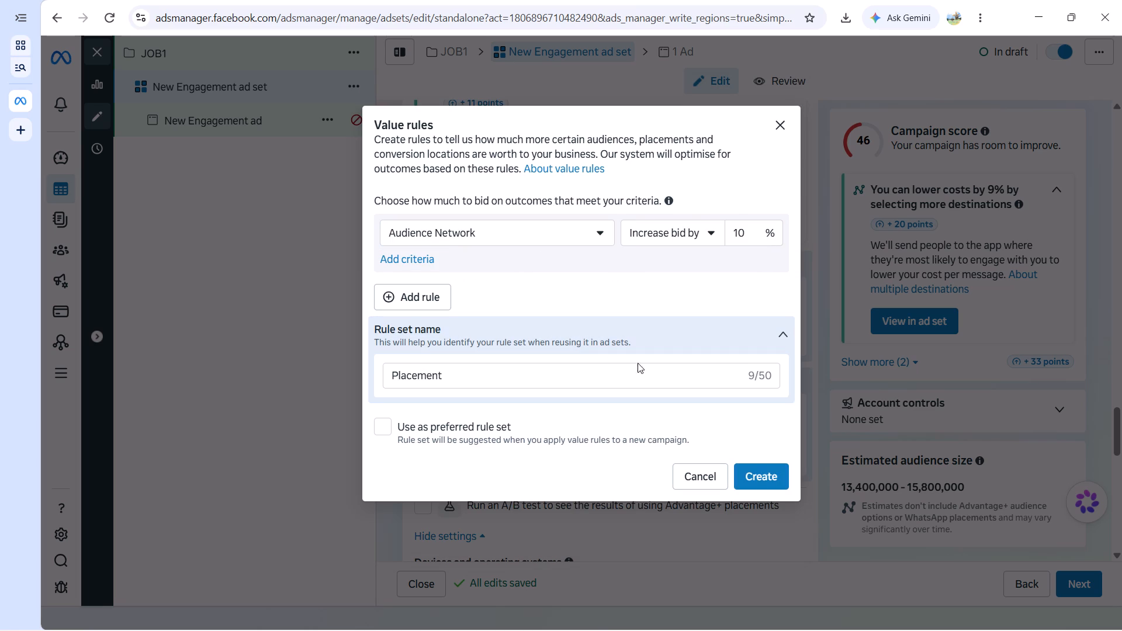
# Replace the prefilled rule set name with job.
pyautogui.click(582, 378)
pyautogui.press('BackSpace')
pyautogui.press('BackSpace')
pyautogui.press('BackSpace')
pyautogui.press('BackSpace')
pyautogui.press('BackSpace')
pyautogui.press('BackSpace')
pyautogui.press('BackSpace')
pyautogui.press('BackSpace')
pyautogui.press('BackSpace')
pyautogui.press('BackSpace')
pyautogui.press('BackSpace')
pyautogui.press('BackSpace')
pyautogui.press('BackSpace')
pyautogui.press('BackSpace')
pyautogui.press('BackSpace')
pyautogui.press('BackSpace')
pyautogui.press('BackSpace')
pyautogui.press('BackSpace')
pyautogui.press('BackSpace')
pyautogui.press('BackSpace')
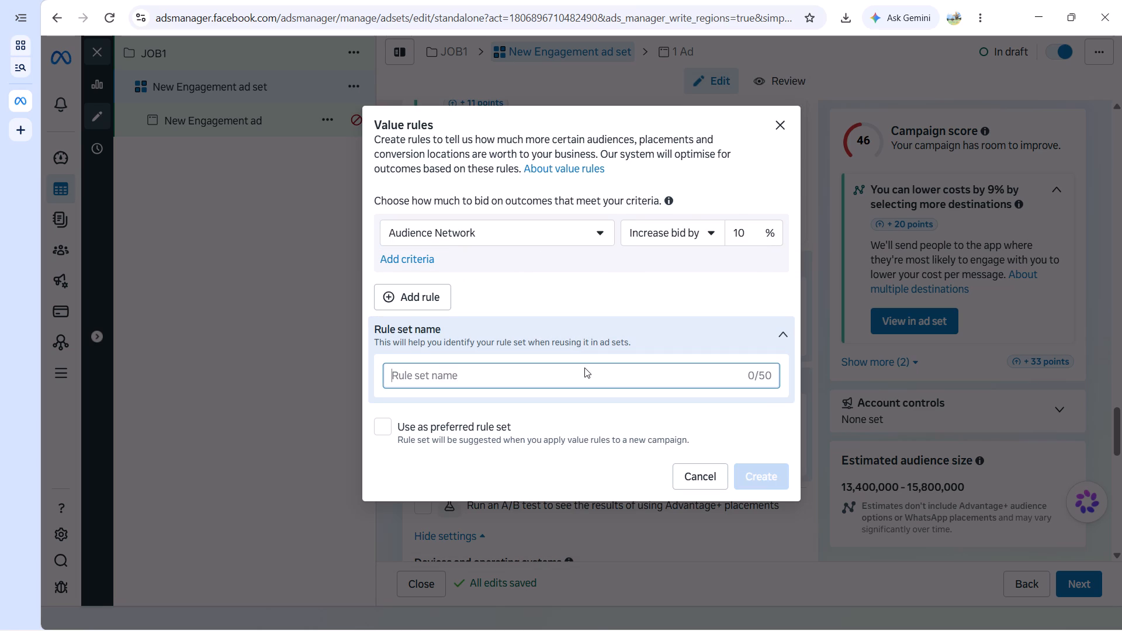
pyautogui.write('job')
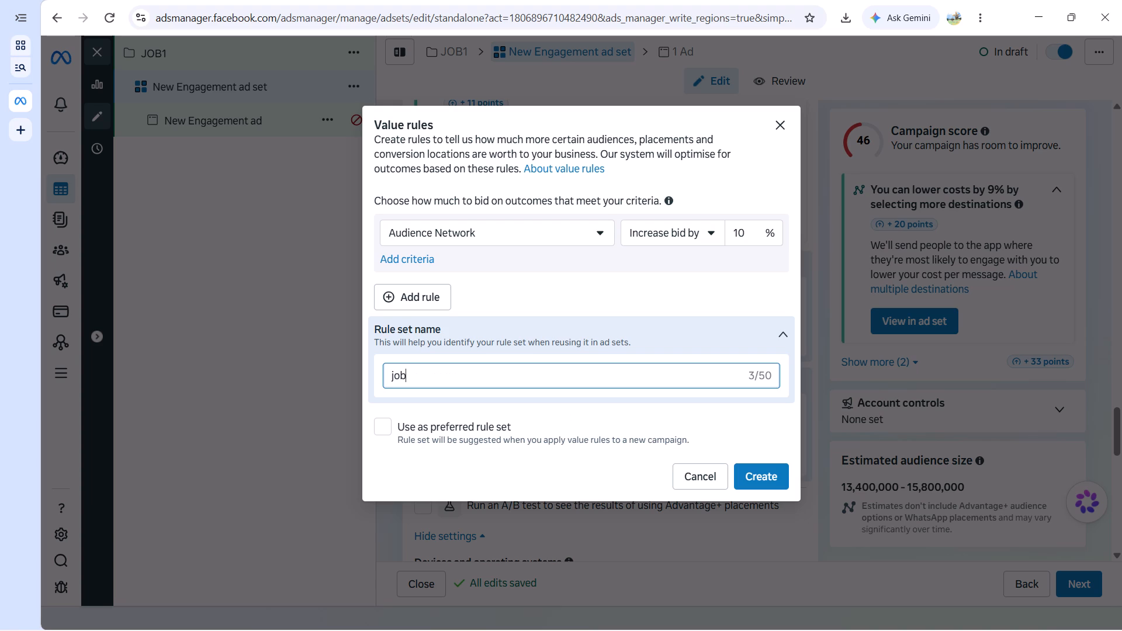
# Mark the job rule set as the preferred rule set and create it.
pyautogui.click(373, 419)
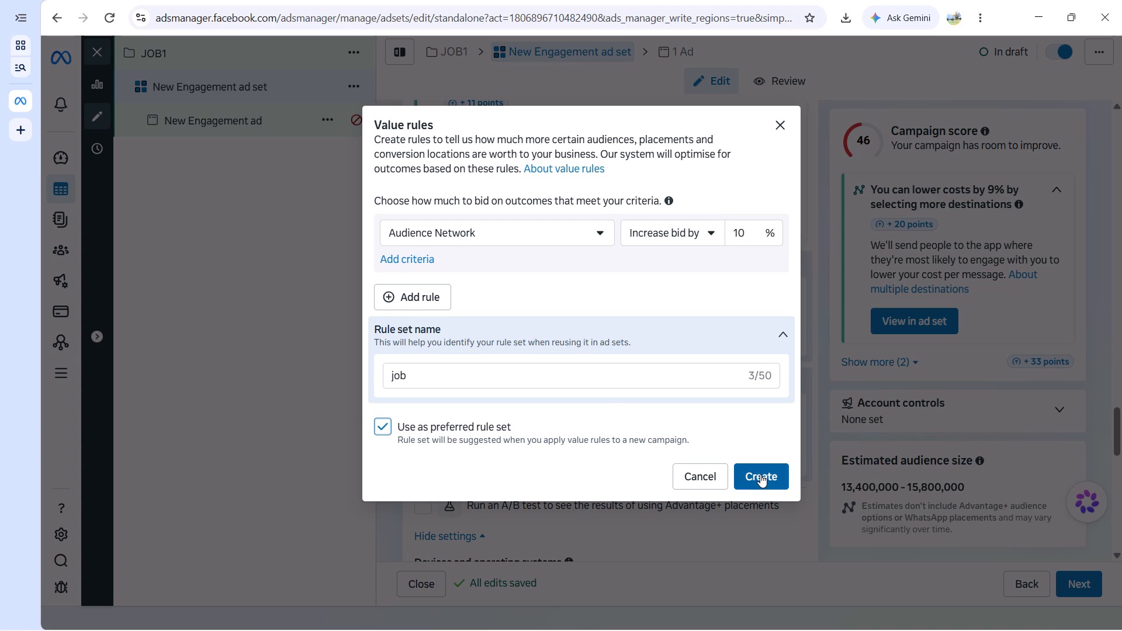
pyautogui.click(760, 474)
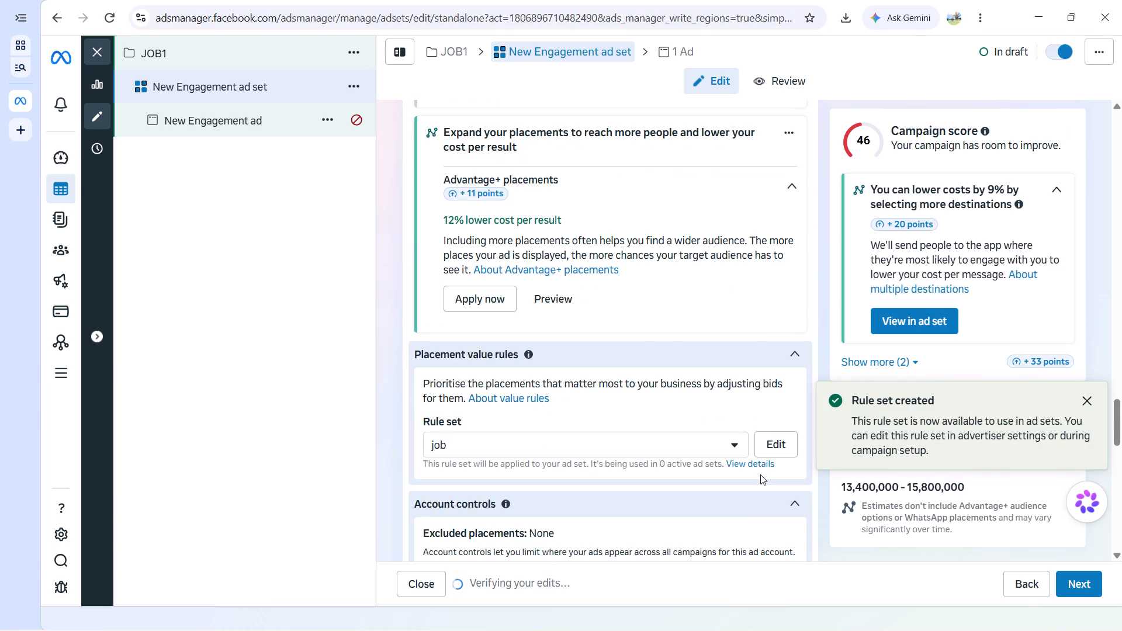
# Go through the ad set's remaining placement settings and continue to the New Engagement ad.
pyautogui.scroll(-1, 621, 516)
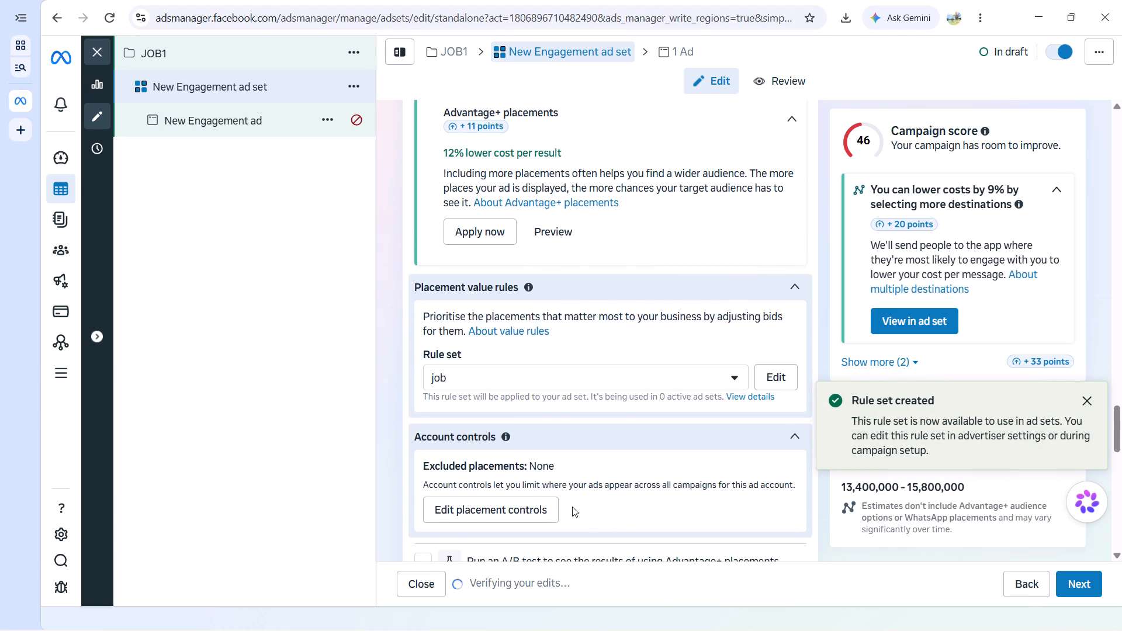
pyautogui.scroll(-3, 563, 502)
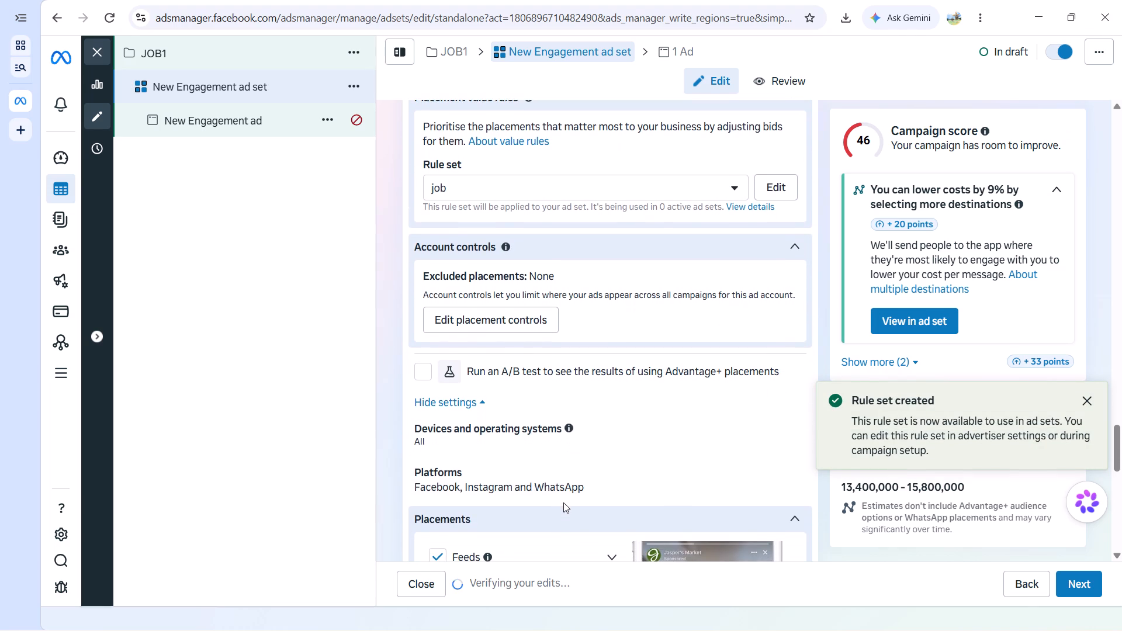
pyautogui.scroll(-5, 563, 502)
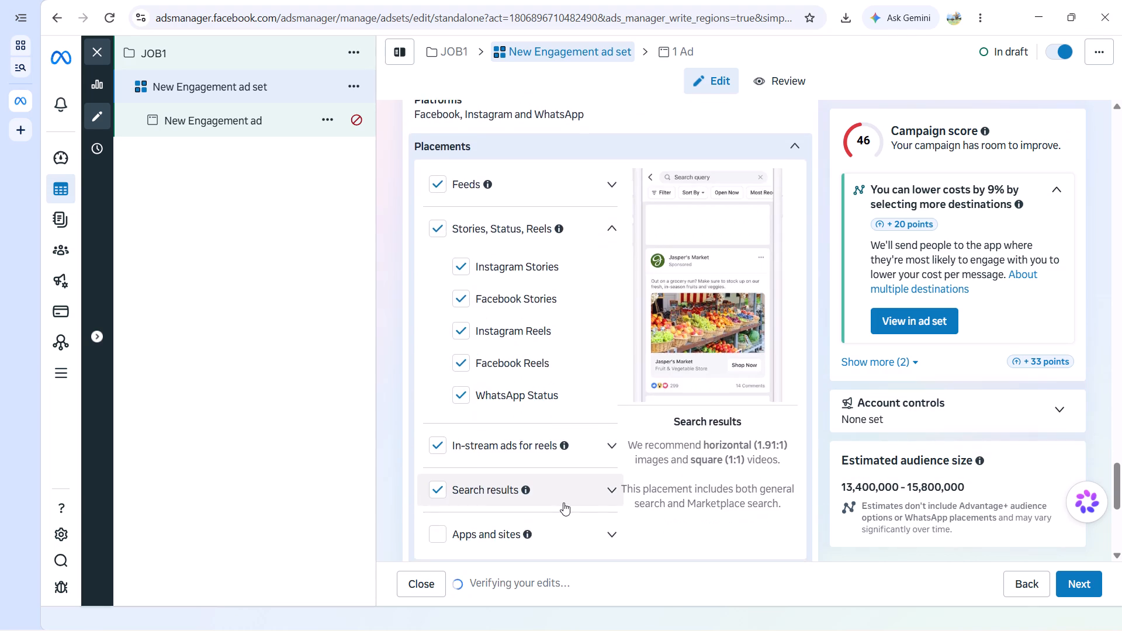
pyautogui.scroll(-5, 563, 502)
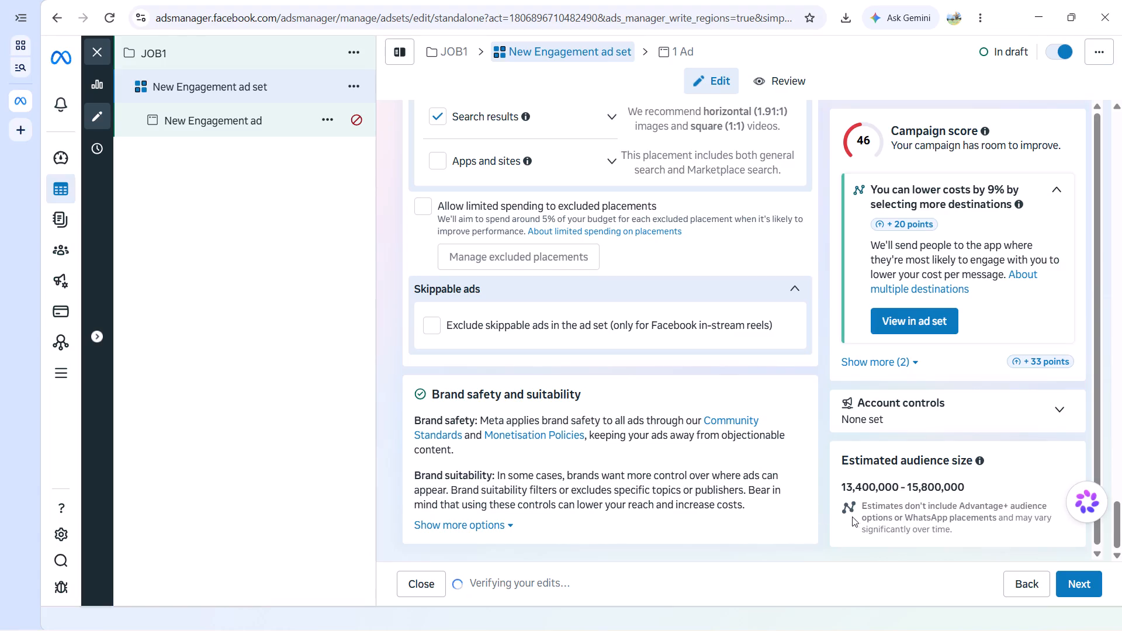
pyautogui.click(1093, 583)
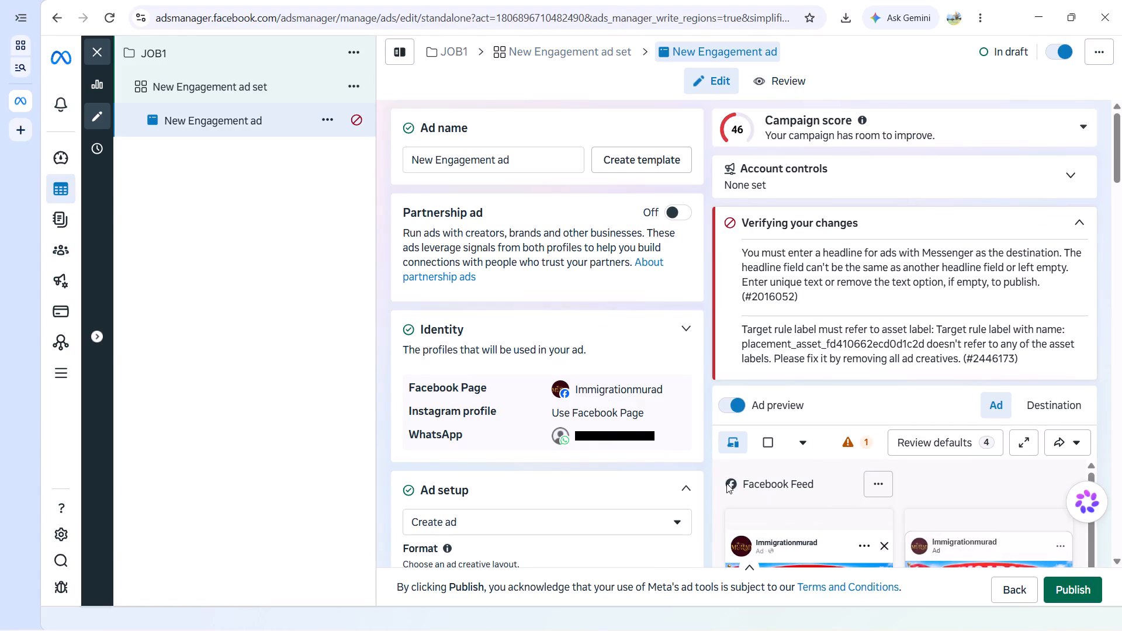
# Open the ad's identity profiles for editing and check the available Instagram profile options.
pyautogui.scroll(5, 524, 314)
pyautogui.scroll(-1, 524, 314)
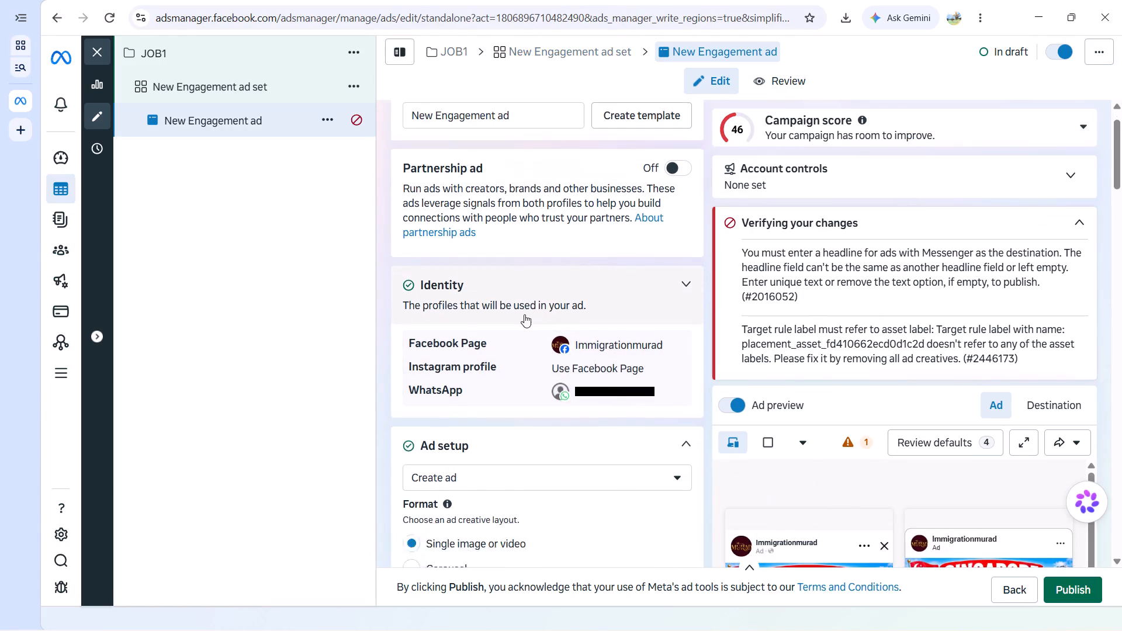
pyautogui.scroll(-1, 524, 314)
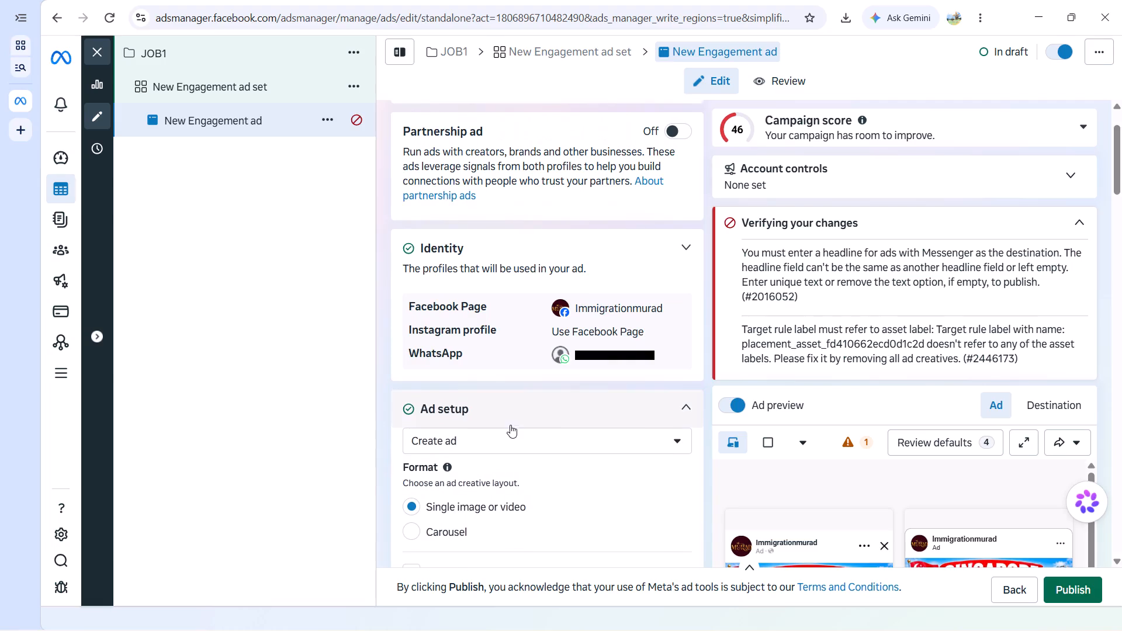
pyautogui.click(602, 362)
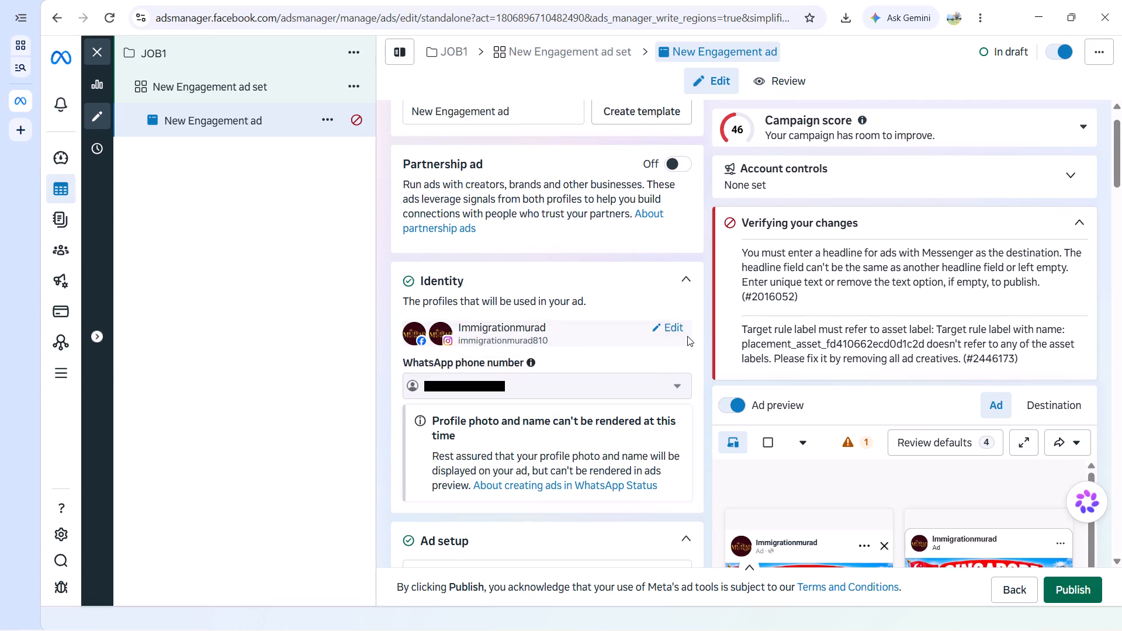
pyautogui.scroll(-2, 687, 336)
pyautogui.scroll(2, 687, 336)
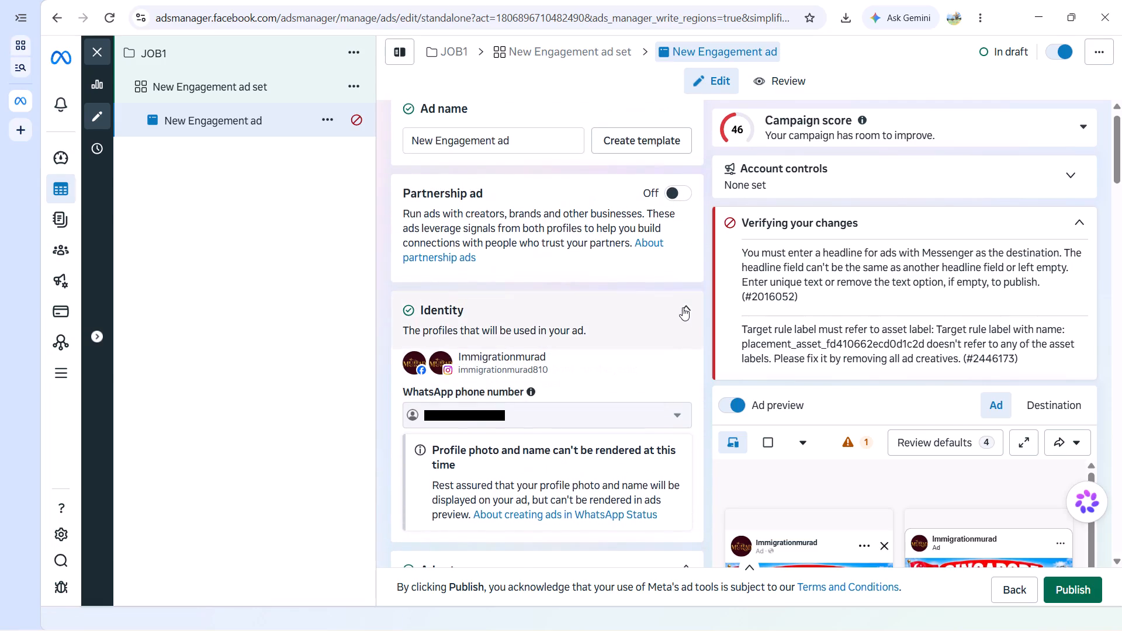
pyautogui.click(683, 307)
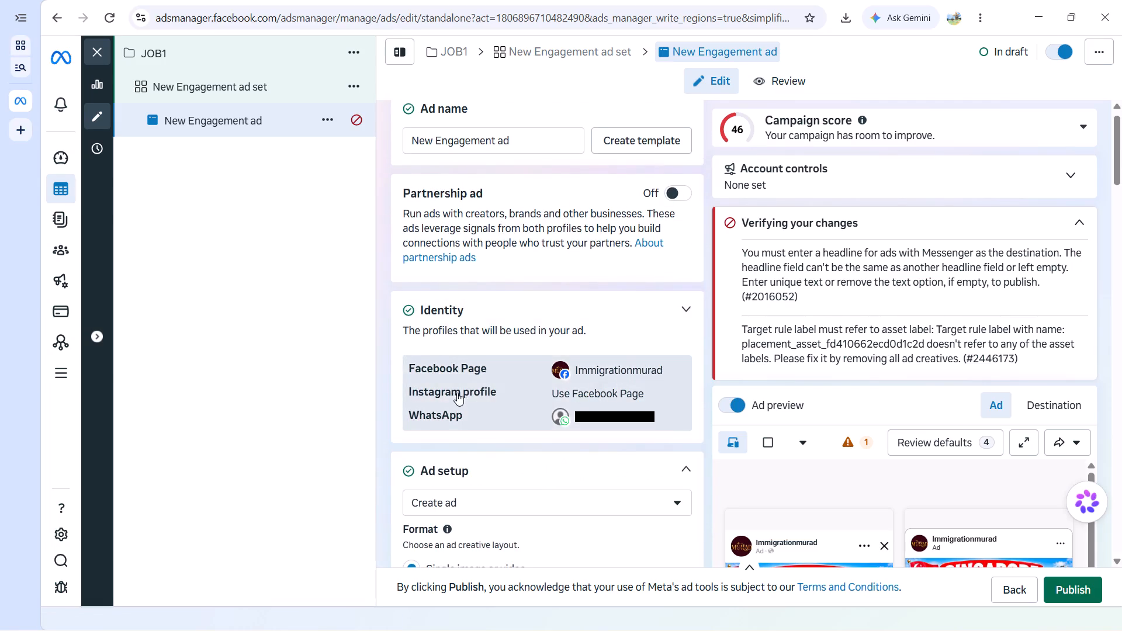
pyautogui.click(459, 390)
pyautogui.click(443, 366)
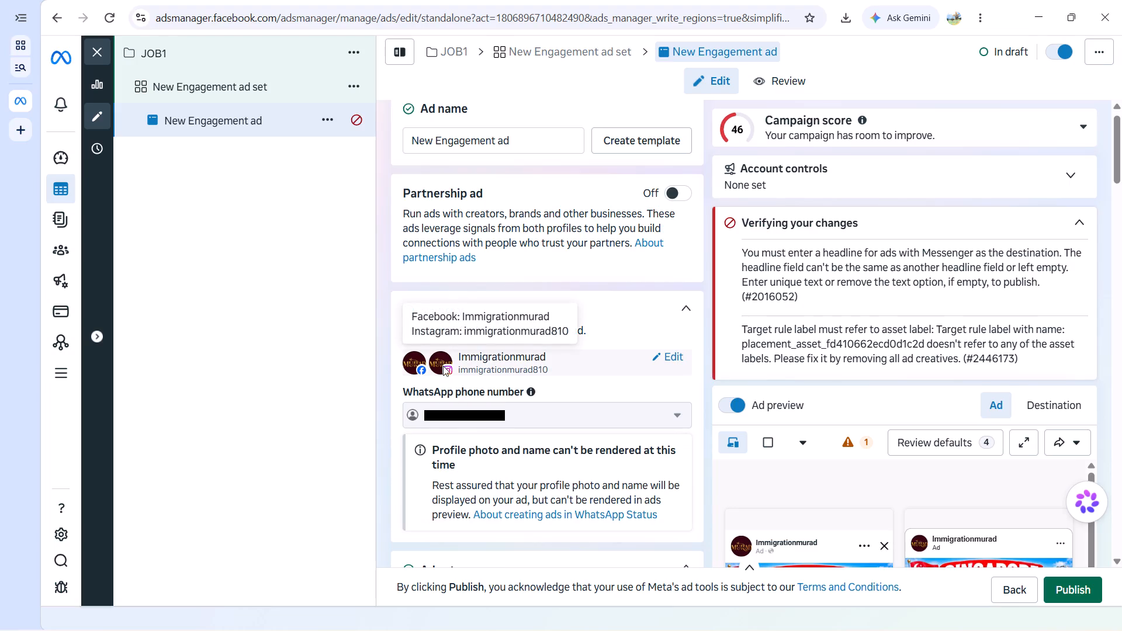
pyautogui.click(656, 355)
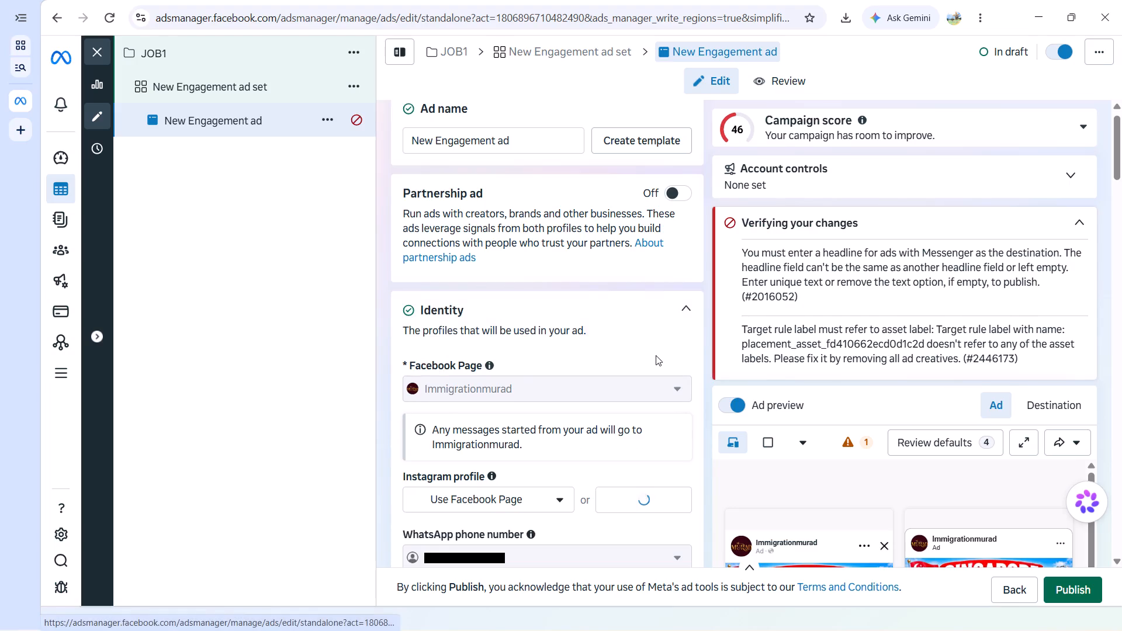
pyautogui.scroll(-1, 563, 451)
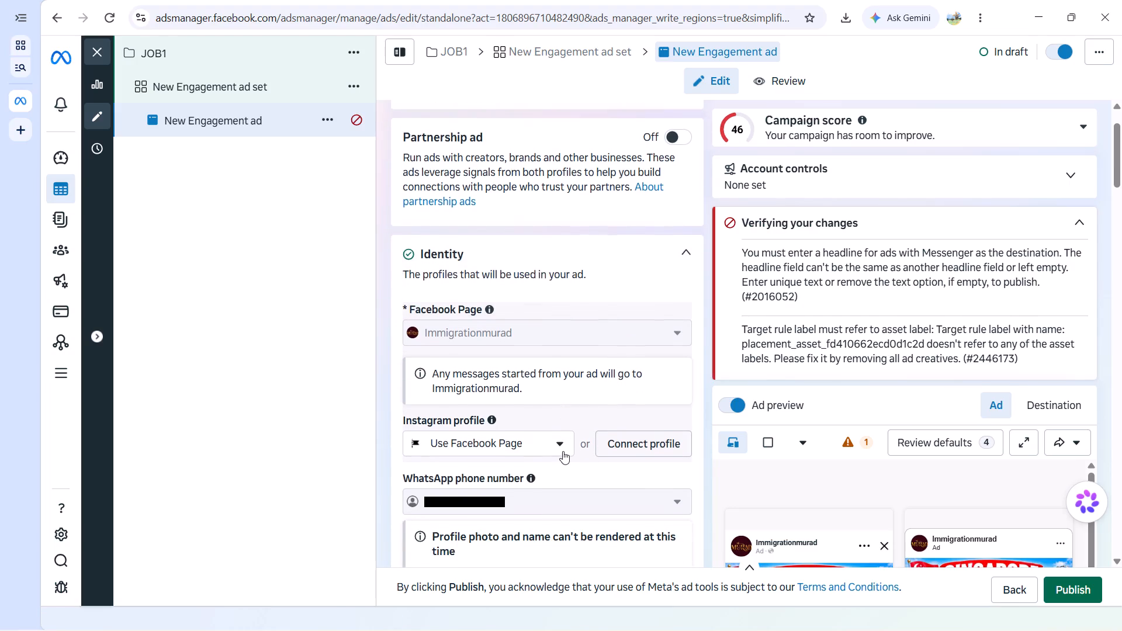
pyautogui.scroll(-1, 563, 451)
pyautogui.click(550, 433)
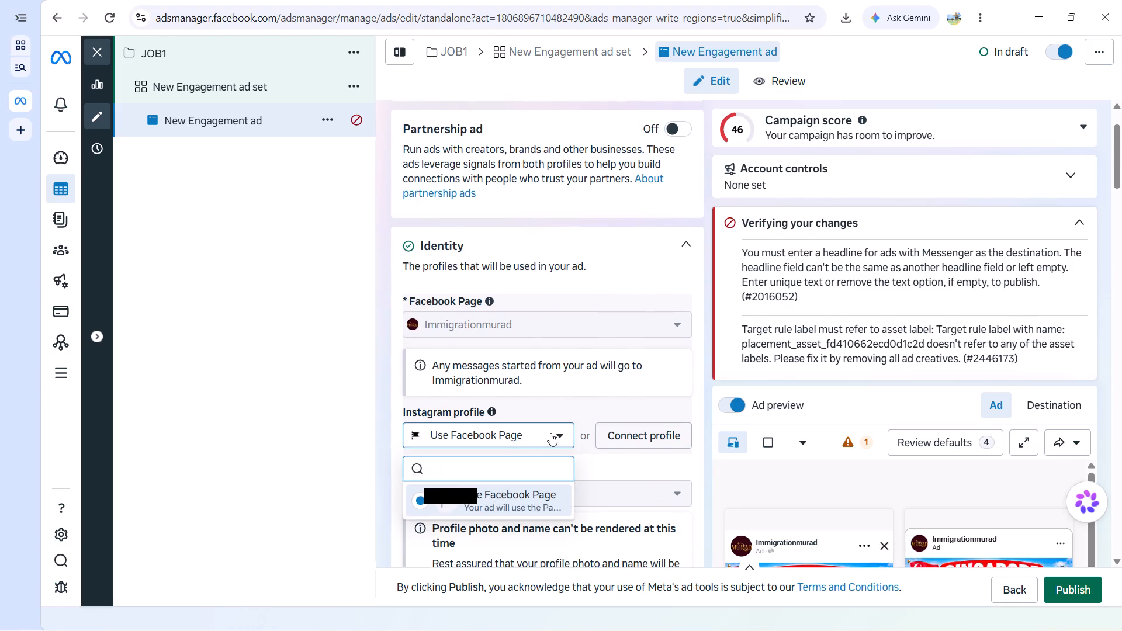
pyautogui.click(588, 408)
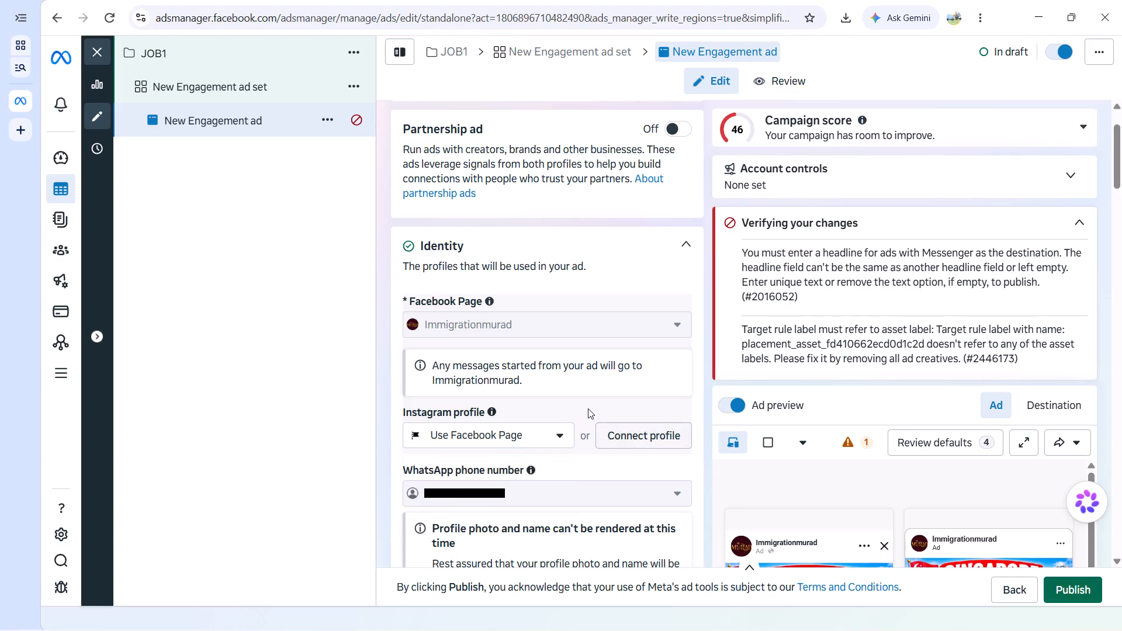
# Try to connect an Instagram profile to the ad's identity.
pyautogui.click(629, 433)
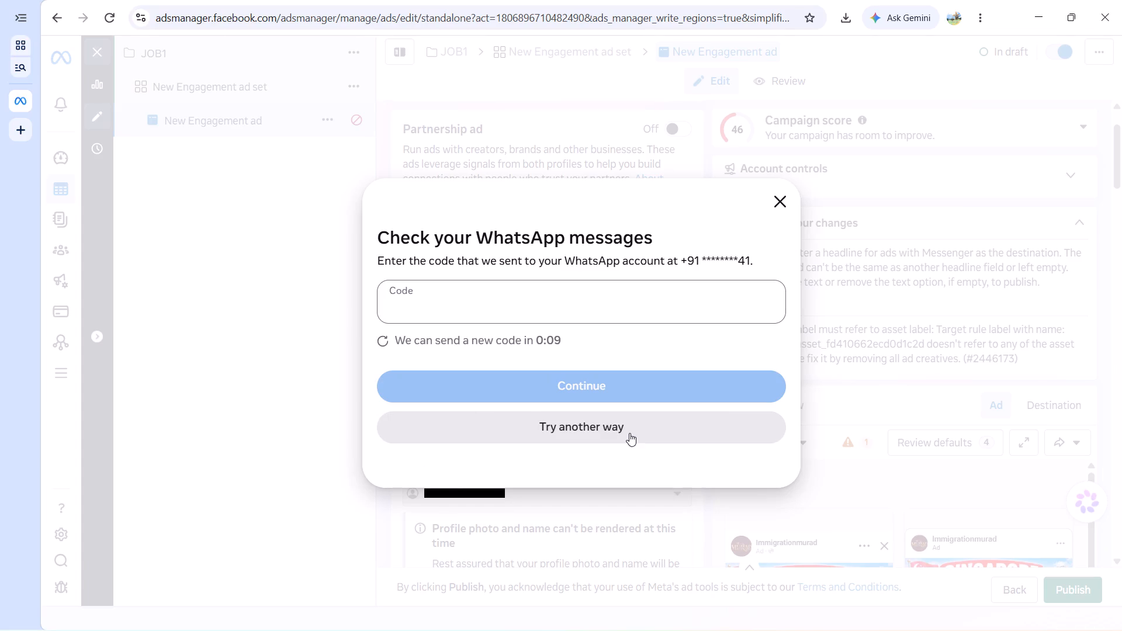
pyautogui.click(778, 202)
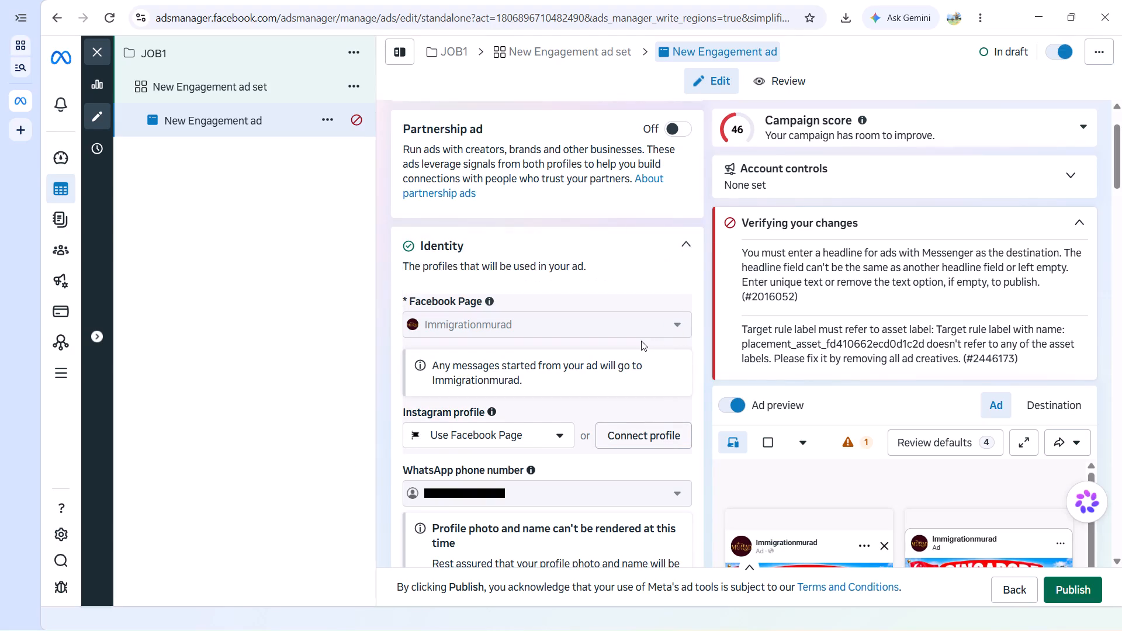
# Check the Instagram profile and WhatsApp phone number choices in the ad's identity again.
pyautogui.click(641, 340)
pyautogui.scroll(-1, 527, 416)
pyautogui.click(527, 416)
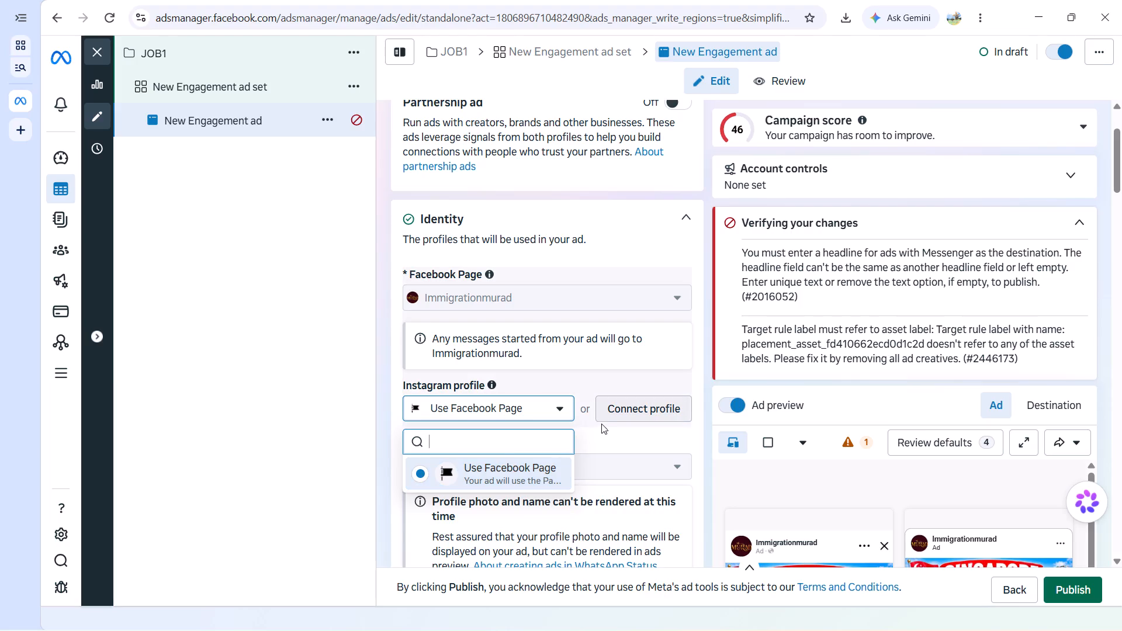
pyautogui.click(617, 432)
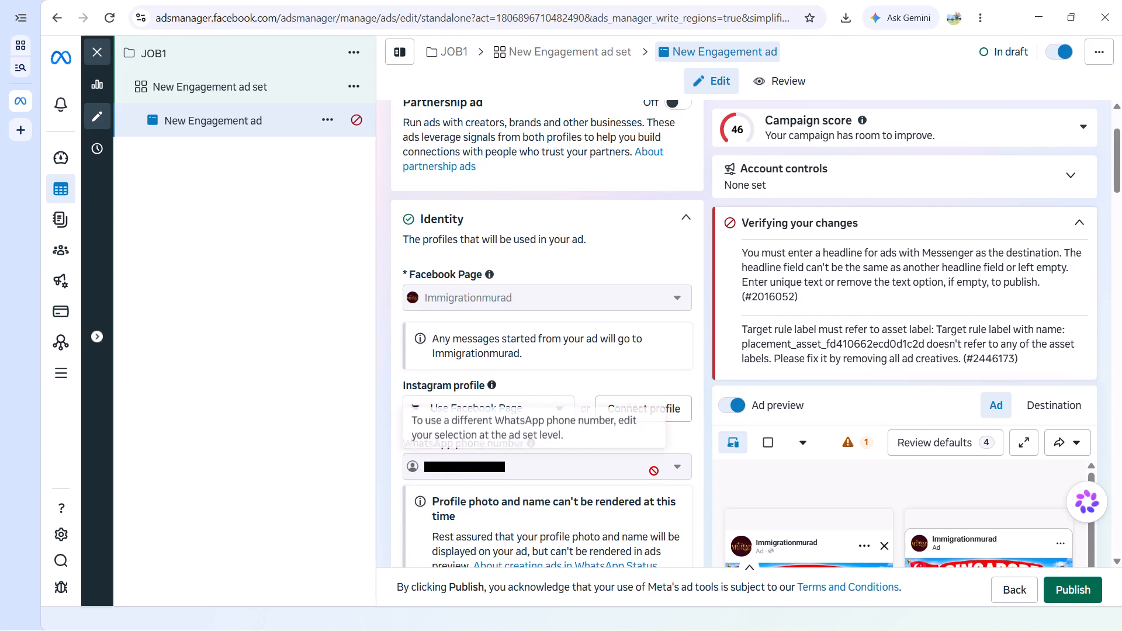
pyautogui.click(654, 471)
# Open the primary text of the ad creative for editing.
pyautogui.scroll(-1, 671, 467)
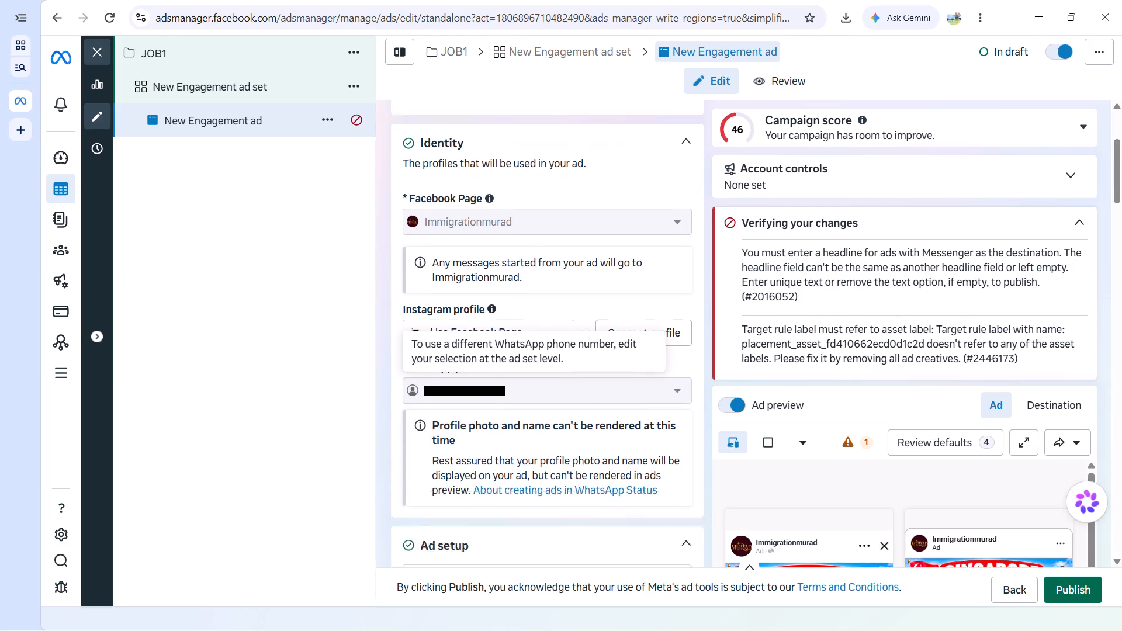
pyautogui.scroll(-5, 671, 467)
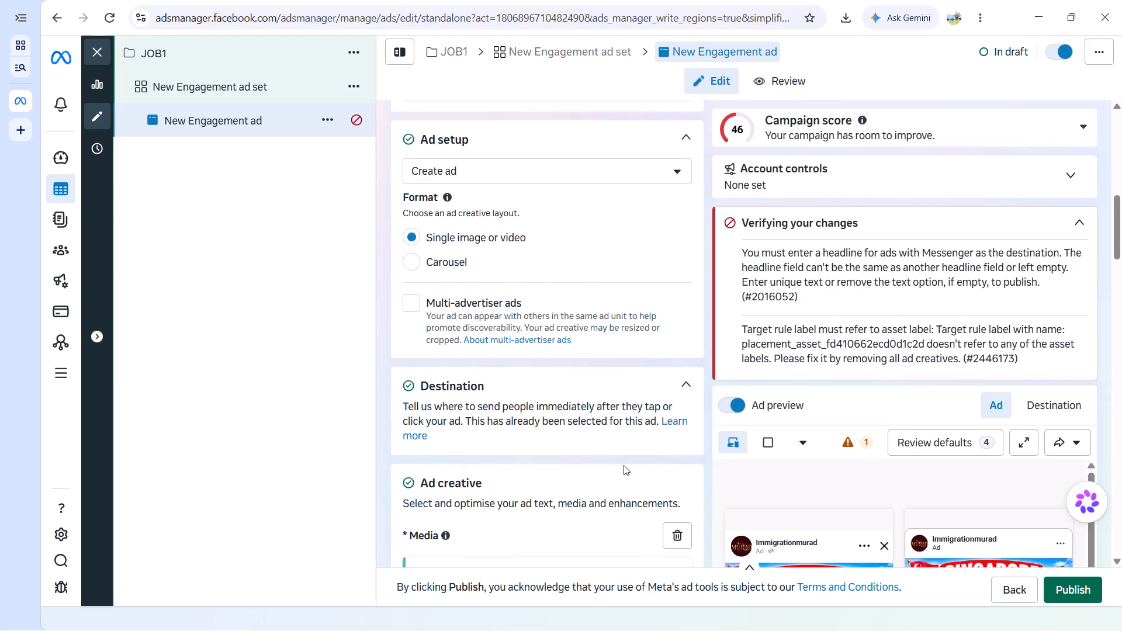
pyautogui.scroll(-7, 610, 473)
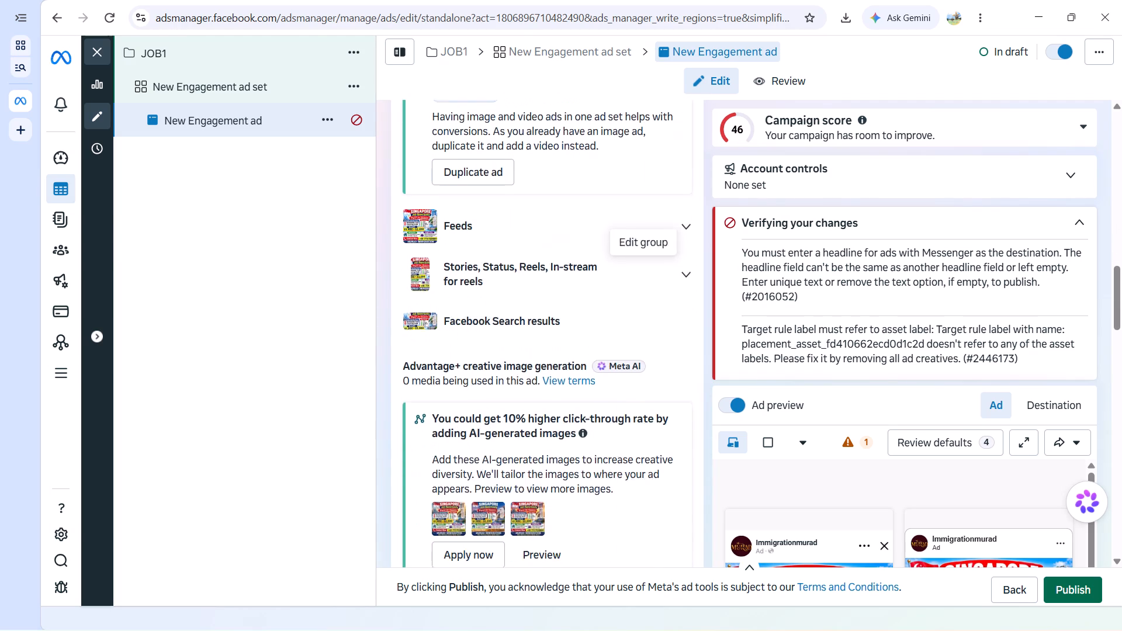
pyautogui.scroll(-4, 610, 473)
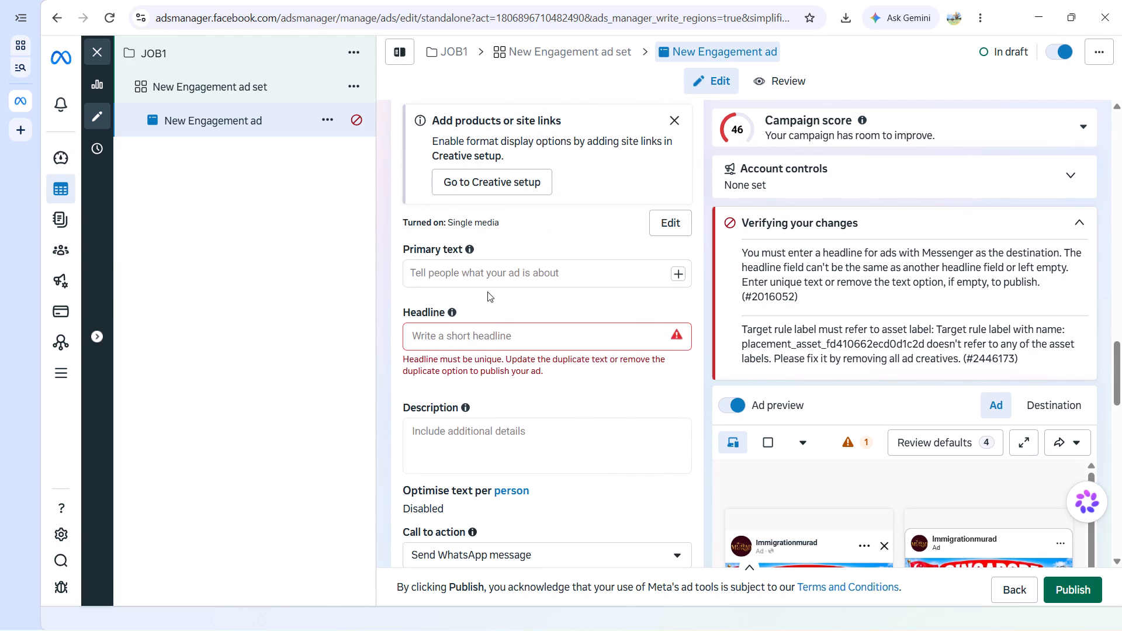
pyautogui.click(487, 278)
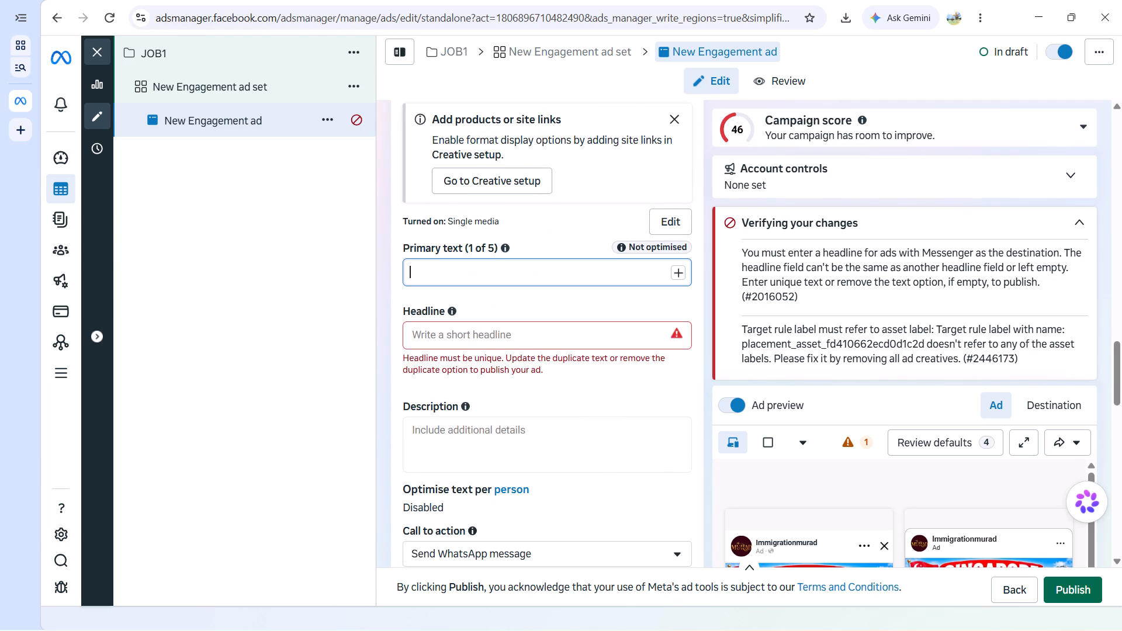
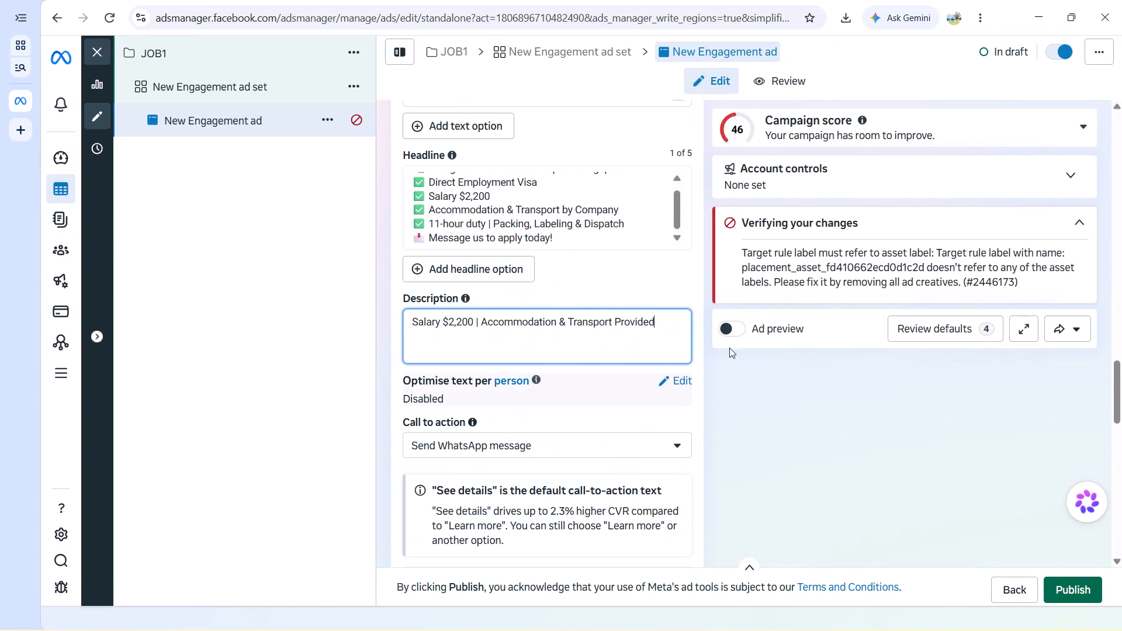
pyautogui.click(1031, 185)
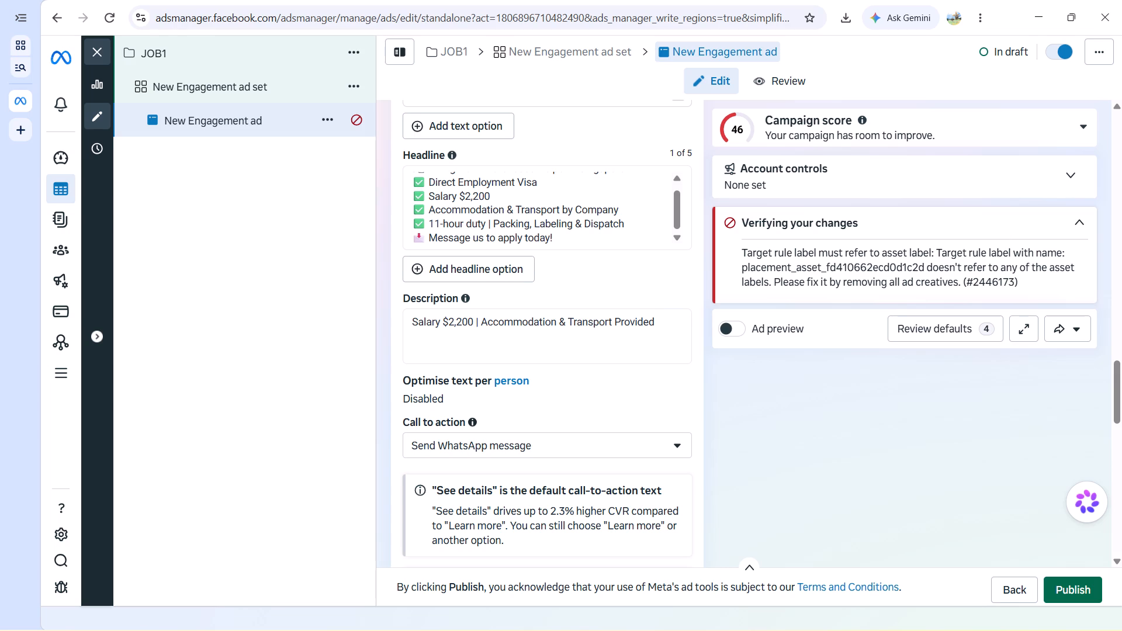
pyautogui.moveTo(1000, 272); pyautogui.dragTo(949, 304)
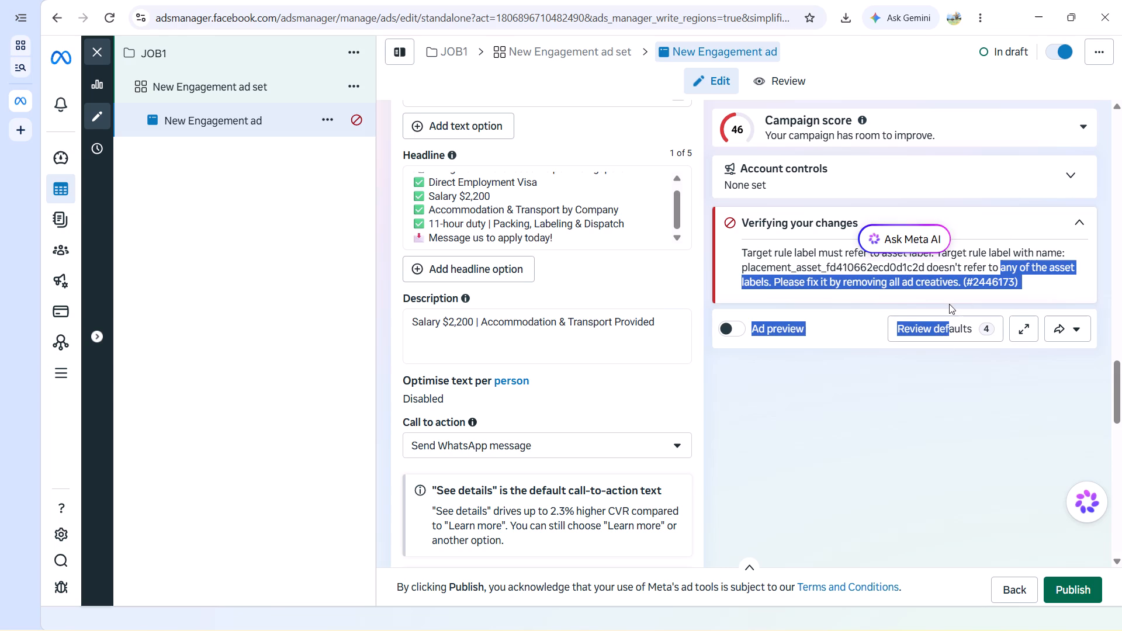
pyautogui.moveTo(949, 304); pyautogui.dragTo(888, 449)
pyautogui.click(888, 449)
# Review the ad's default settings and open its Advantage+ creative enhancements.
pyautogui.click(978, 319)
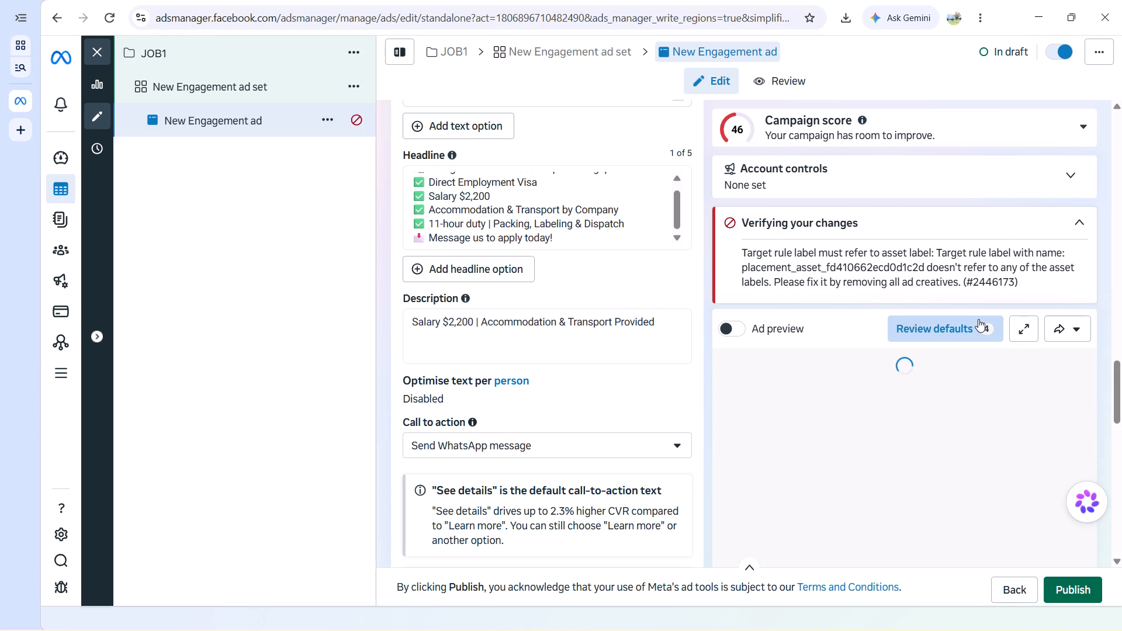
pyautogui.scroll(-1, 891, 481)
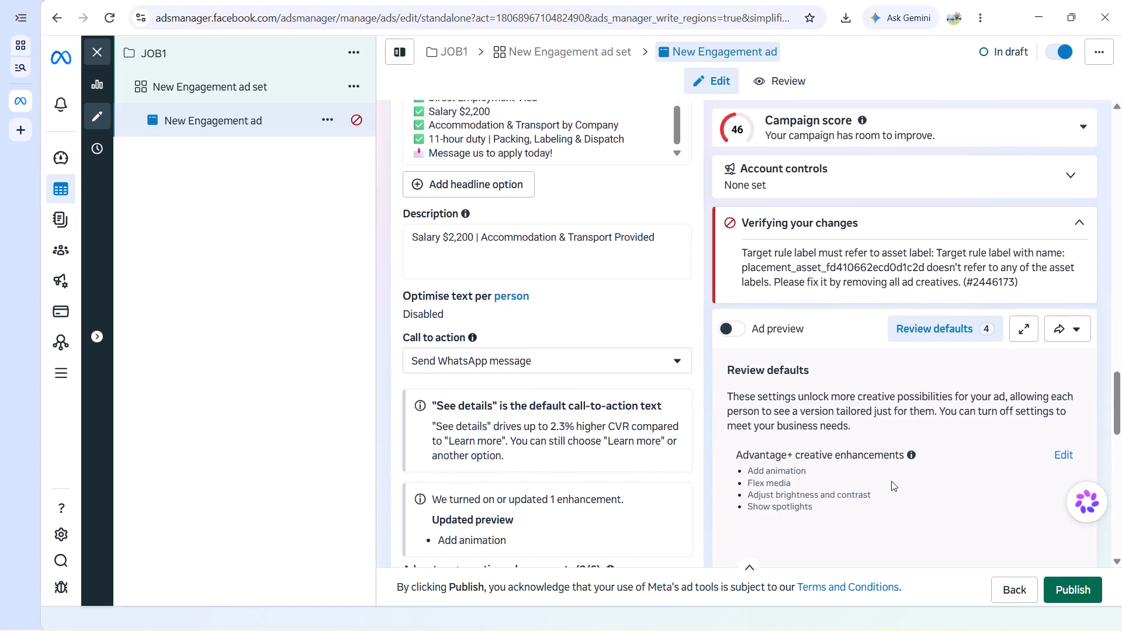
pyautogui.scroll(-1, 891, 481)
pyautogui.click(1055, 460)
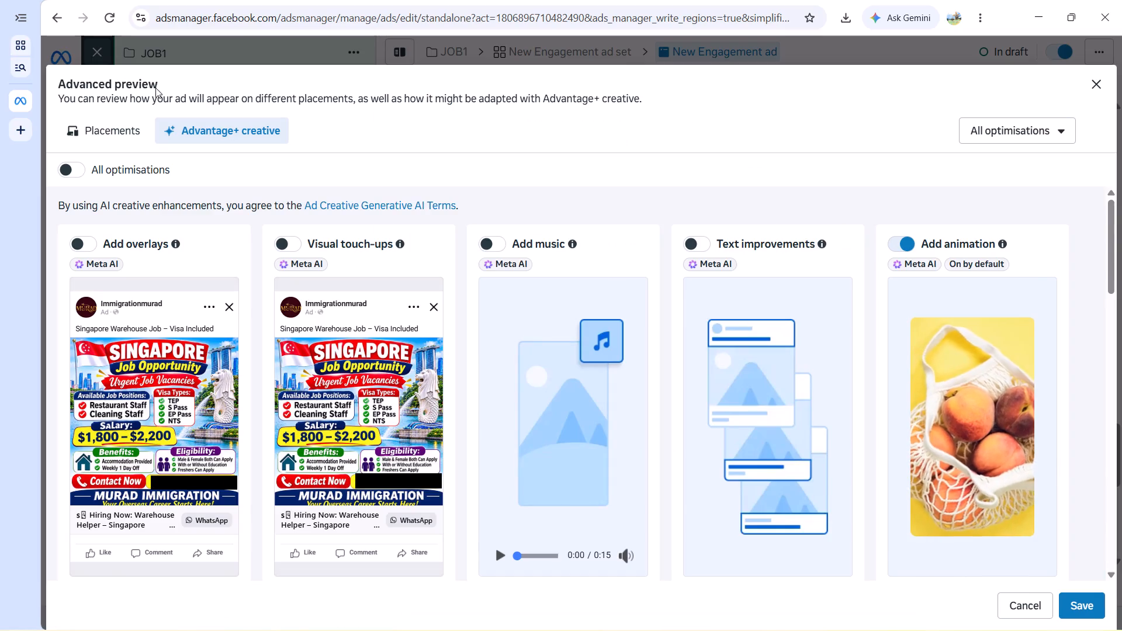
# Switch the advanced preview to placements and check which placement the delivery warning concerns.
pyautogui.click(102, 129)
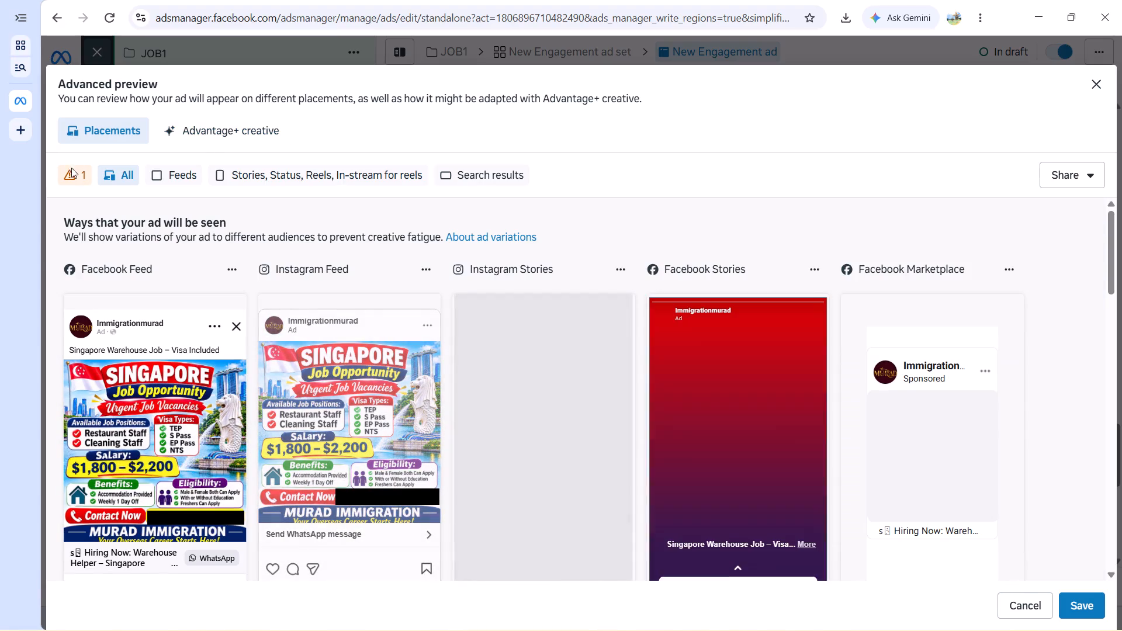
pyautogui.click(75, 175)
pyautogui.click(75, 175)
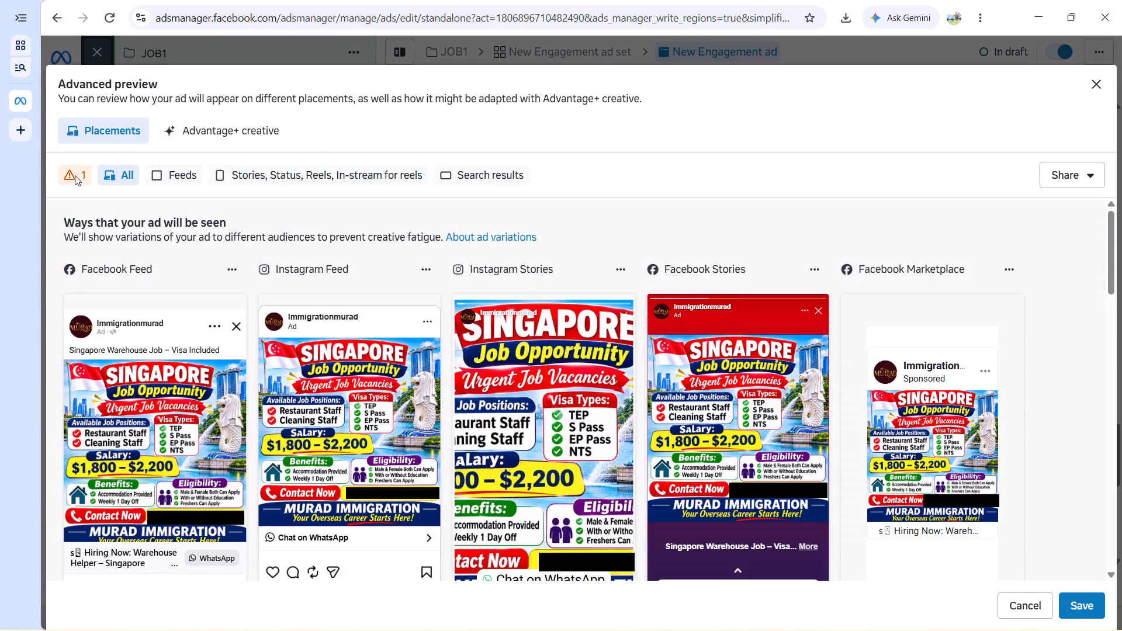
pyautogui.click(75, 175)
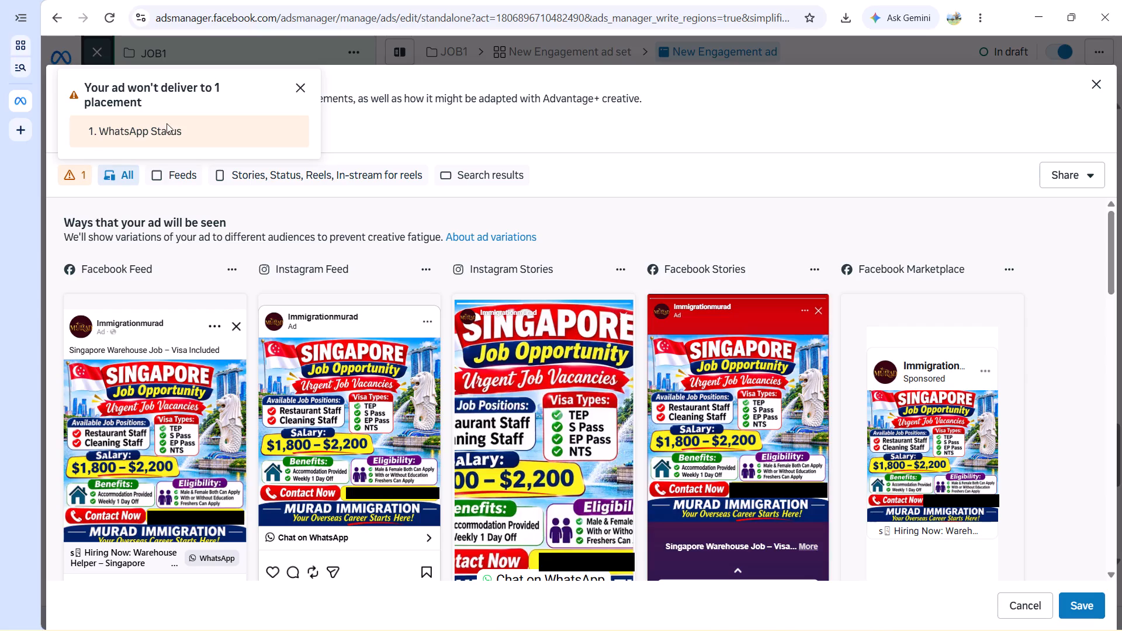
pyautogui.click(167, 123)
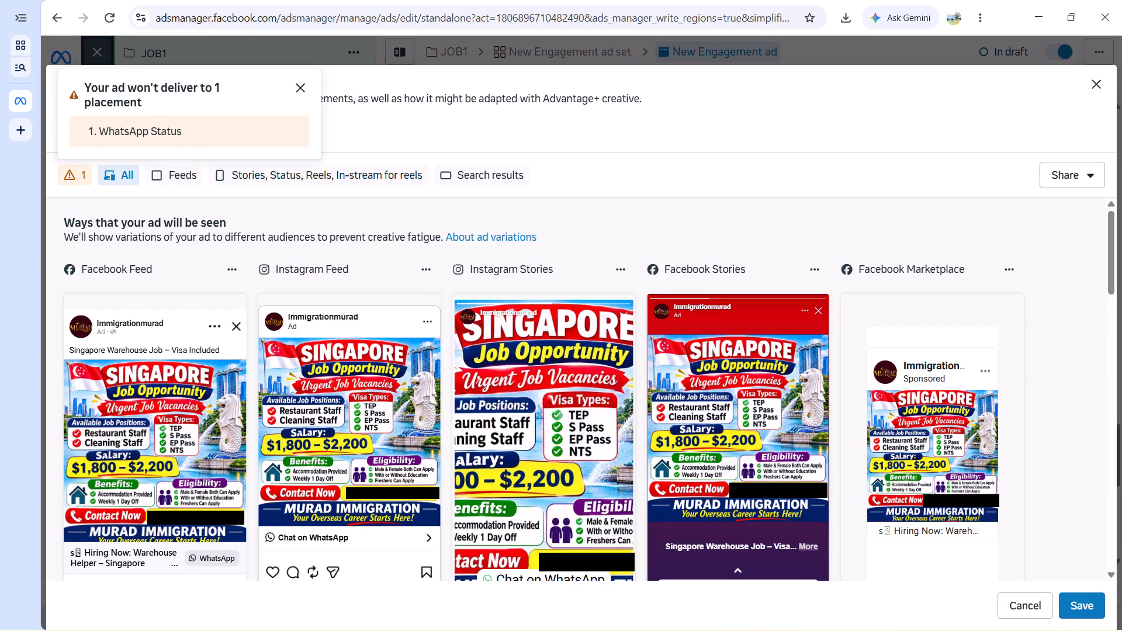
pyautogui.click(193, 132)
# Examine the ad previews for all placements and for Stories, Status, Reels and In-stream for reels, and close the advanced preview.
pyautogui.click(282, 169)
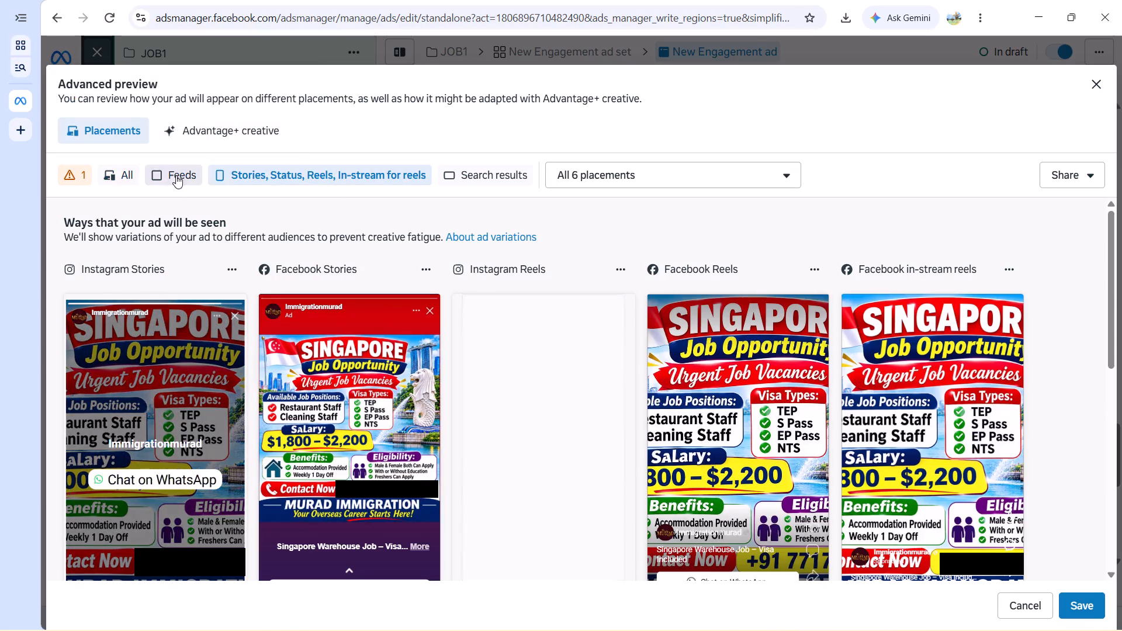
pyautogui.click(122, 169)
pyautogui.click(161, 176)
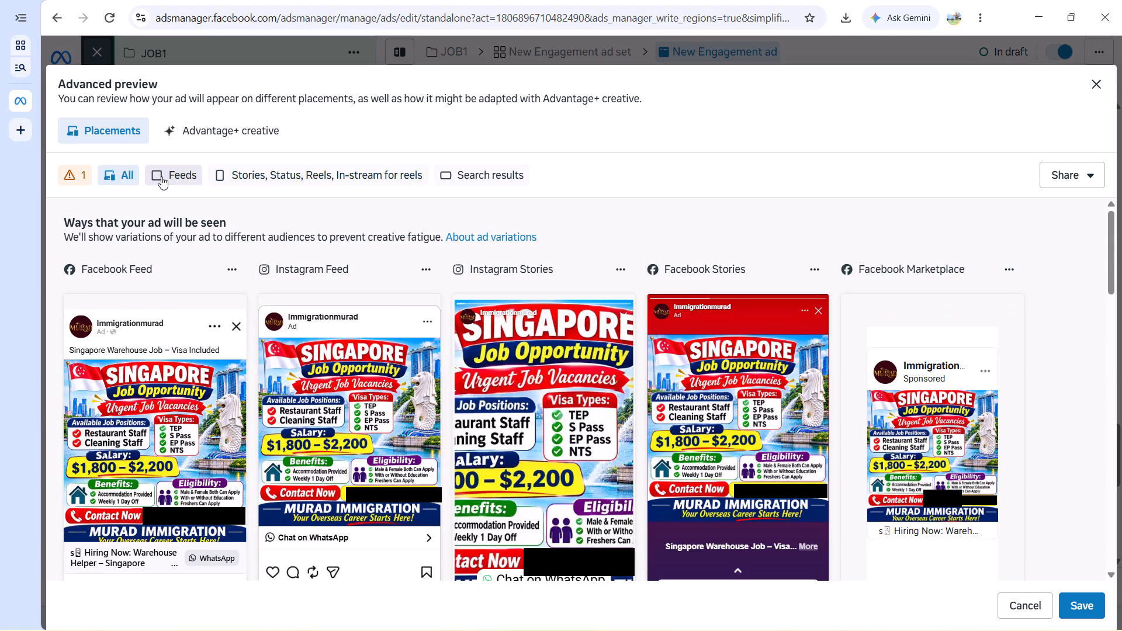
pyautogui.click(295, 178)
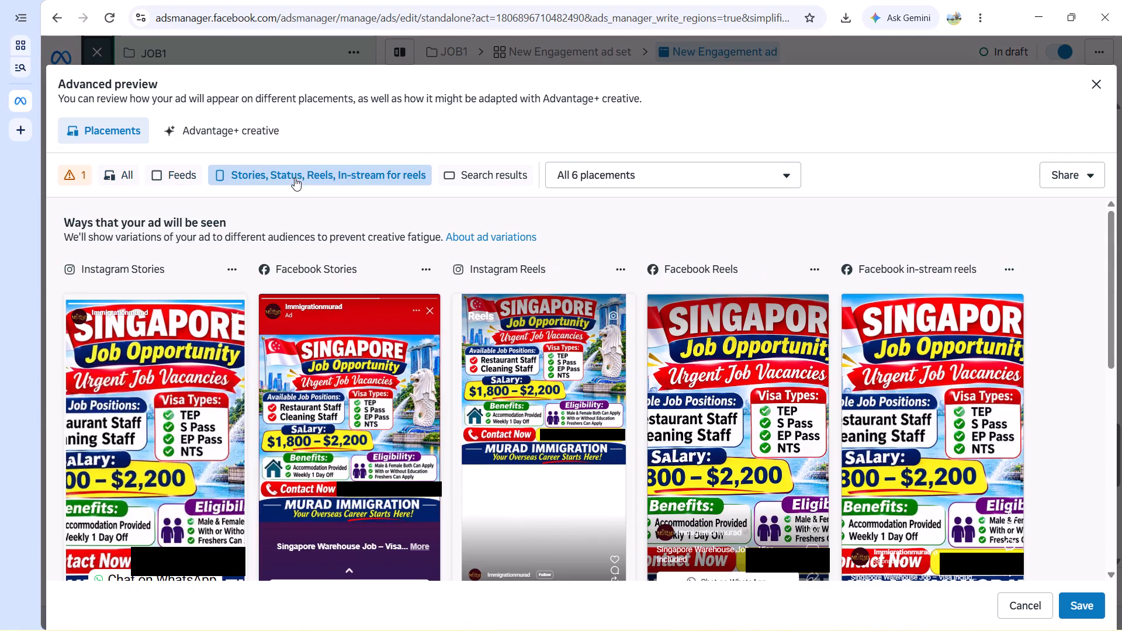
pyautogui.click(602, 171)
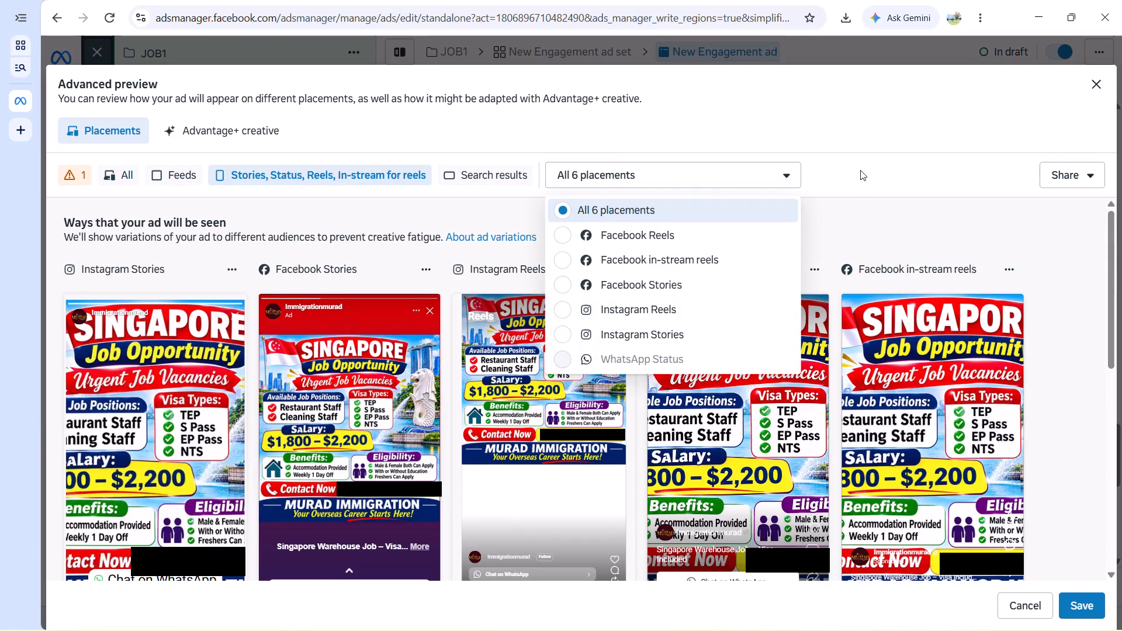
pyautogui.click(841, 125)
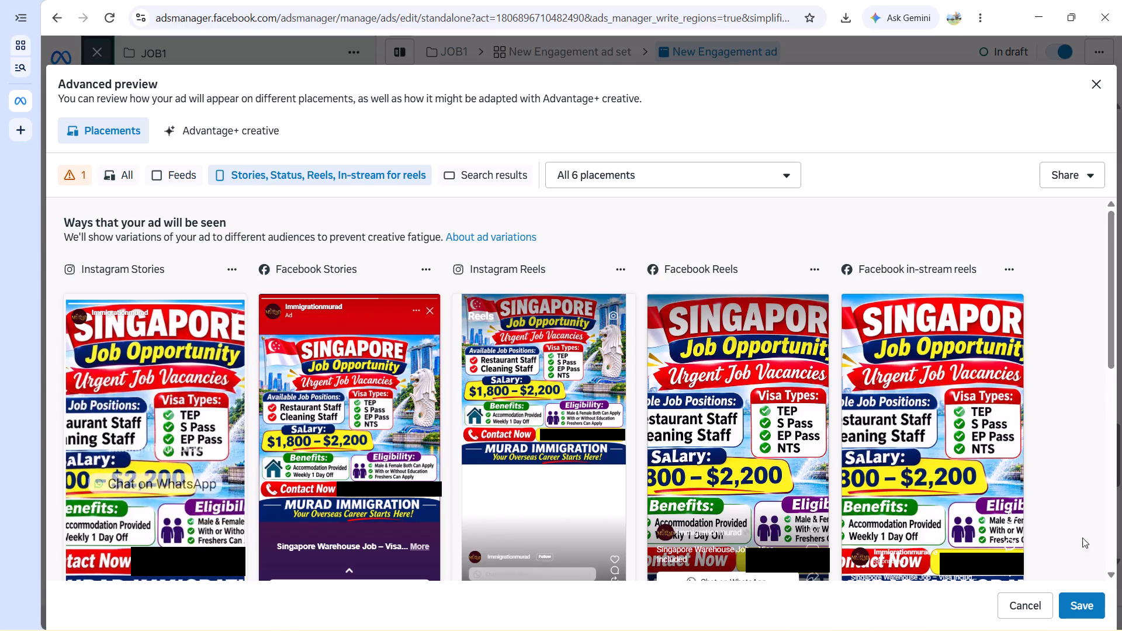
pyautogui.click(1095, 71)
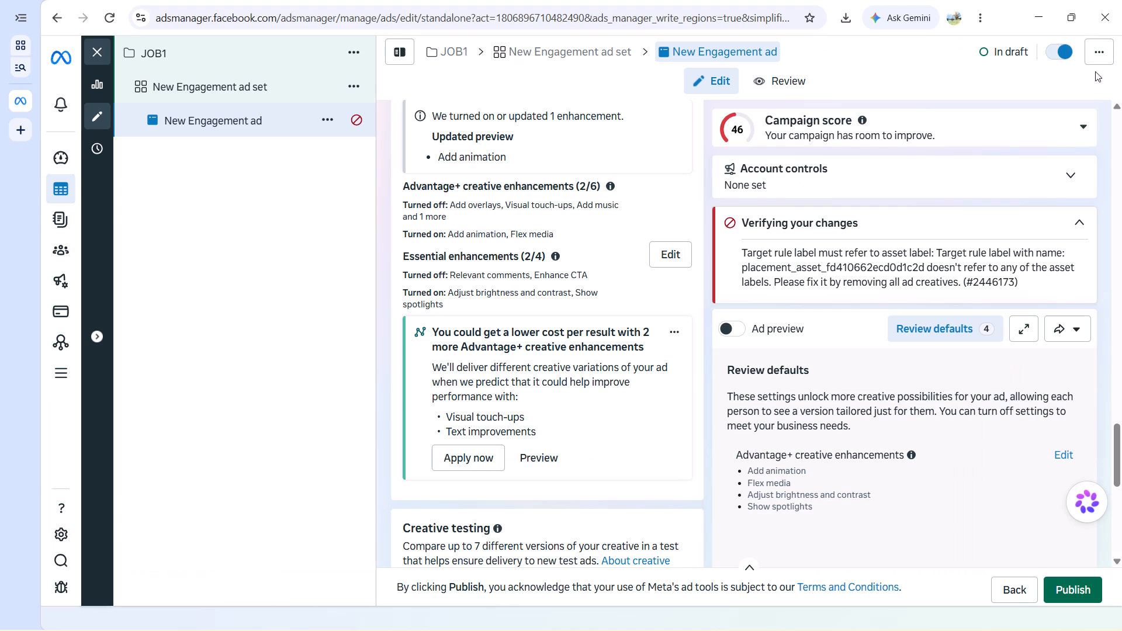
# Look over the ad's remaining settings, from creative enhancements and testing to conversations and tracking.
pyautogui.scroll(-10, 781, 389)
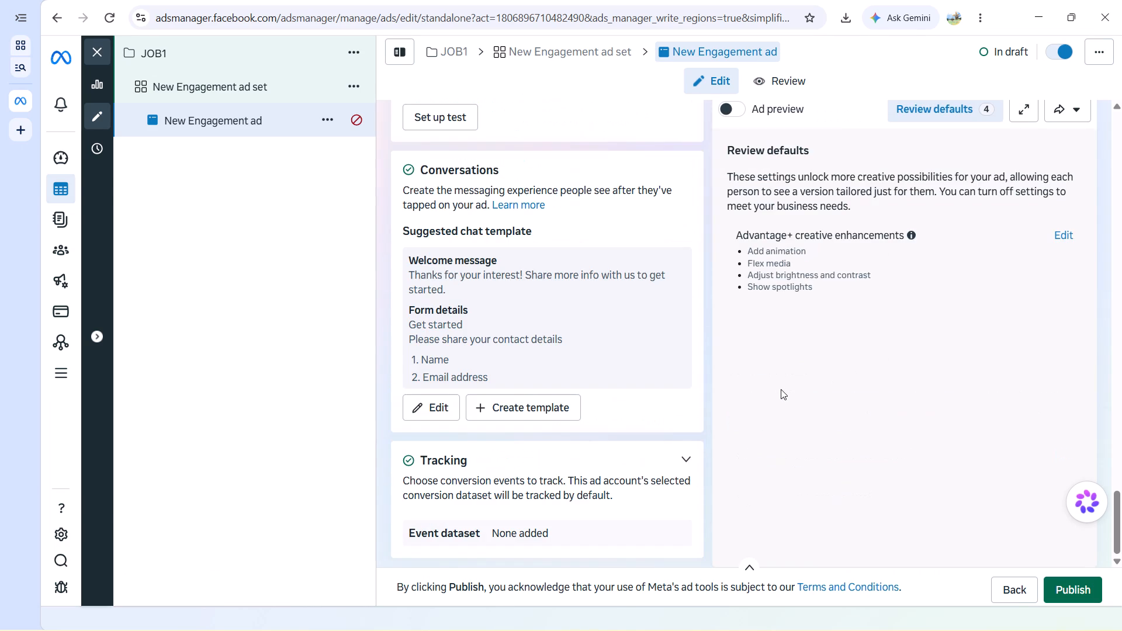
pyautogui.scroll(7, 621, 338)
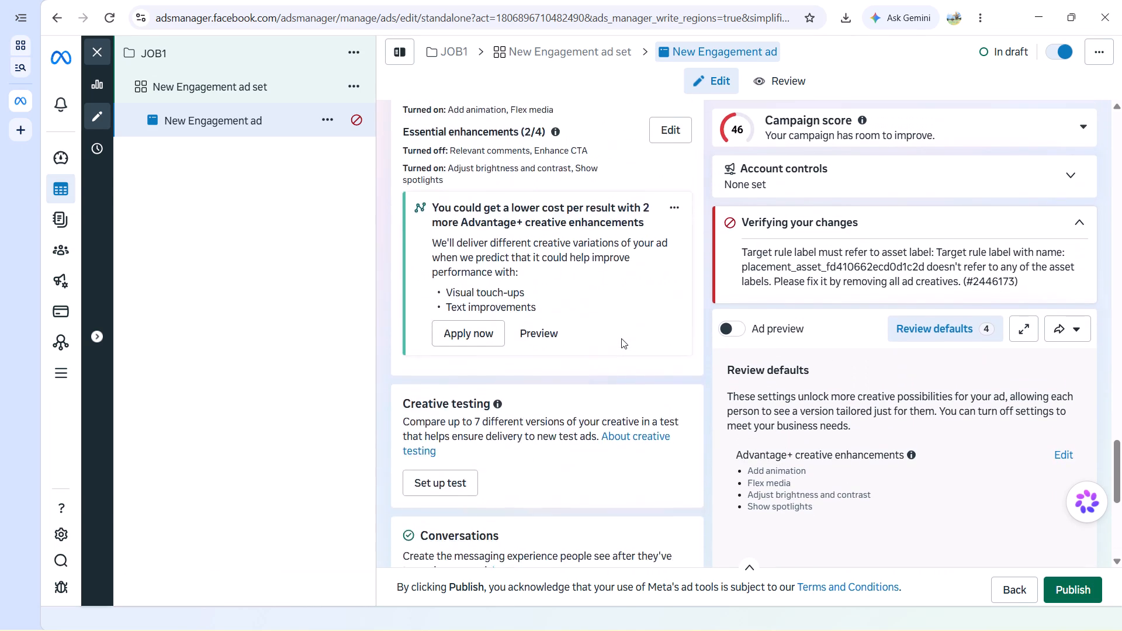
pyautogui.scroll(6, 621, 338)
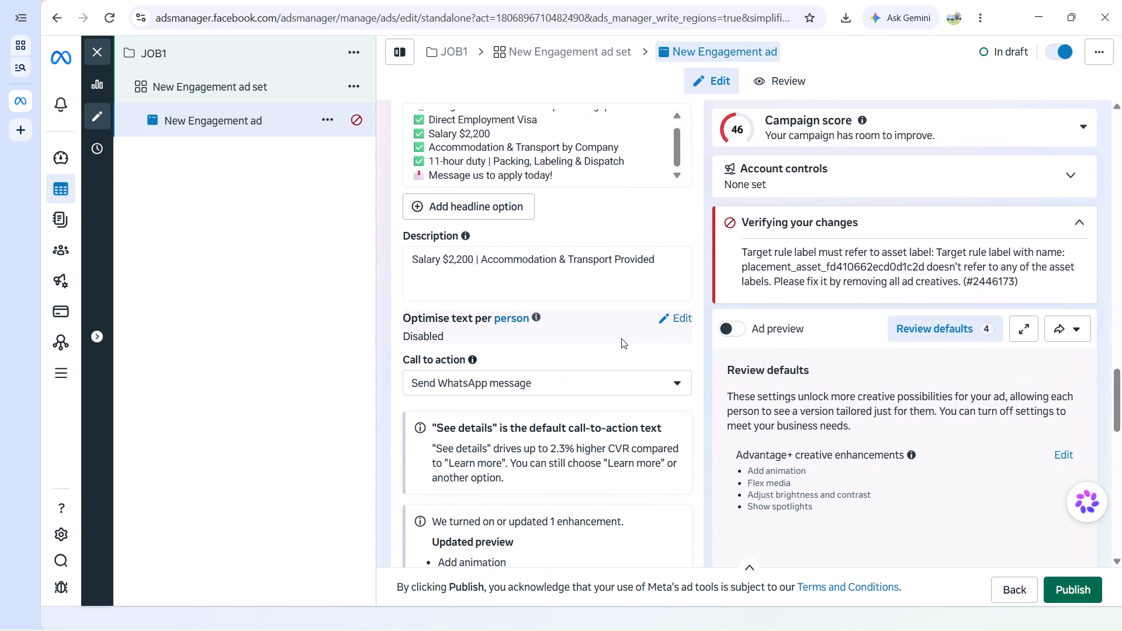
# Examine the New Engagement ad's error details and look through its setup sections for the cause of the asset label error.
pyautogui.scroll(17, 621, 338)
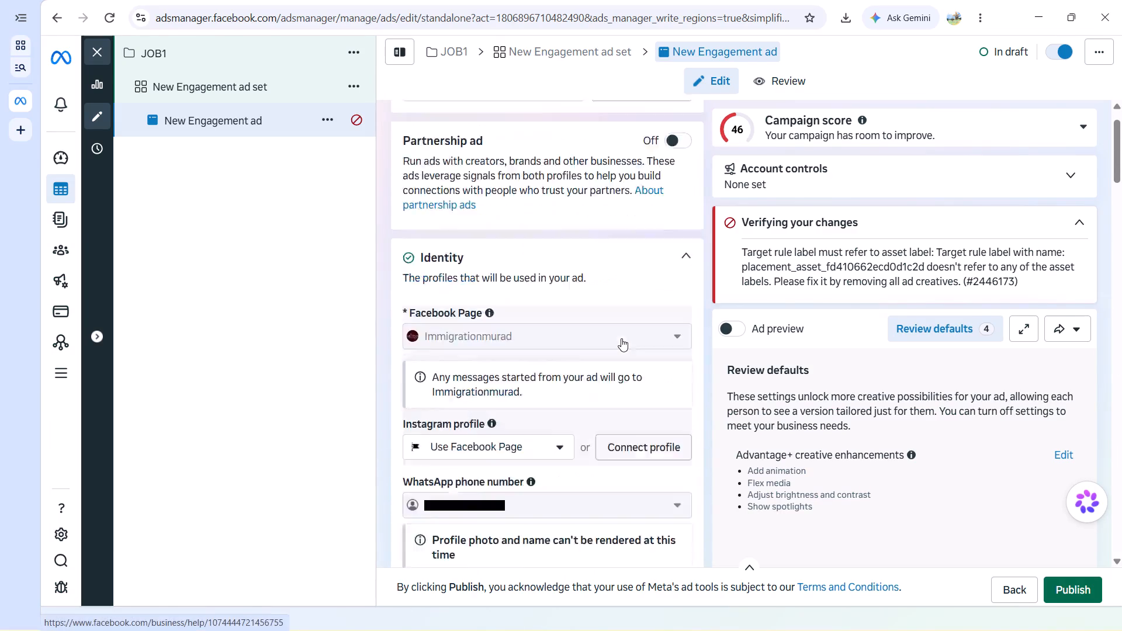
pyautogui.scroll(2, 621, 338)
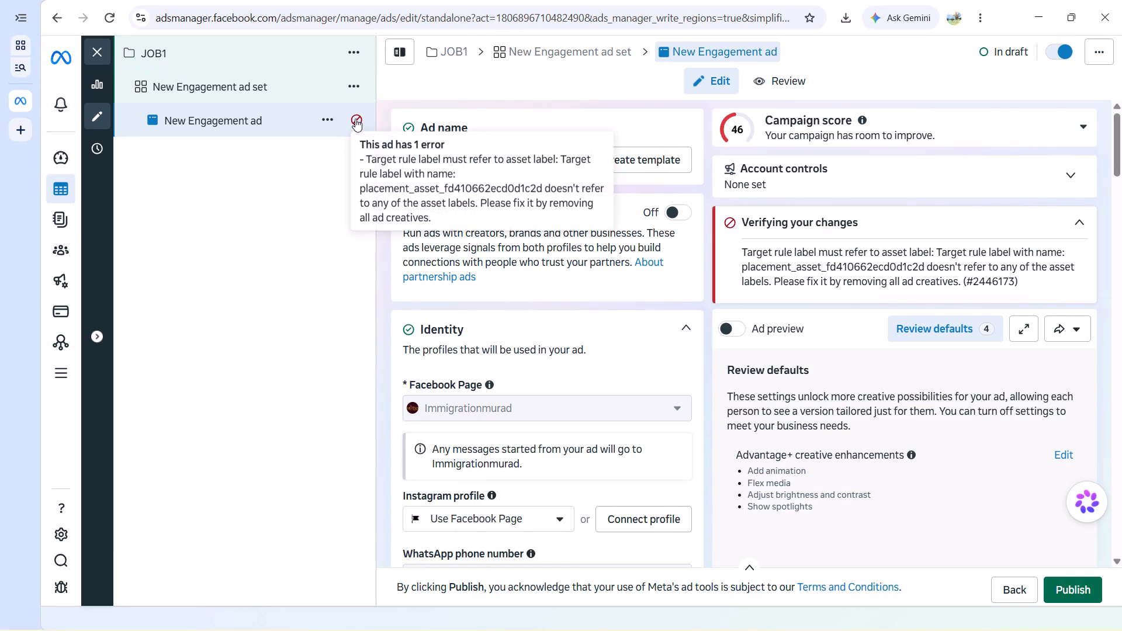
pyautogui.click(355, 119)
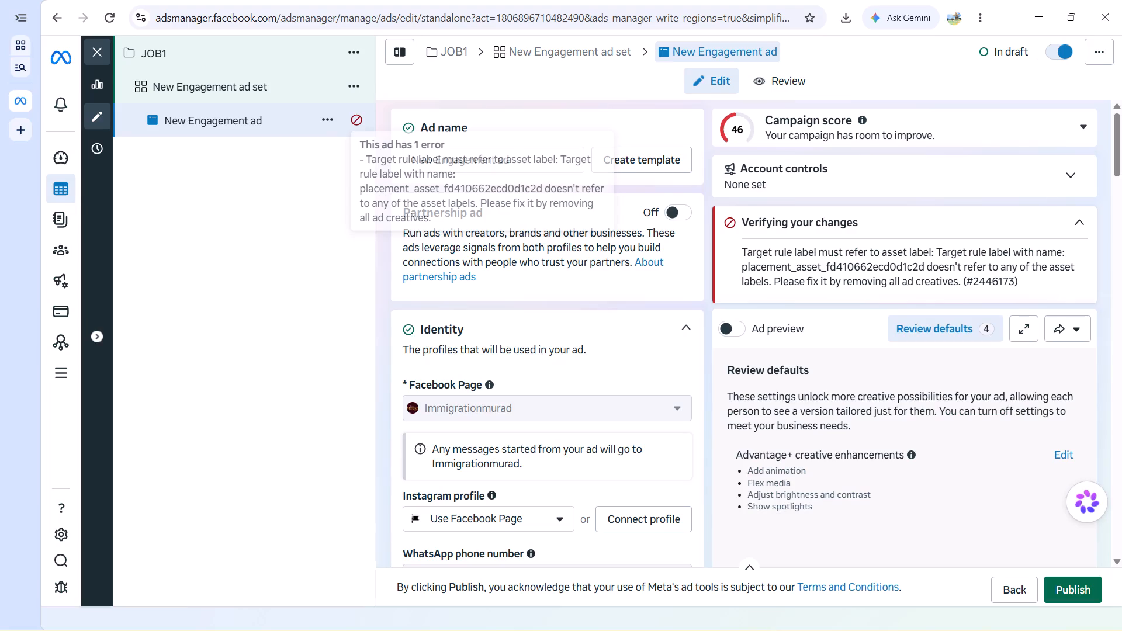
pyautogui.click(424, 166)
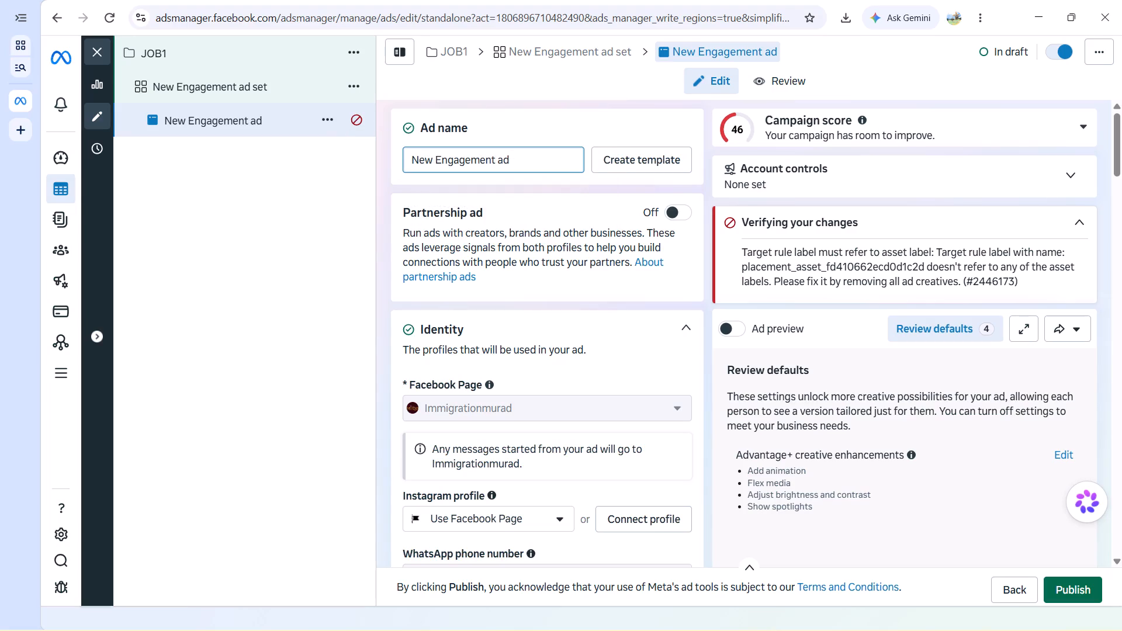
pyautogui.scroll(7, 495, 272)
pyautogui.scroll(-6, 495, 272)
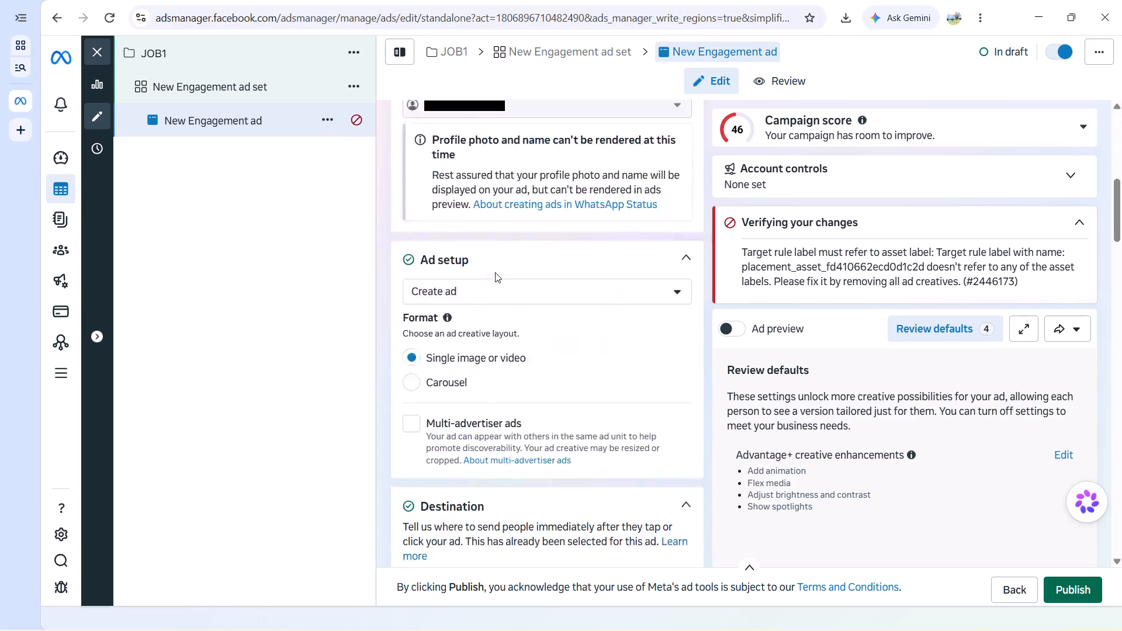
pyautogui.scroll(-10, 495, 272)
# Dismiss the Add products or site links suggestion in the ad's format display options.
pyautogui.scroll(1, 495, 272)
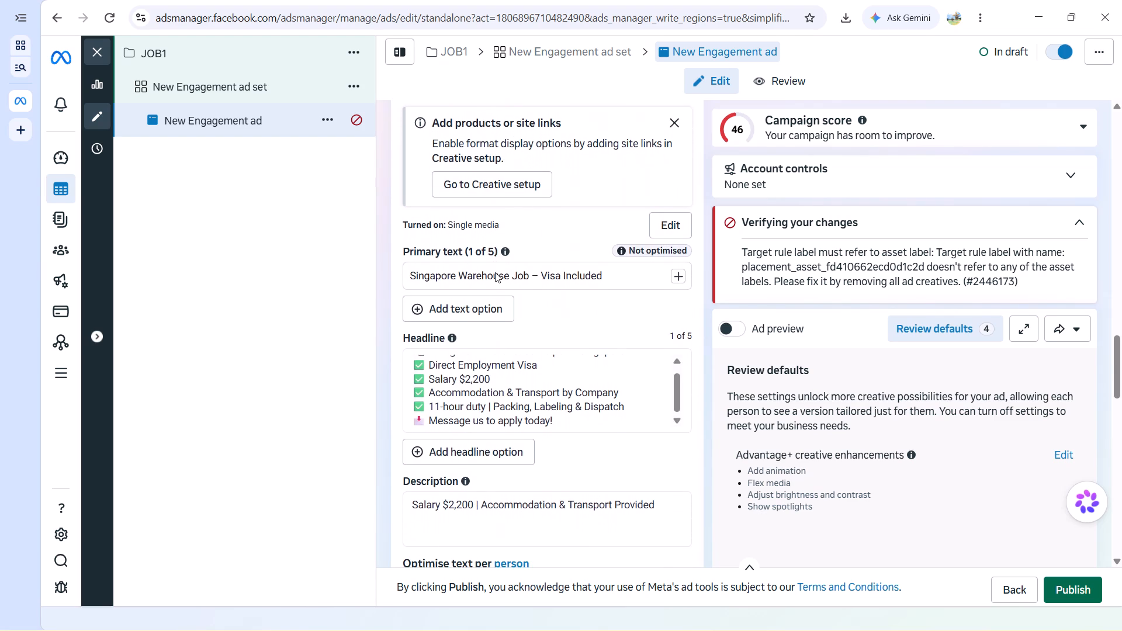
pyautogui.scroll(1, 495, 272)
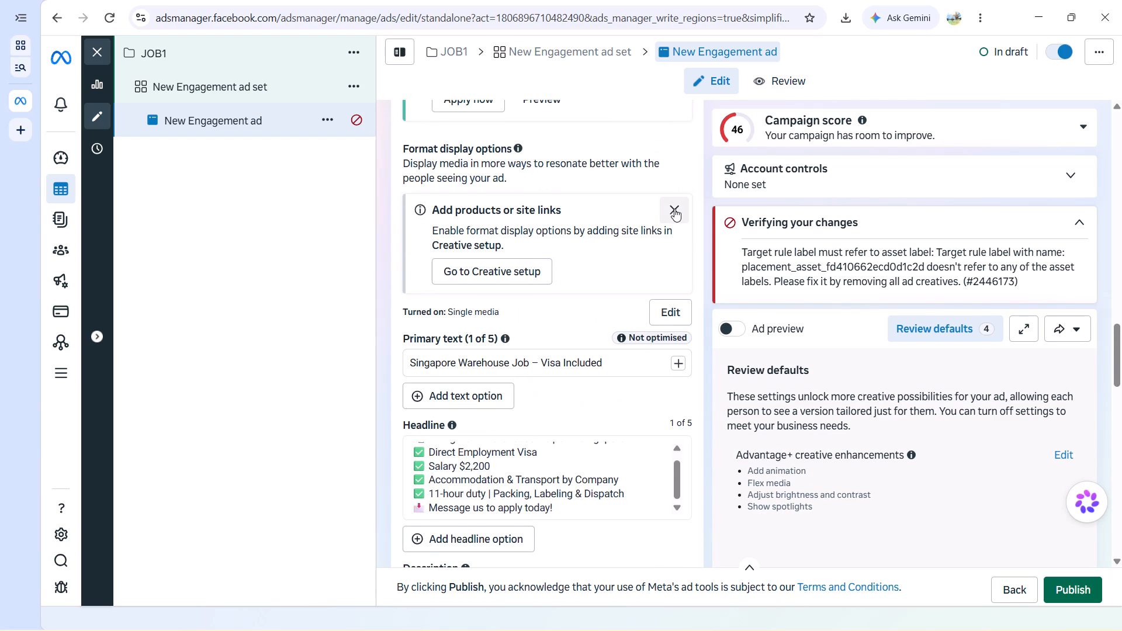
pyautogui.click(674, 209)
# Open the ad's Advantage+ creative enhancements for editing and try to save them with the current selections.
pyautogui.scroll(-4, 590, 285)
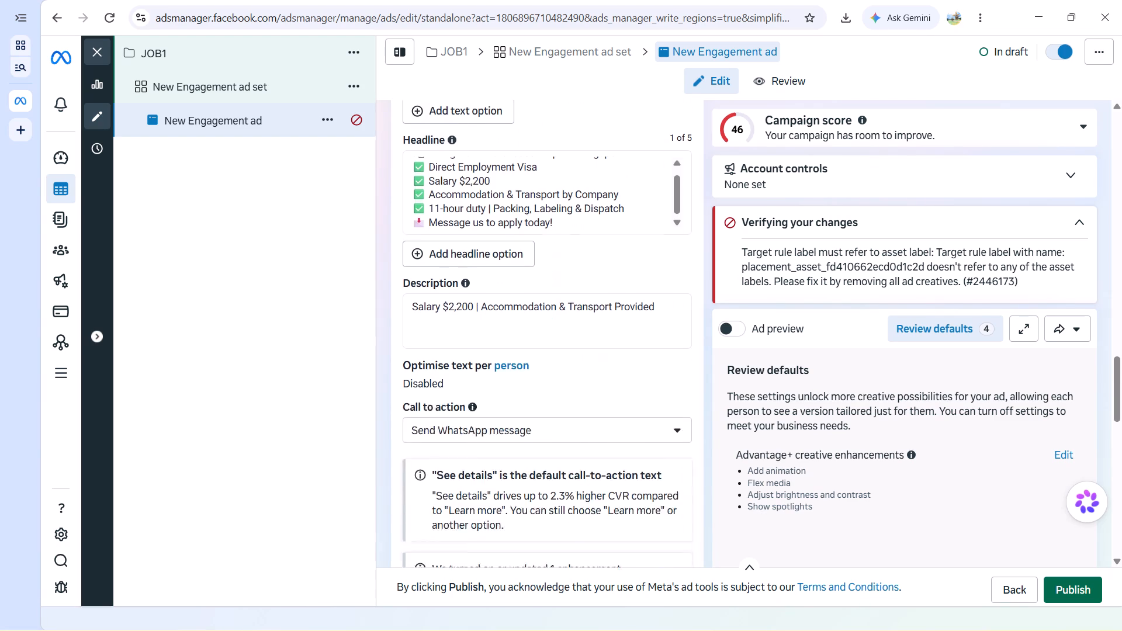
pyautogui.scroll(-3, 590, 285)
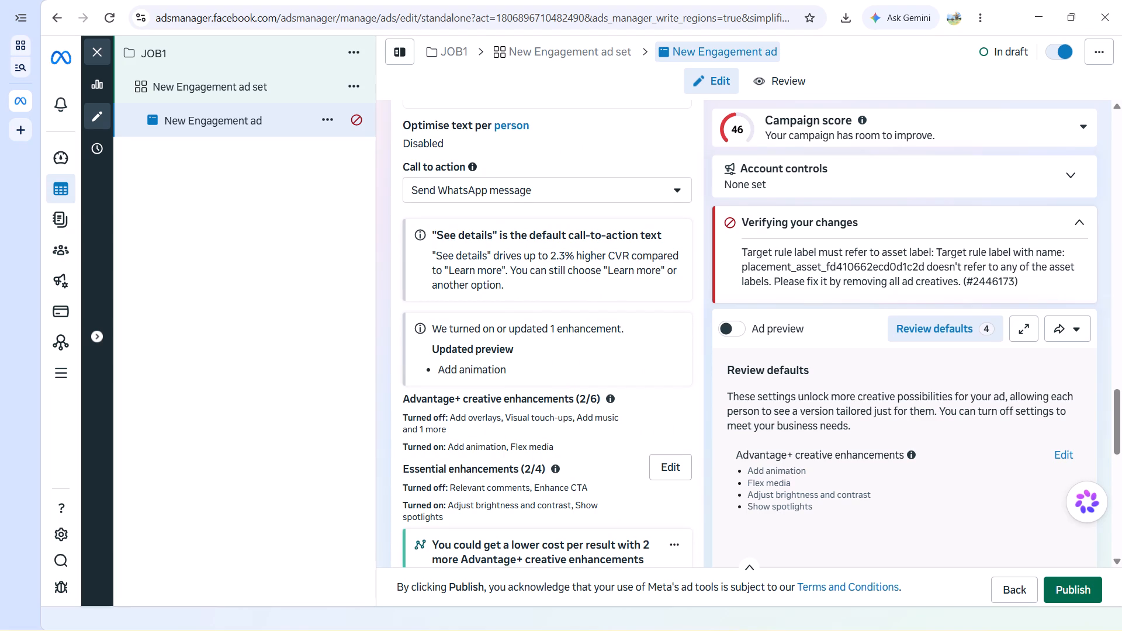
pyautogui.click(650, 454)
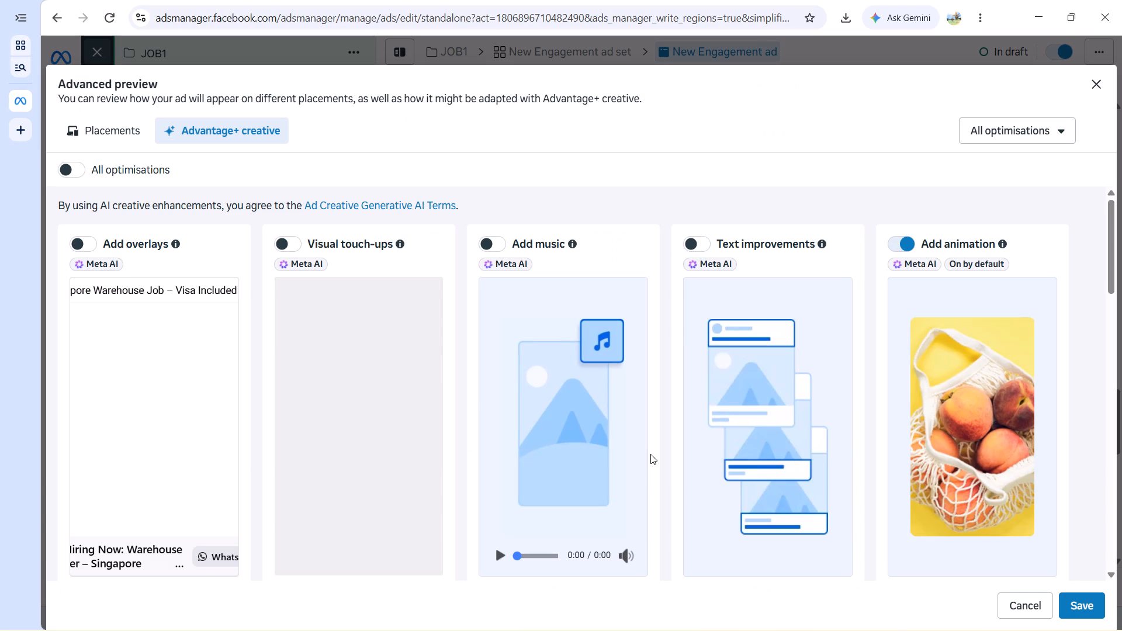
pyautogui.click(1084, 606)
pyautogui.click(1084, 606)
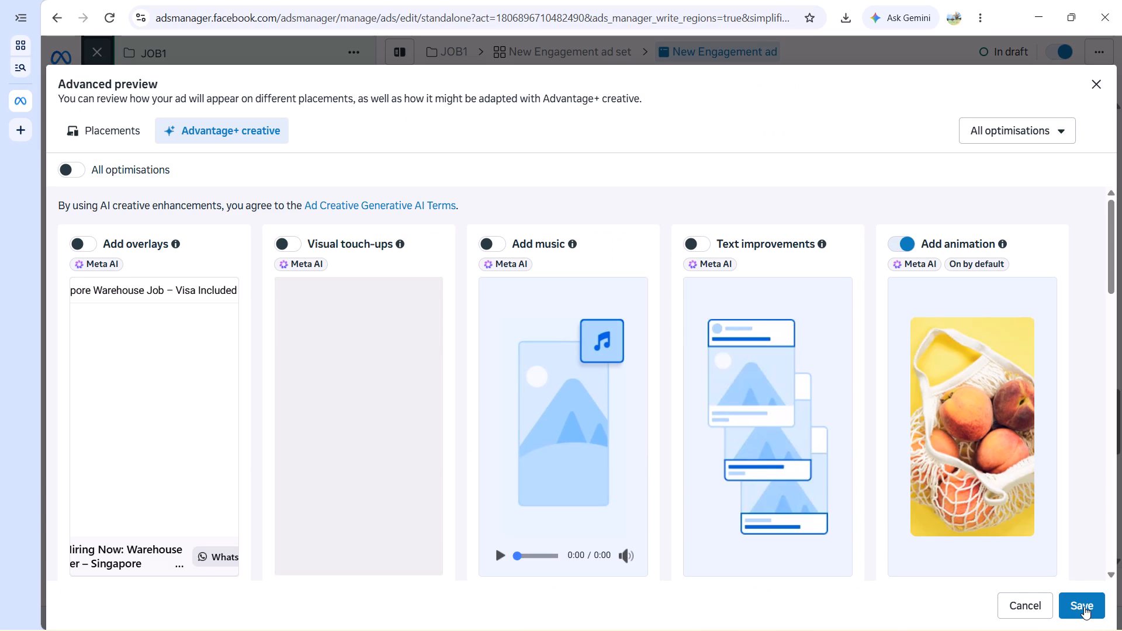
pyautogui.doubleClick(1084, 606)
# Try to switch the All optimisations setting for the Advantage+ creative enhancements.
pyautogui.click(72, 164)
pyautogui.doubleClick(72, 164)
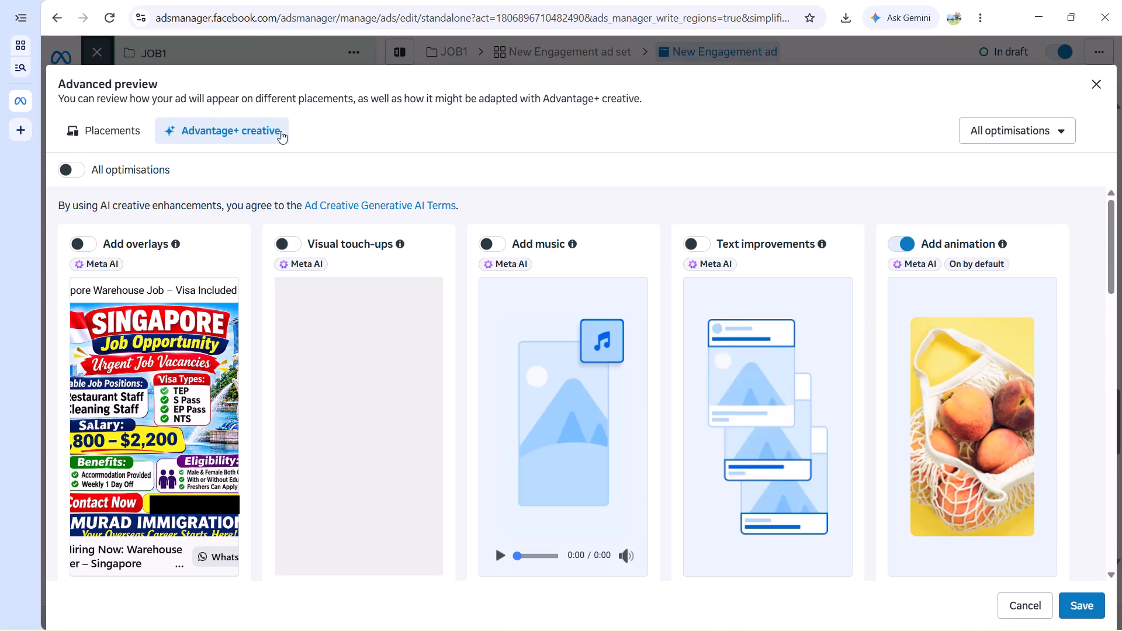
# Try to close the Advanced preview, attempting to cancel and also to save the Advantage+ creative settings.
pyautogui.click(1100, 84)
pyautogui.moveTo(1097, 78); pyautogui.dragTo(1092, 275)
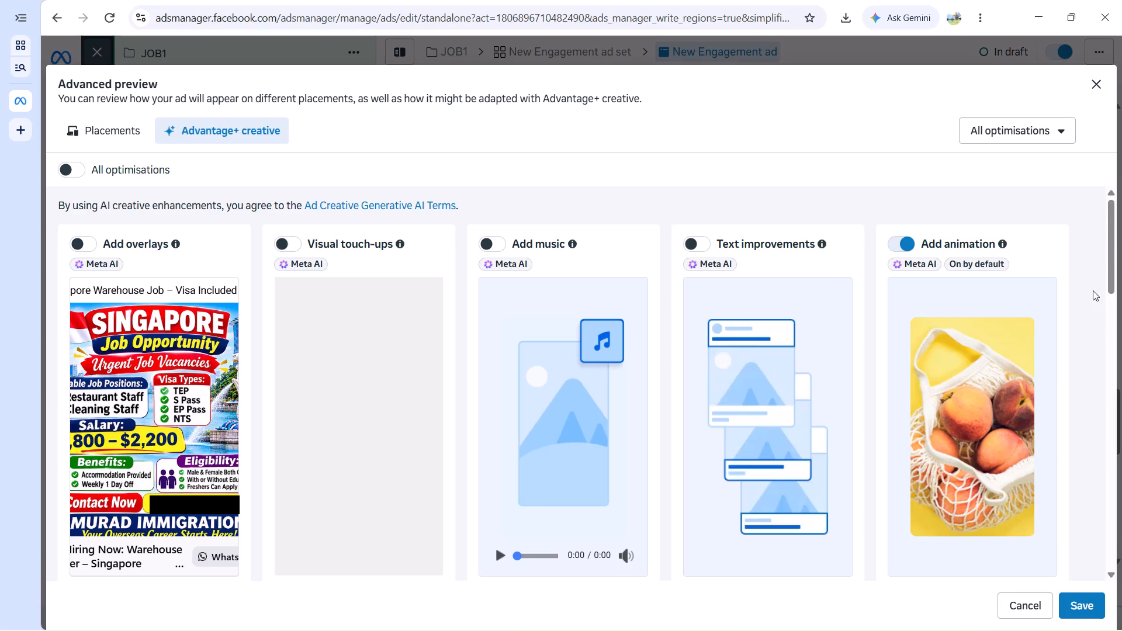
pyautogui.doubleClick(1094, 84)
pyautogui.click(1038, 609)
pyautogui.click(1087, 602)
pyautogui.click(1087, 602)
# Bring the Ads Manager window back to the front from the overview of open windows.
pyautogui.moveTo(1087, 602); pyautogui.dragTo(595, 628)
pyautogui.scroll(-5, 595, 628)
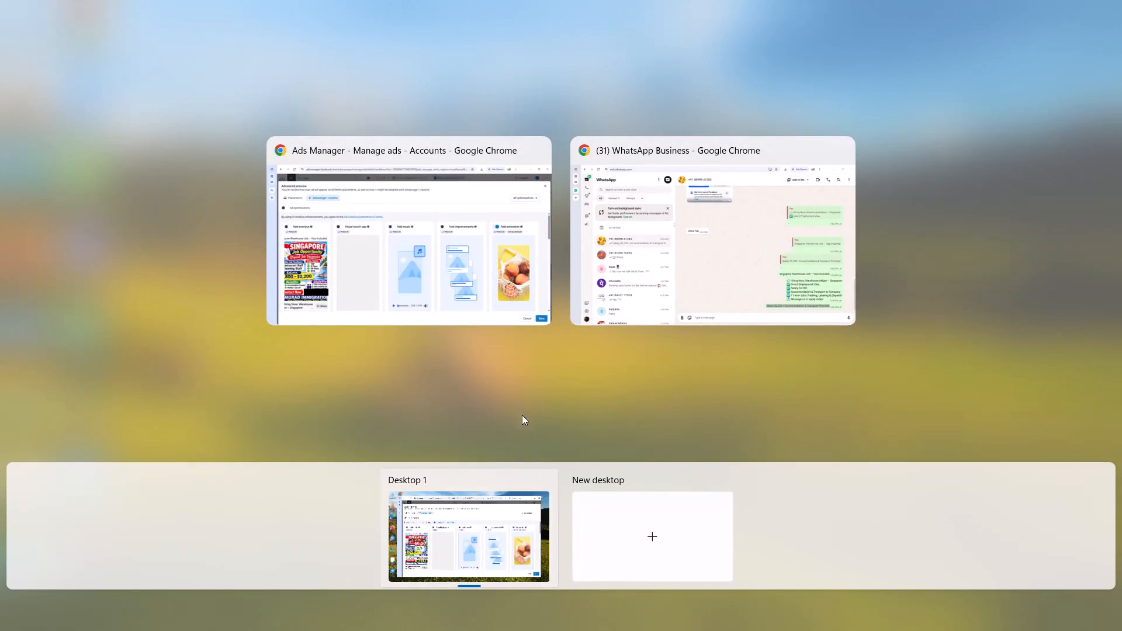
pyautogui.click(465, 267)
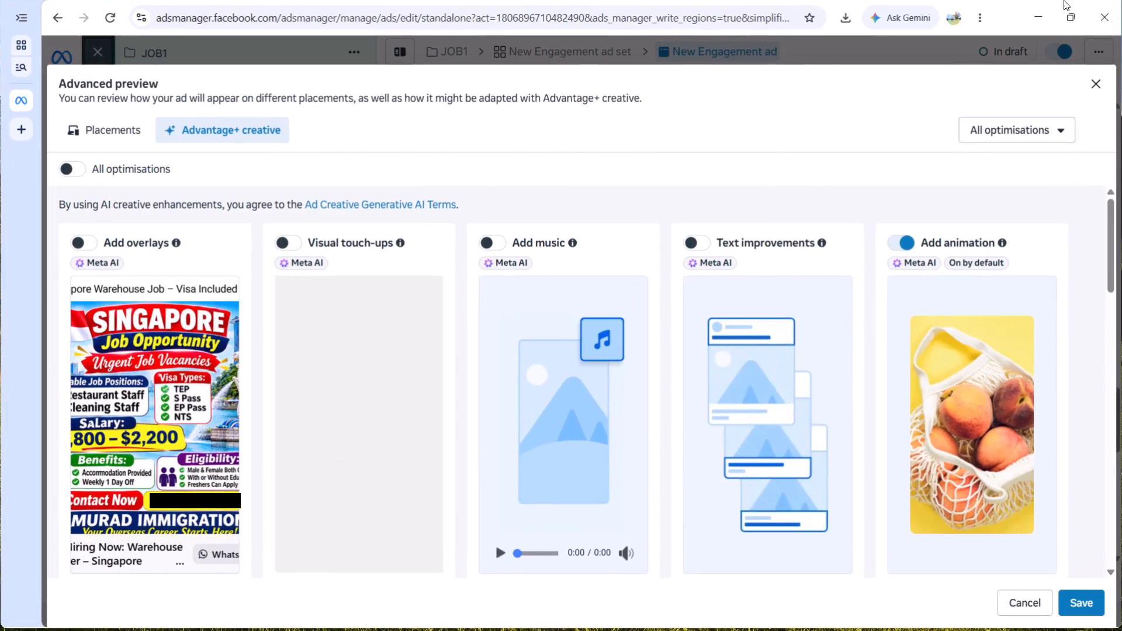
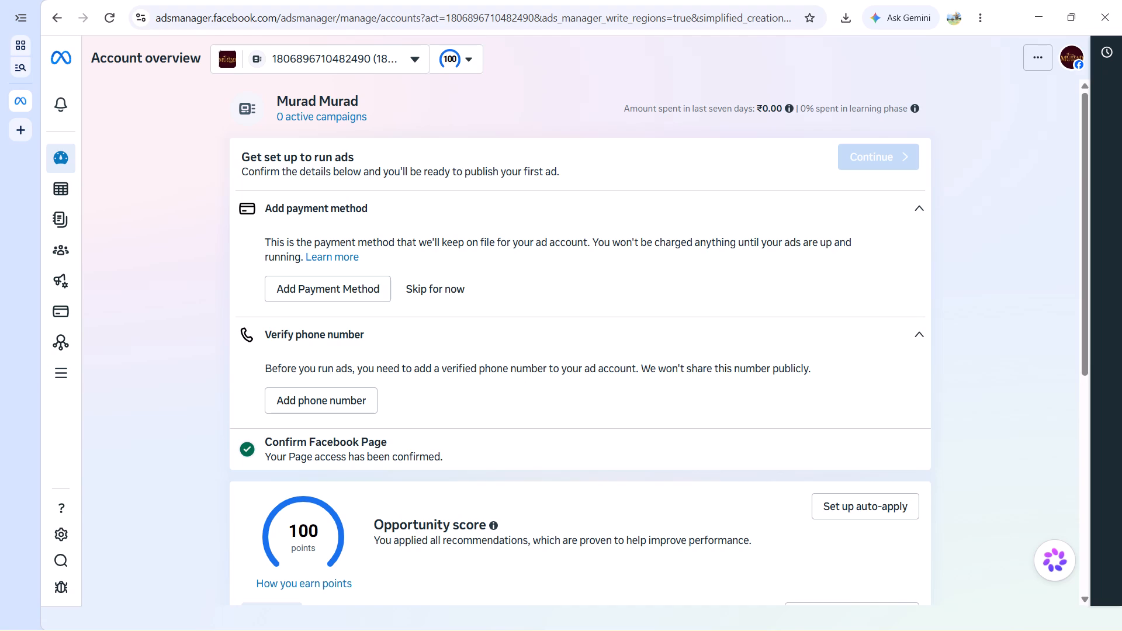
# Start verifying a phone number for the ad account, choosing India (IN+91) as its country code.
pyautogui.scroll(-6, 403, 438)
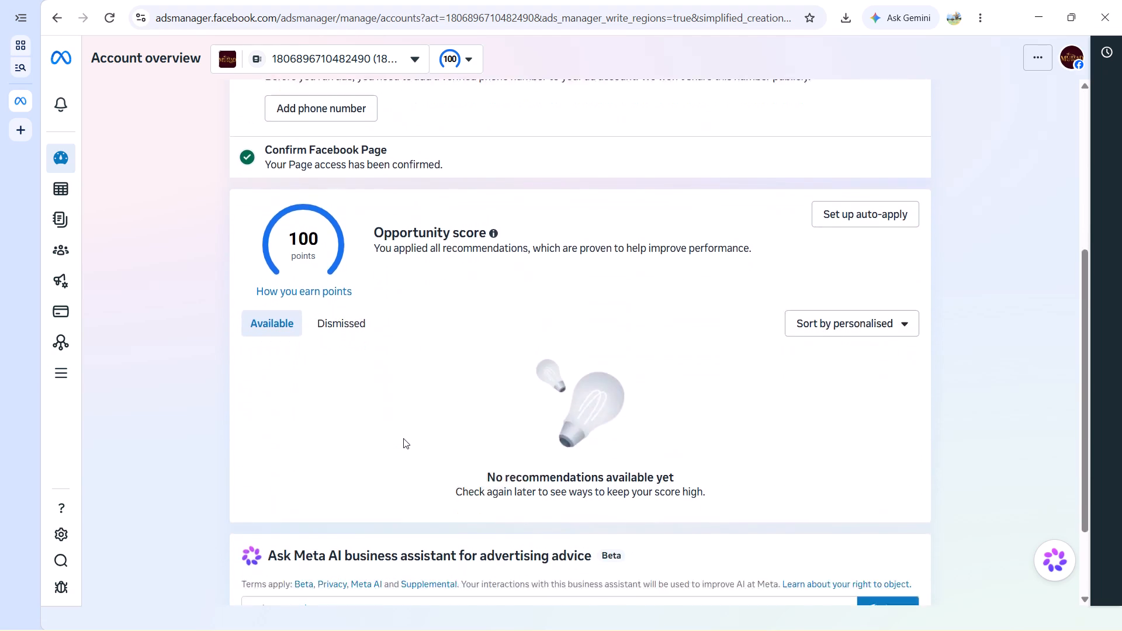
pyautogui.scroll(-4, 403, 438)
pyautogui.scroll(8, 403, 438)
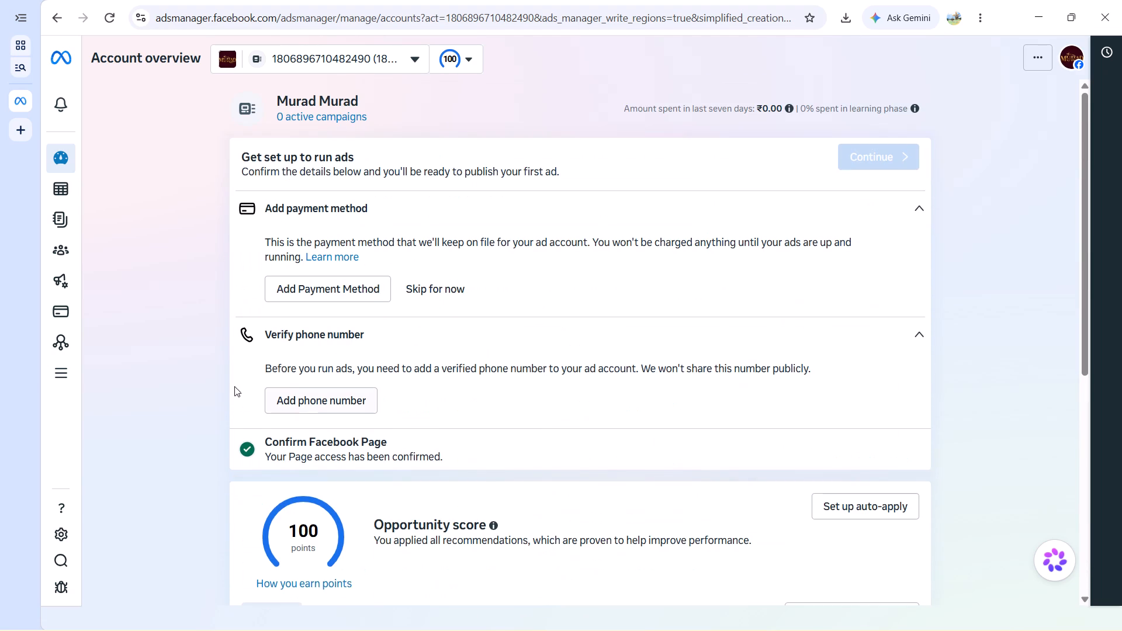
pyautogui.click(311, 394)
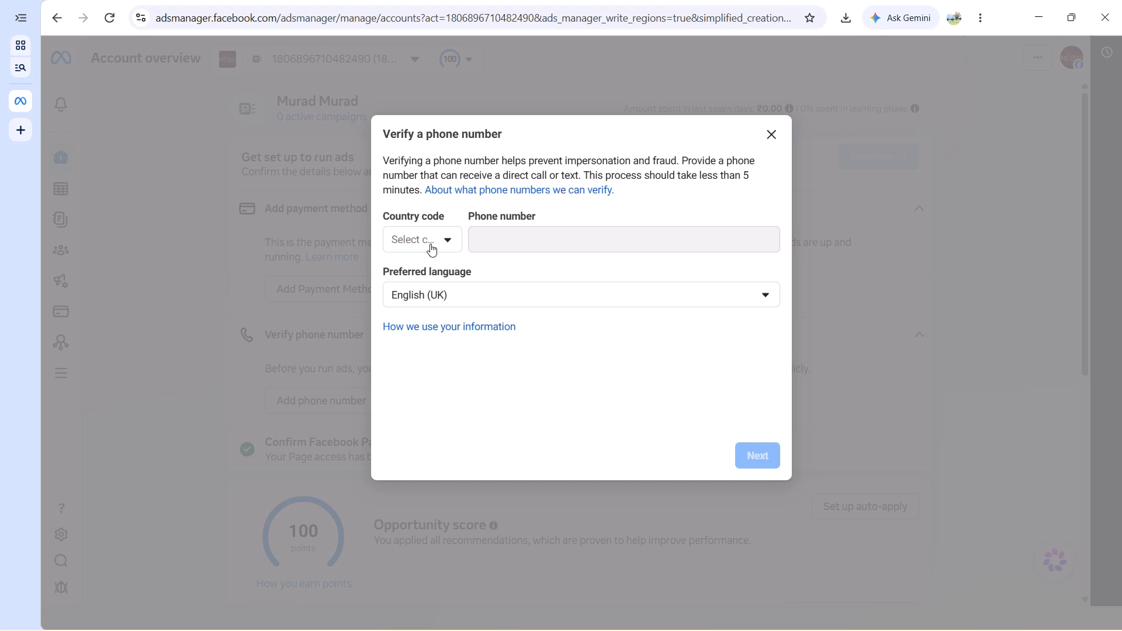
pyautogui.click(438, 241)
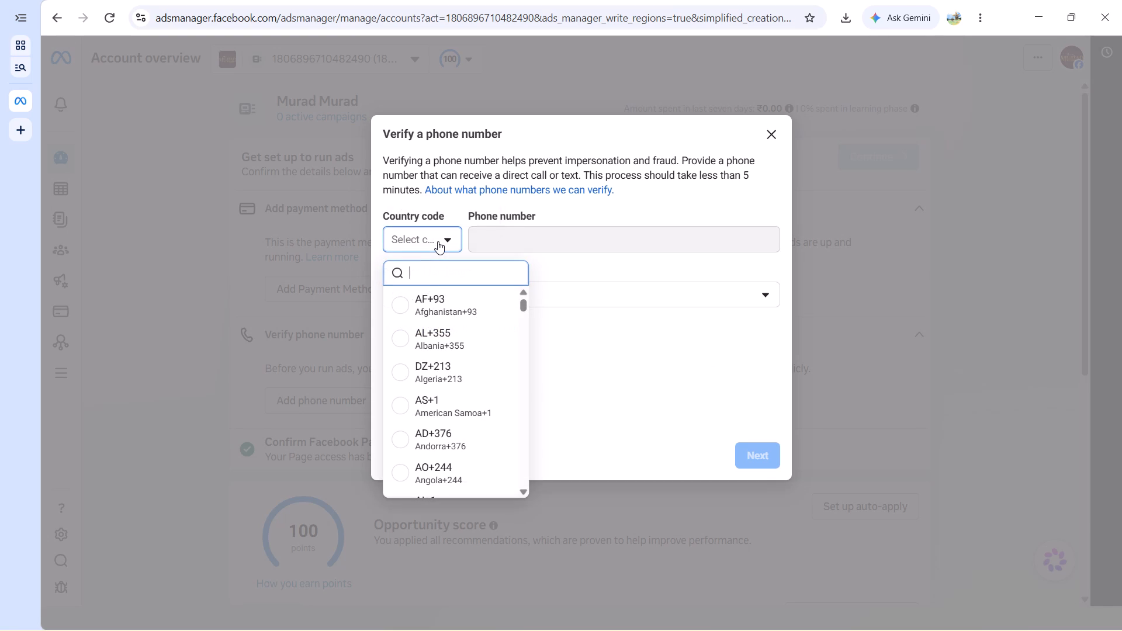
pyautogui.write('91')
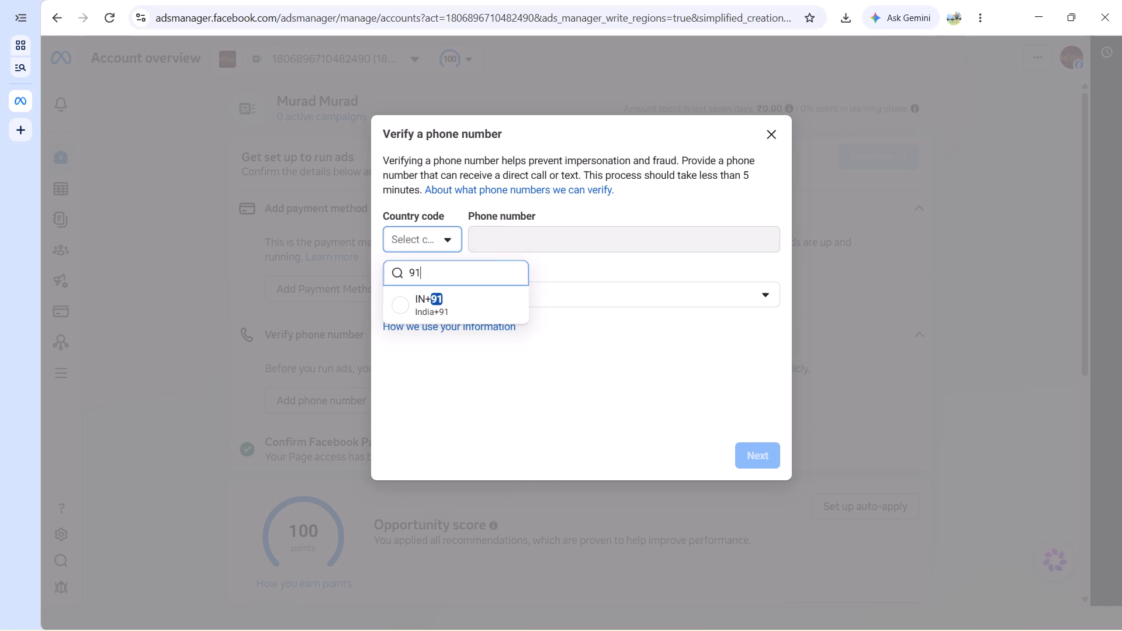
pyautogui.click(411, 303)
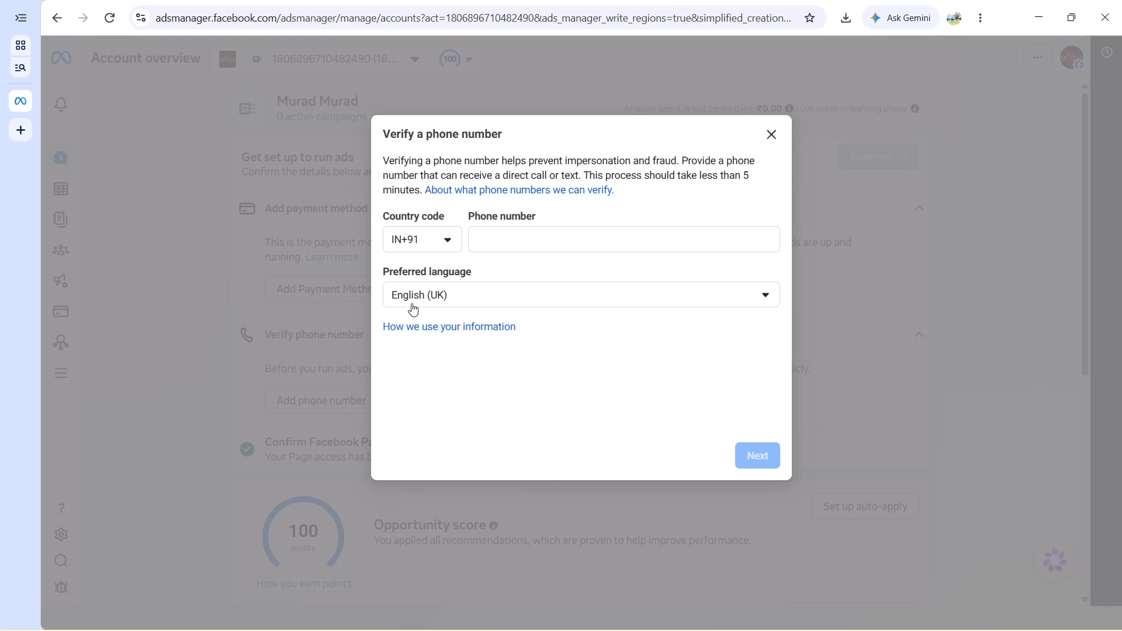
# Enter the account holder's phone number for verification, keeping the IN+91 country code.
pyautogui.click(532, 229)
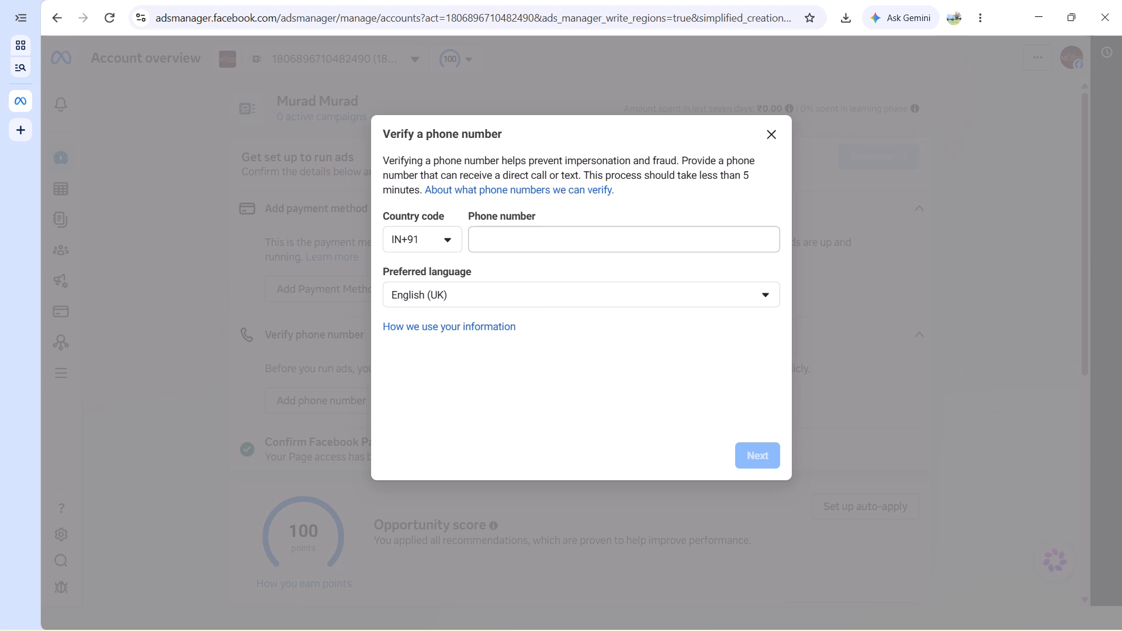
pyautogui.click(508, 240)
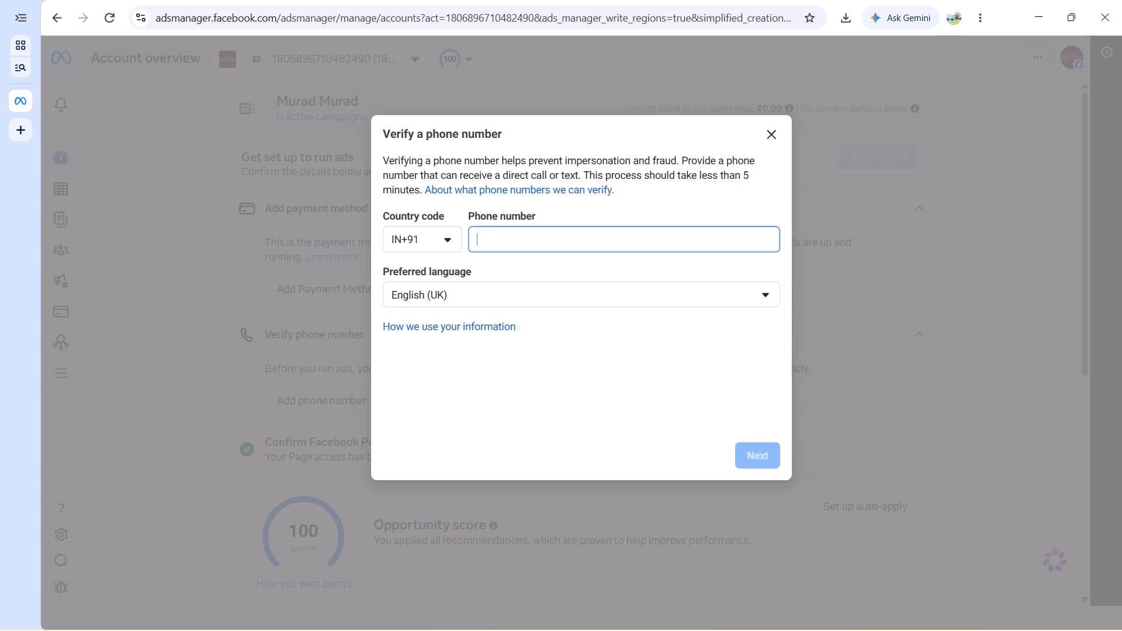
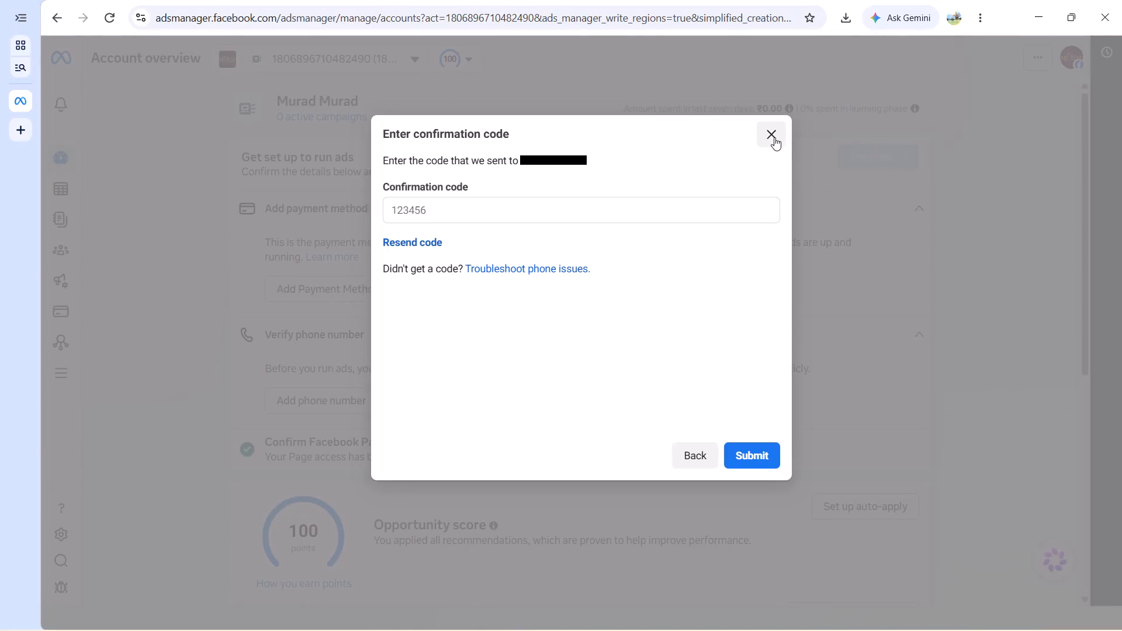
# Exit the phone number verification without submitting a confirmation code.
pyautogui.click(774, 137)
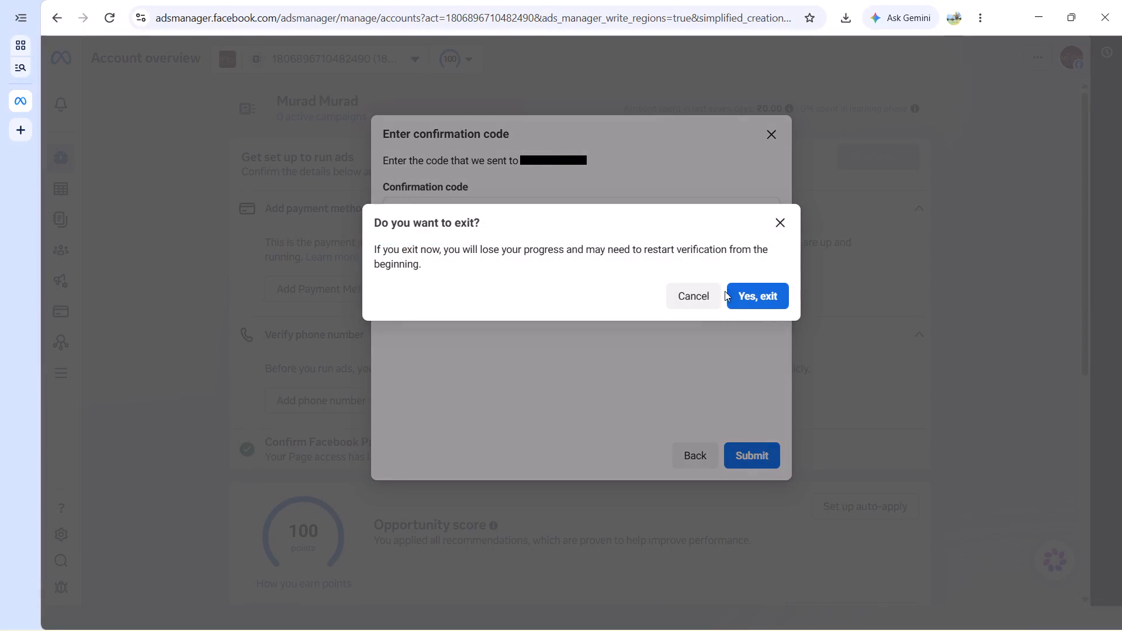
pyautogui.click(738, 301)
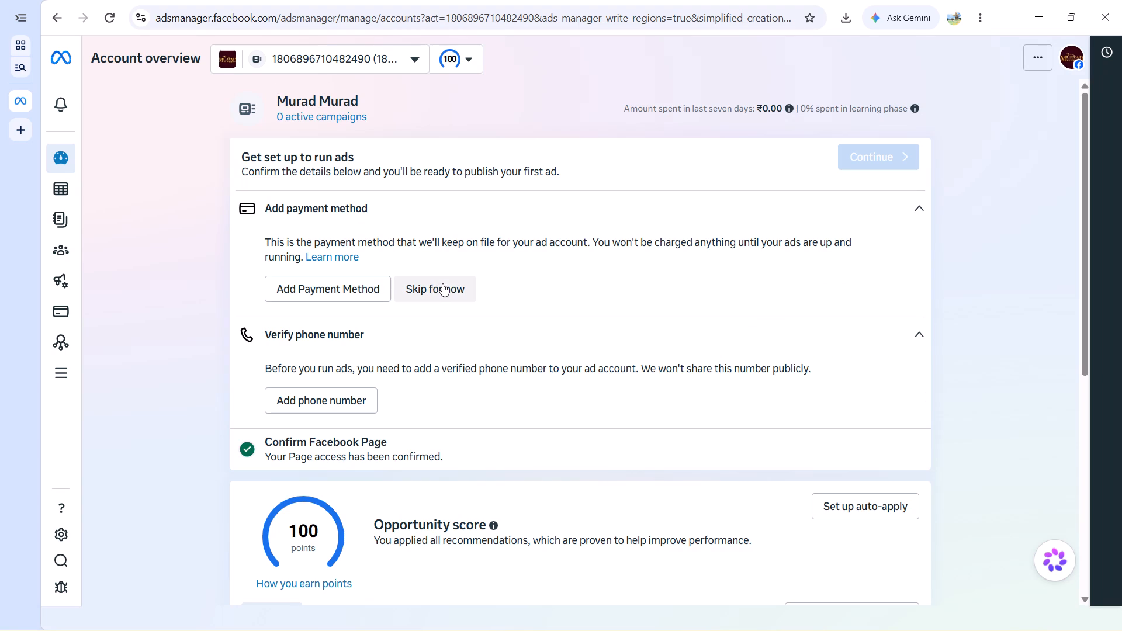
# Start adding a payment method for the ad account, accepting India, Indian Rupee and the Kolkata, Asia (GMT+05:30) time zone.
pyautogui.scroll(-7, 466, 305)
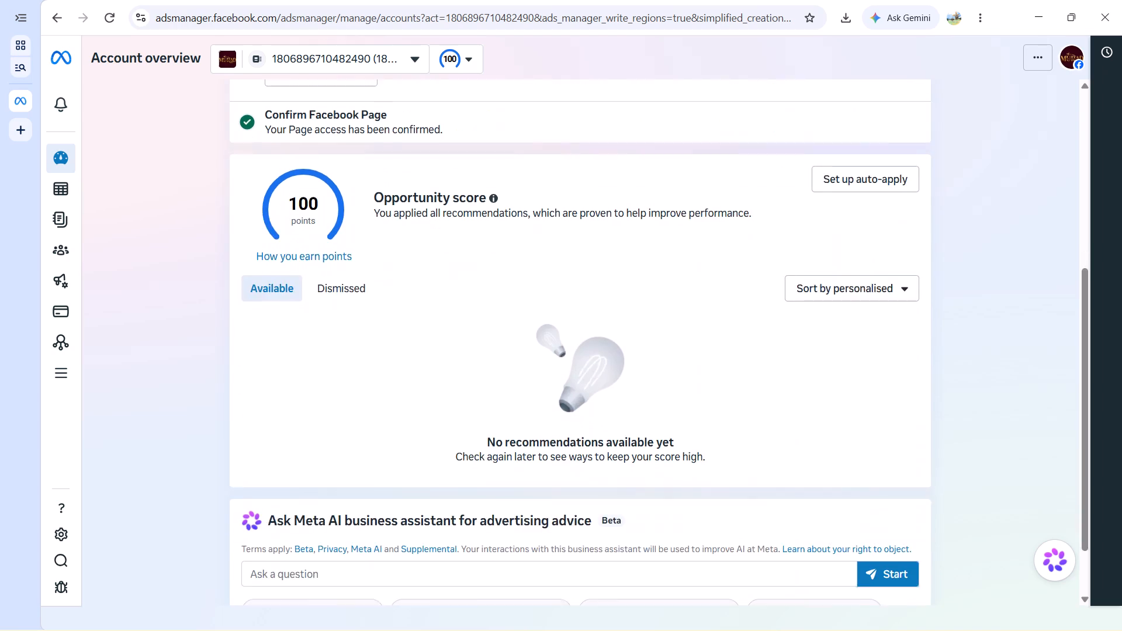
pyautogui.scroll(-3, 466, 305)
pyautogui.scroll(6, 466, 305)
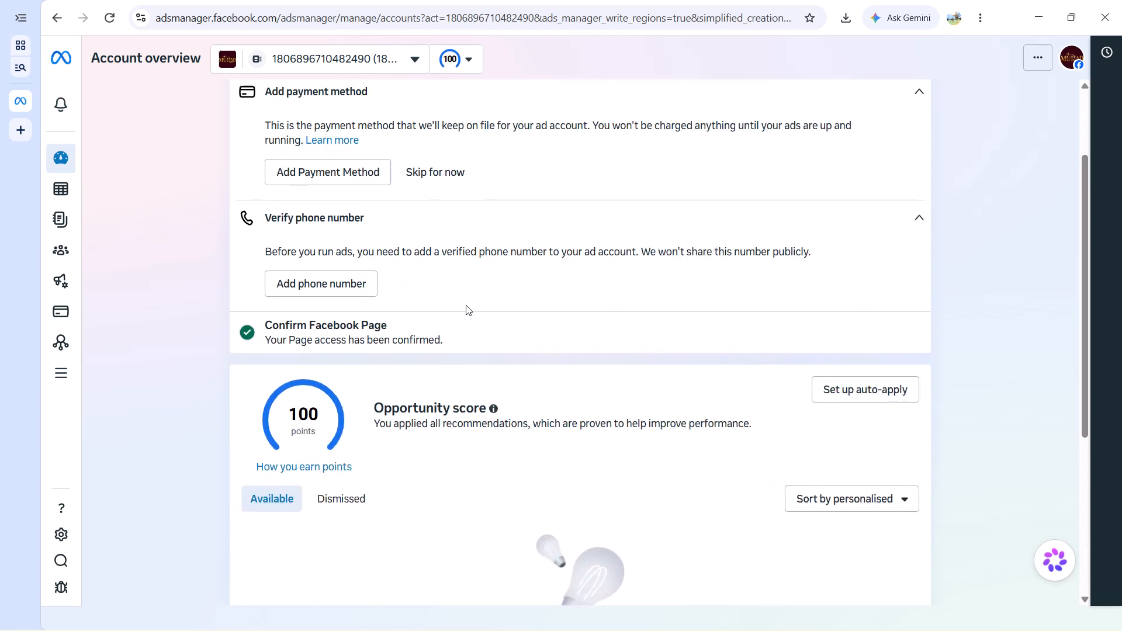
pyautogui.scroll(3, 466, 305)
pyautogui.click(340, 285)
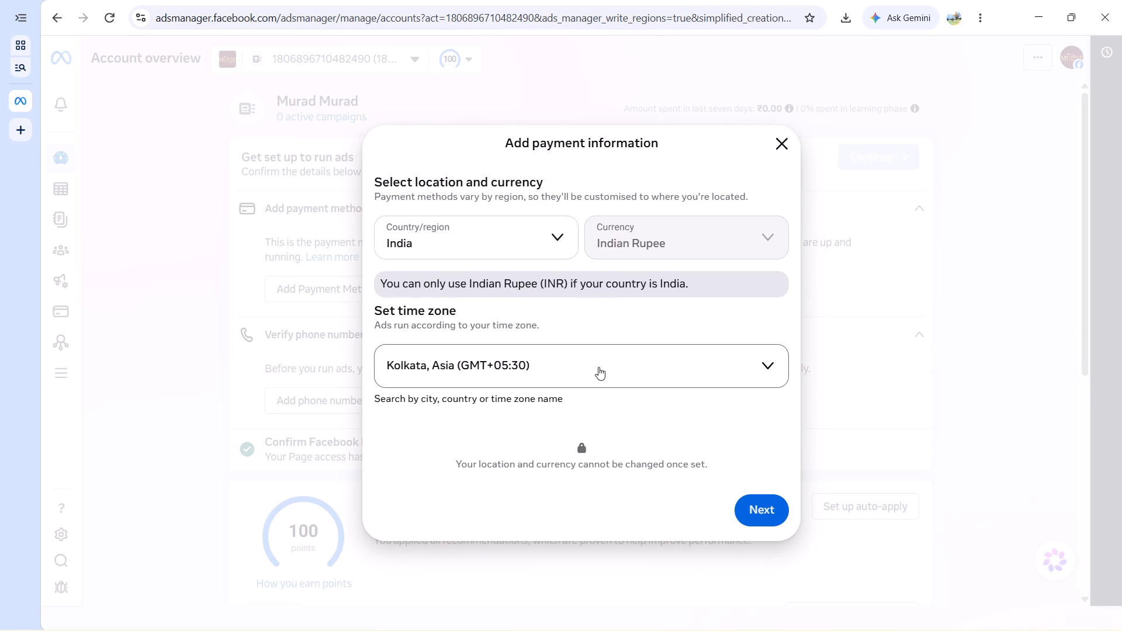
pyautogui.click(763, 516)
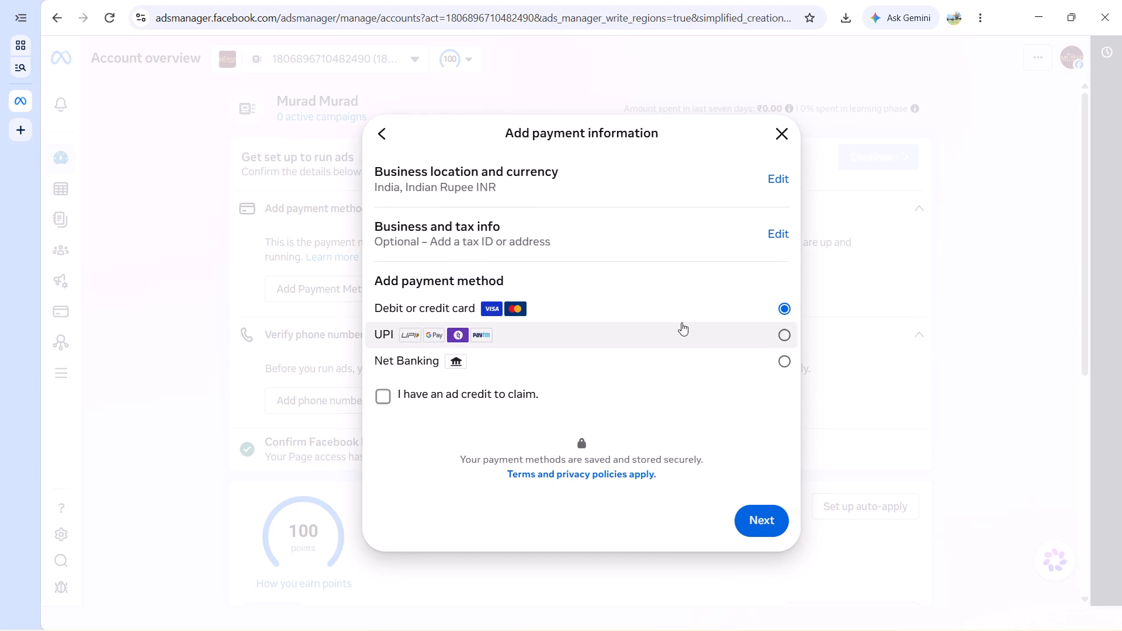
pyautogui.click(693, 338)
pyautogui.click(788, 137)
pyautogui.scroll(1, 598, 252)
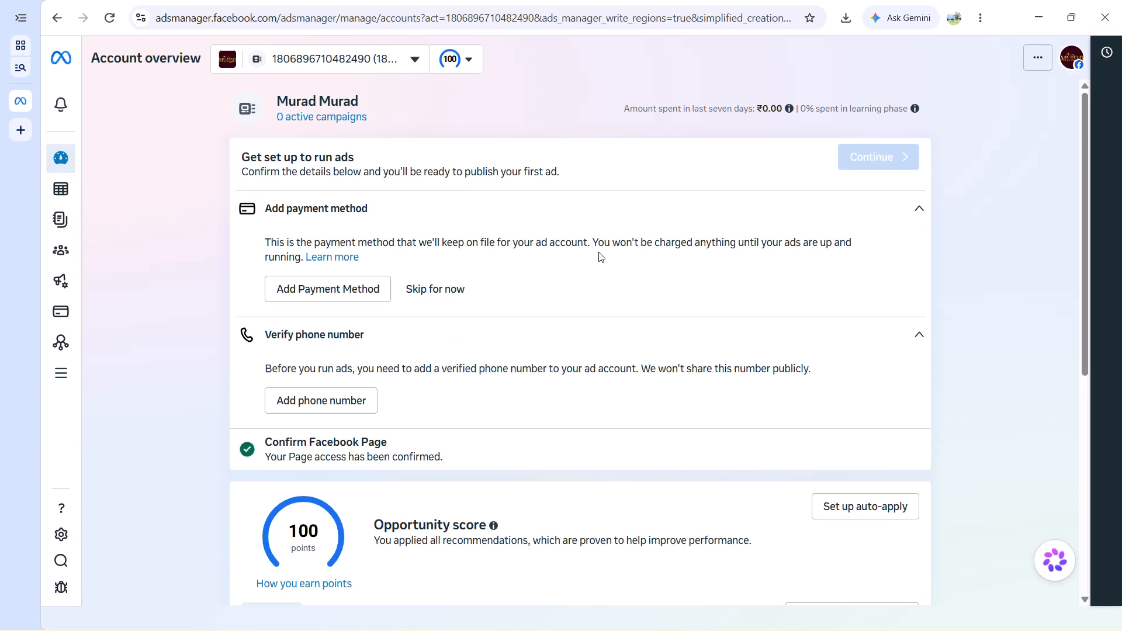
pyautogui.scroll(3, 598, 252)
# Return to the campaigns view and clear the ad, ad set and campaign selections so no filter applies.
pyautogui.click(60, 186)
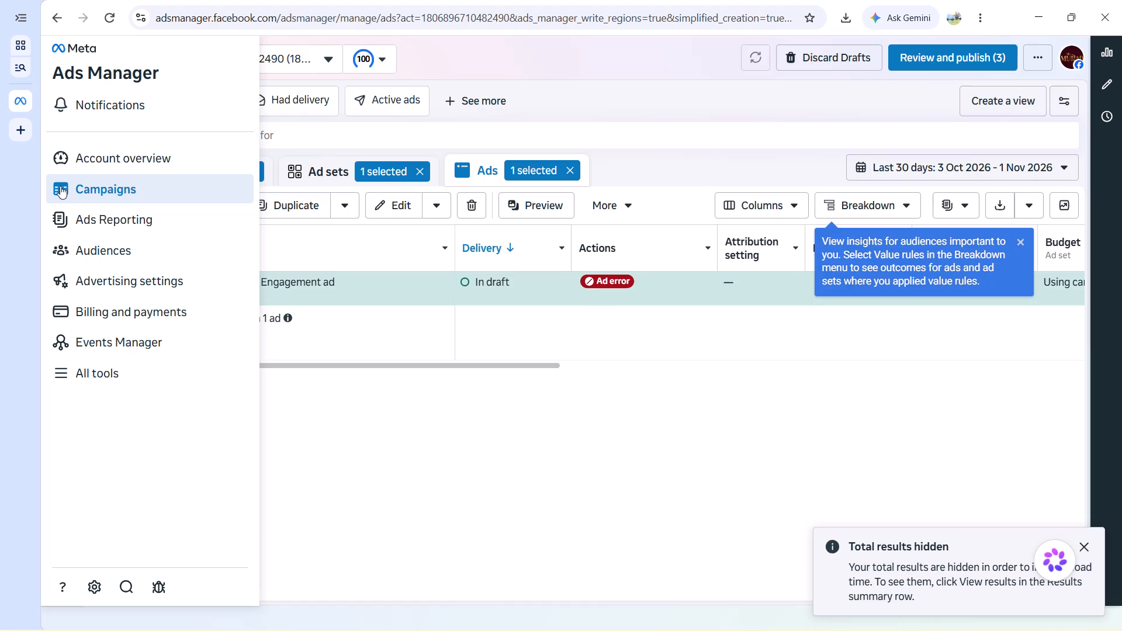
pyautogui.click(386, 459)
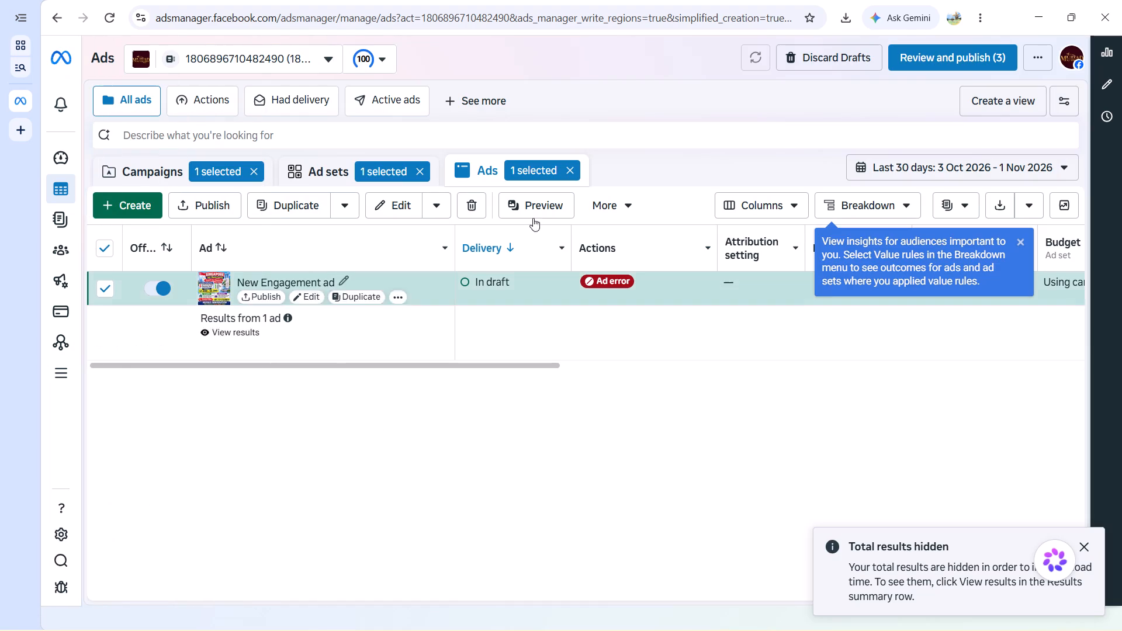
pyautogui.click(572, 161)
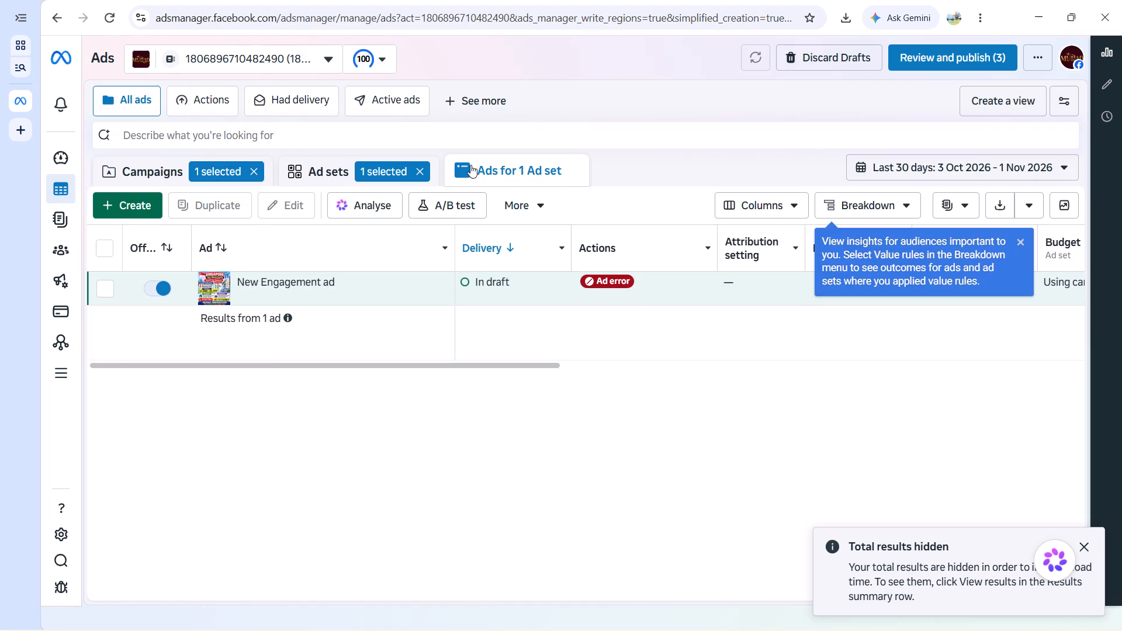
pyautogui.click(424, 163)
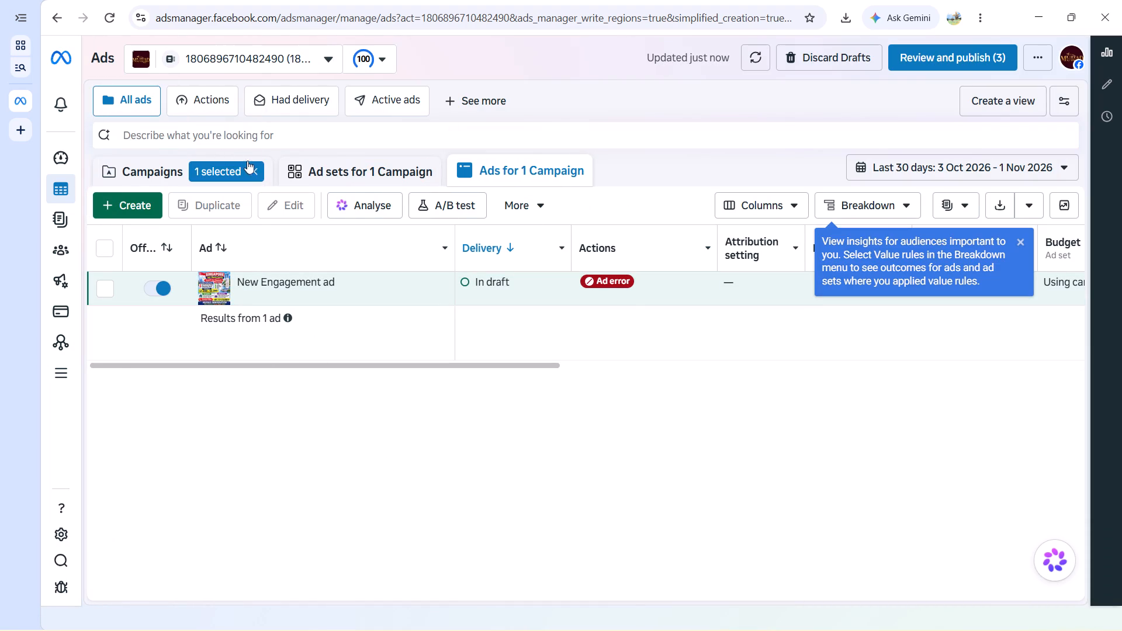
pyautogui.click(259, 168)
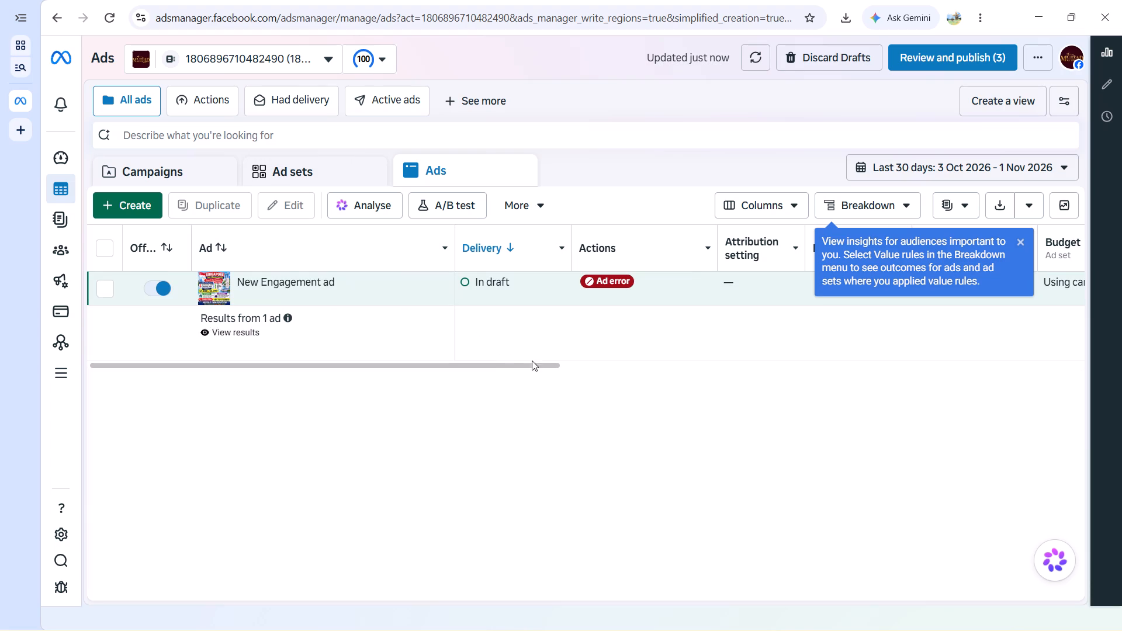
# Start the review and publishing of the three draft items.
pyautogui.click(976, 59)
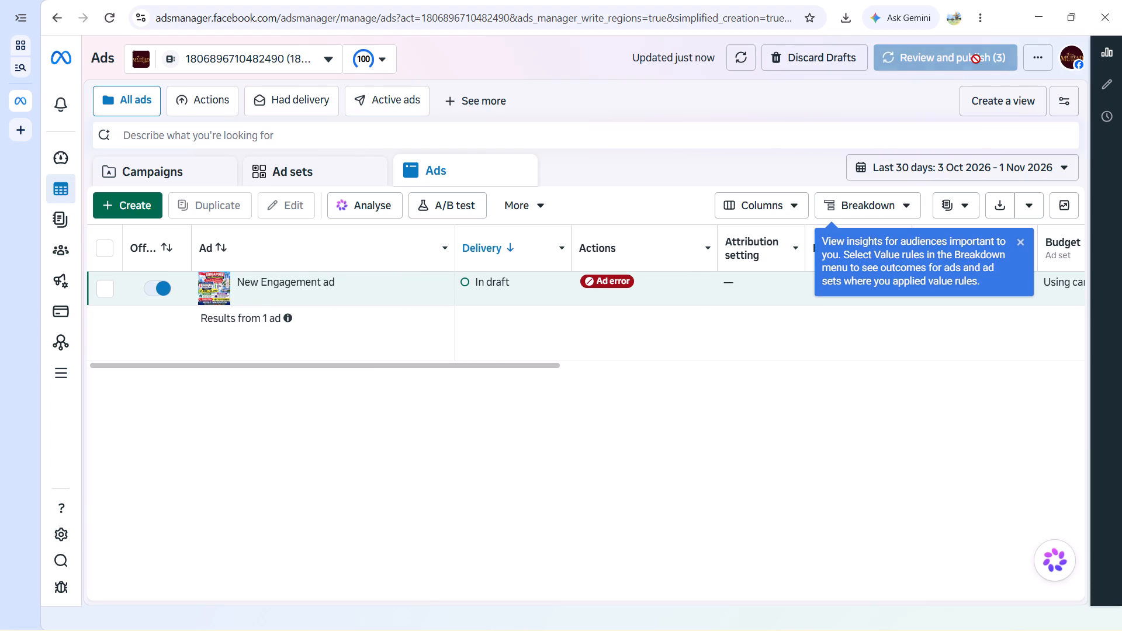
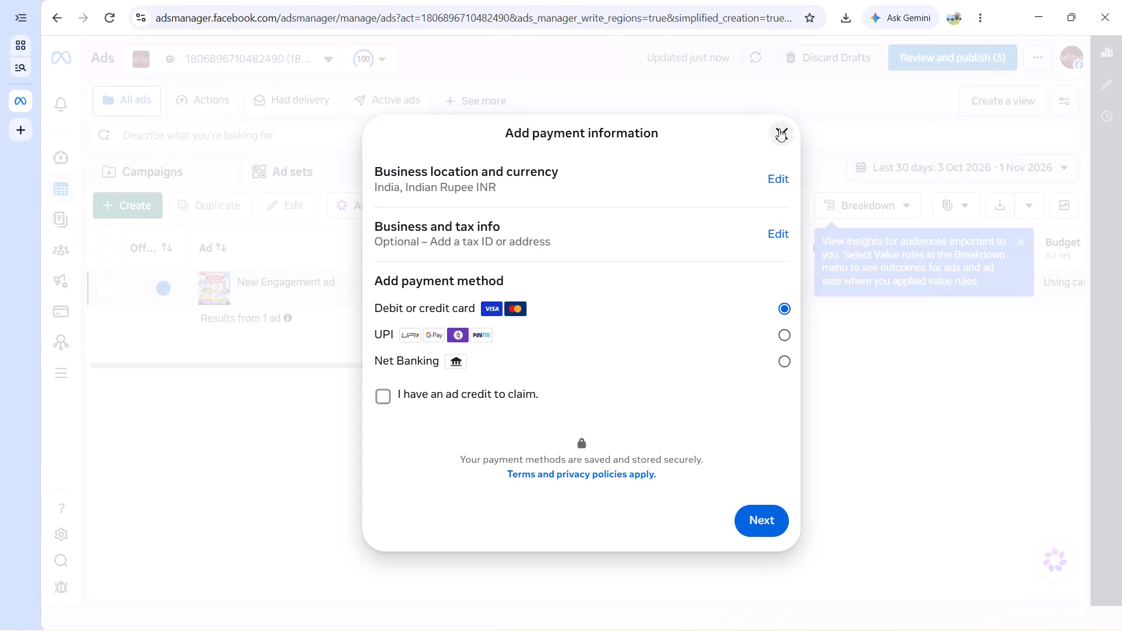
# Dismiss the payment information form without adding a payment method and open the error details of the New Engagement ad.
pyautogui.click(780, 127)
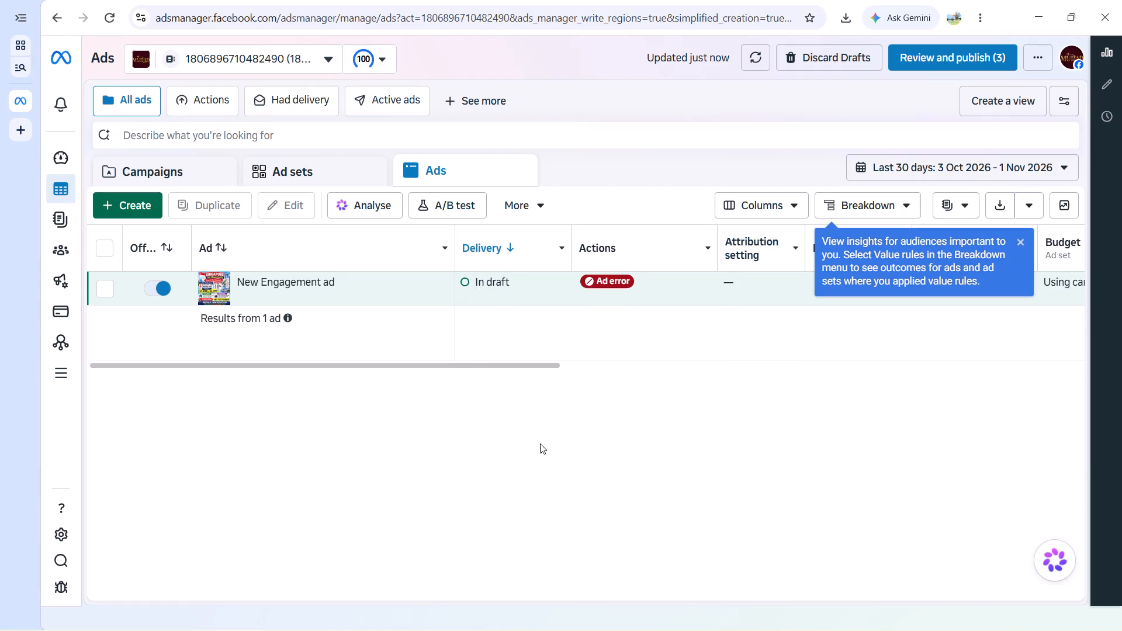
pyautogui.click(596, 280)
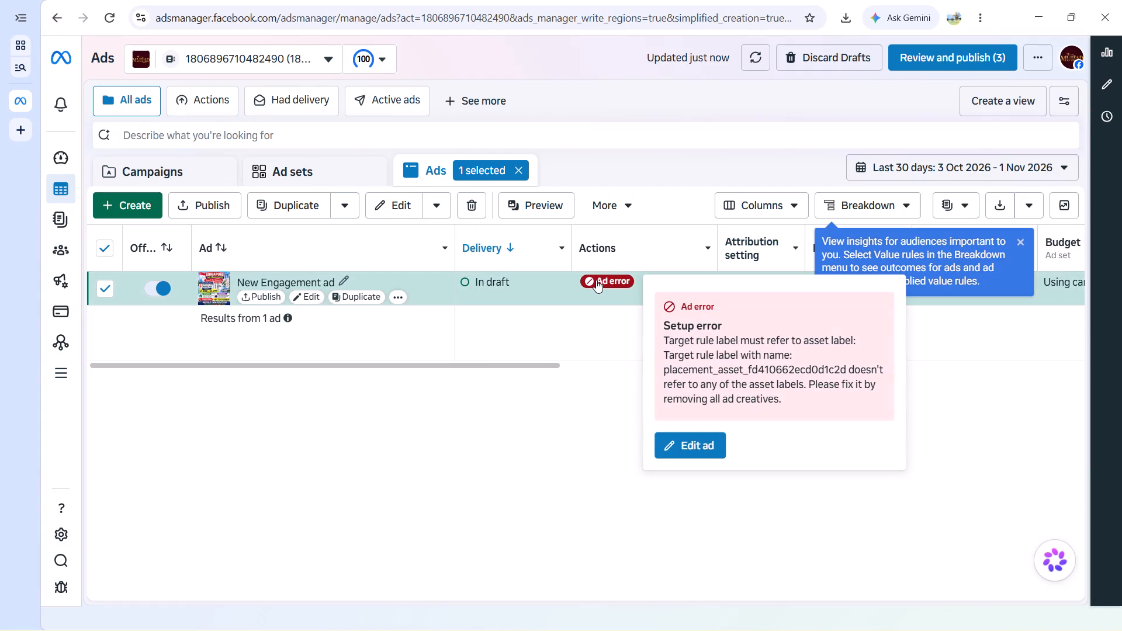
# Open the New Engagement ad for editing and examine the Facebook Page, Instagram profile and WhatsApp number options in its Identity section.
pyautogui.click(695, 441)
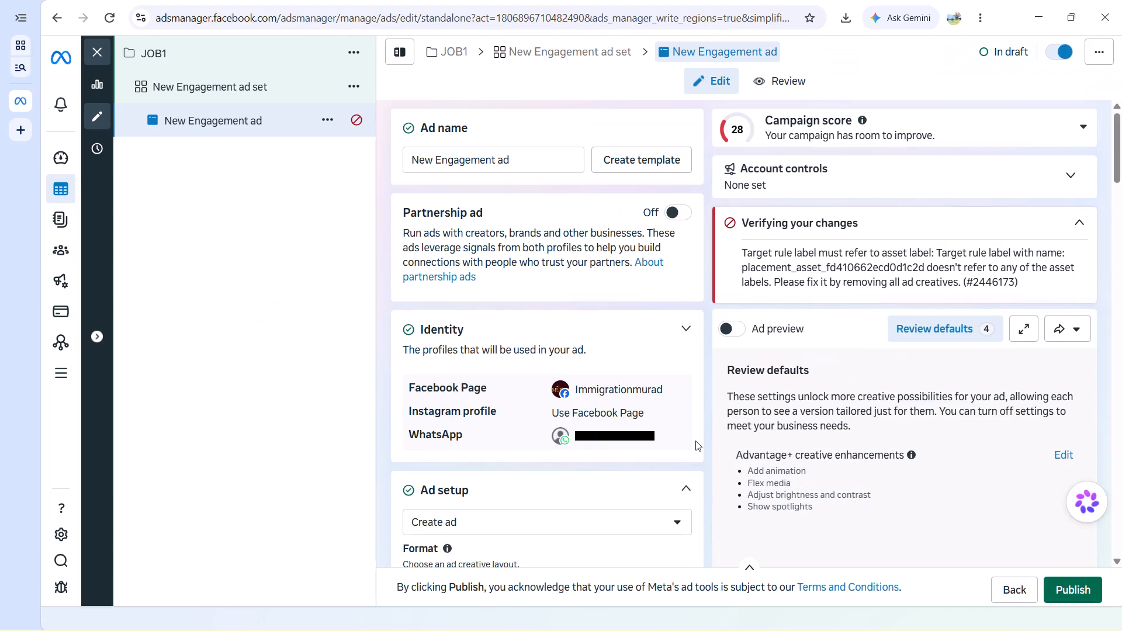
pyautogui.click(690, 325)
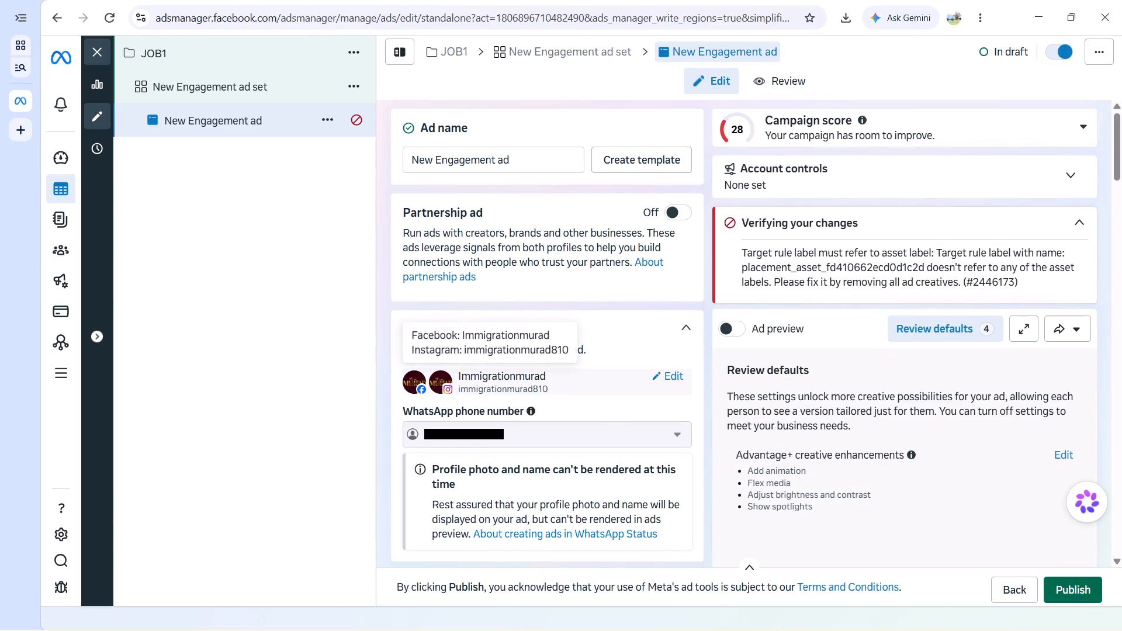
pyautogui.click(582, 383)
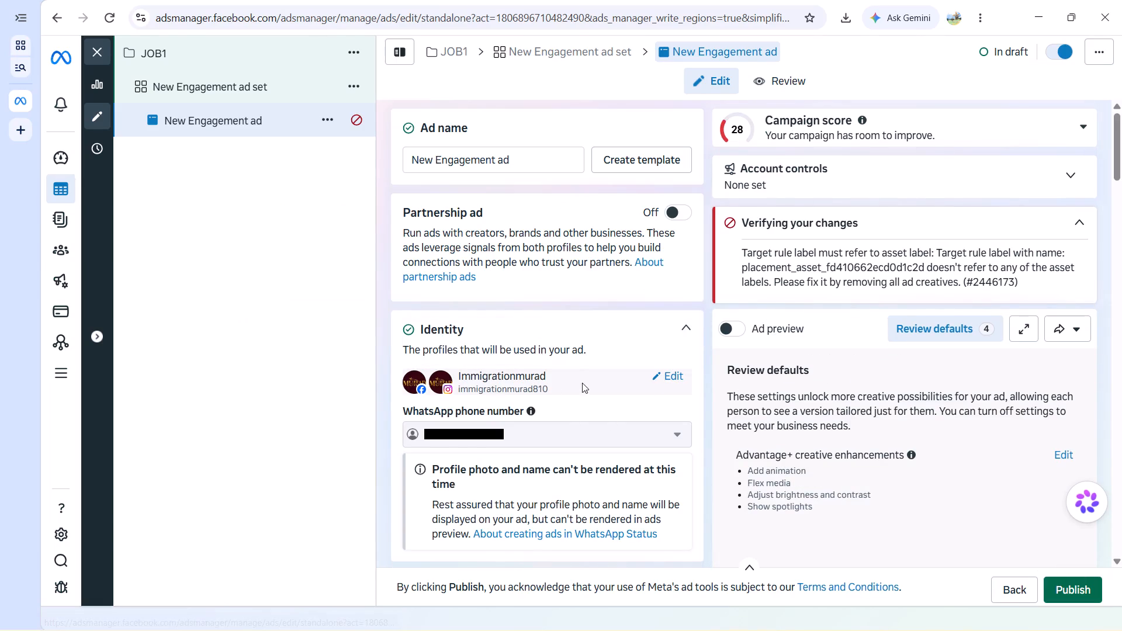
pyautogui.click(665, 369)
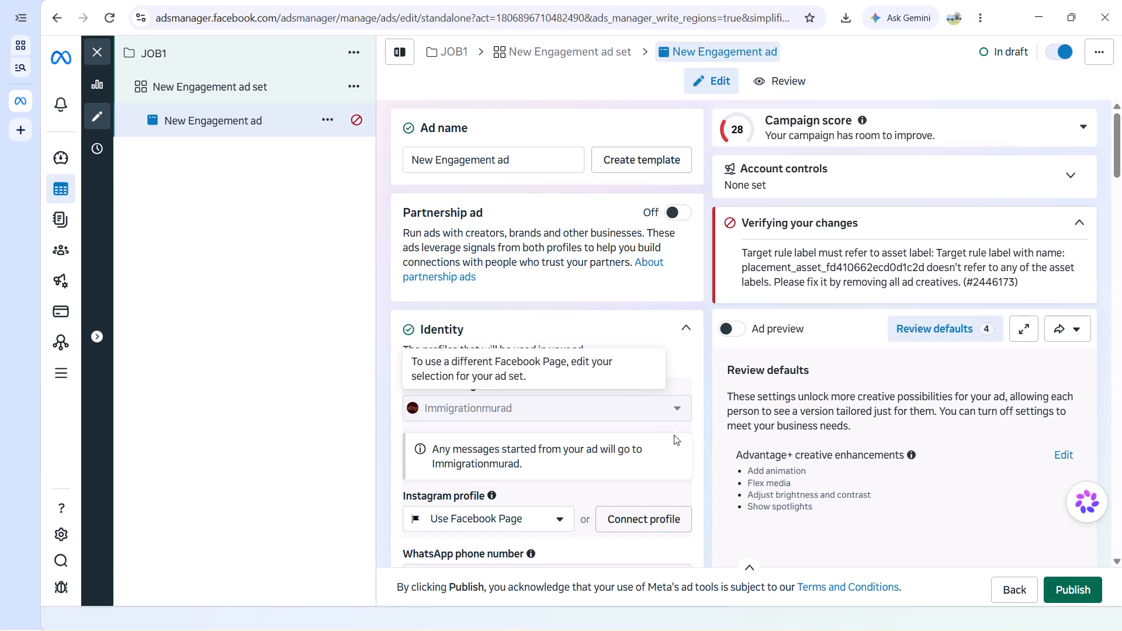
pyautogui.scroll(-4, 676, 443)
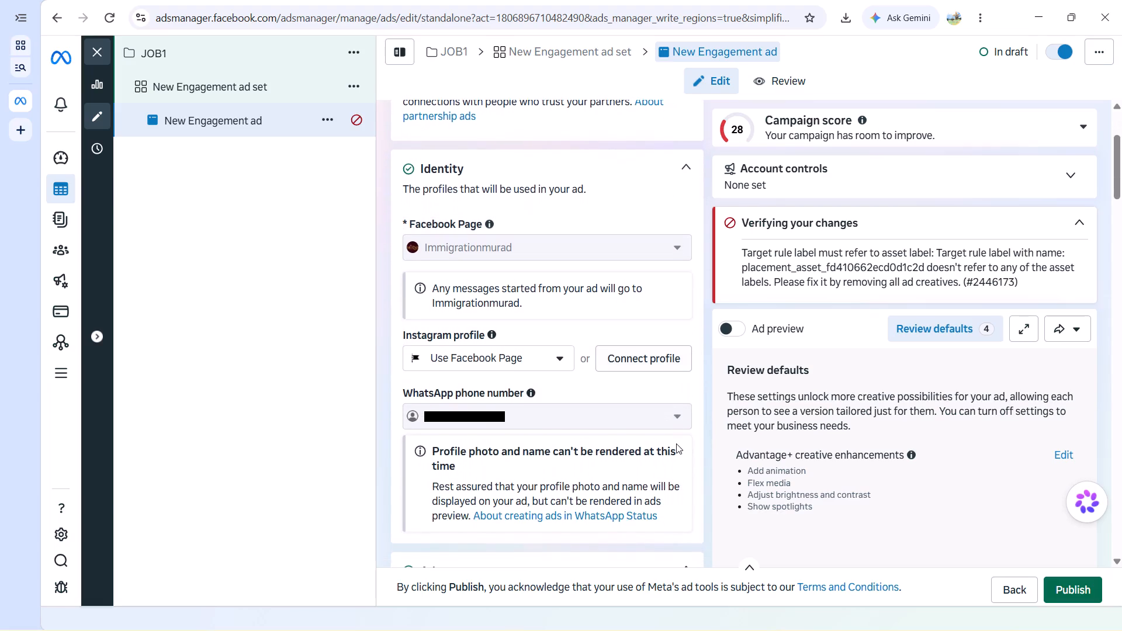
pyautogui.scroll(-4, 676, 443)
pyautogui.scroll(7, 676, 443)
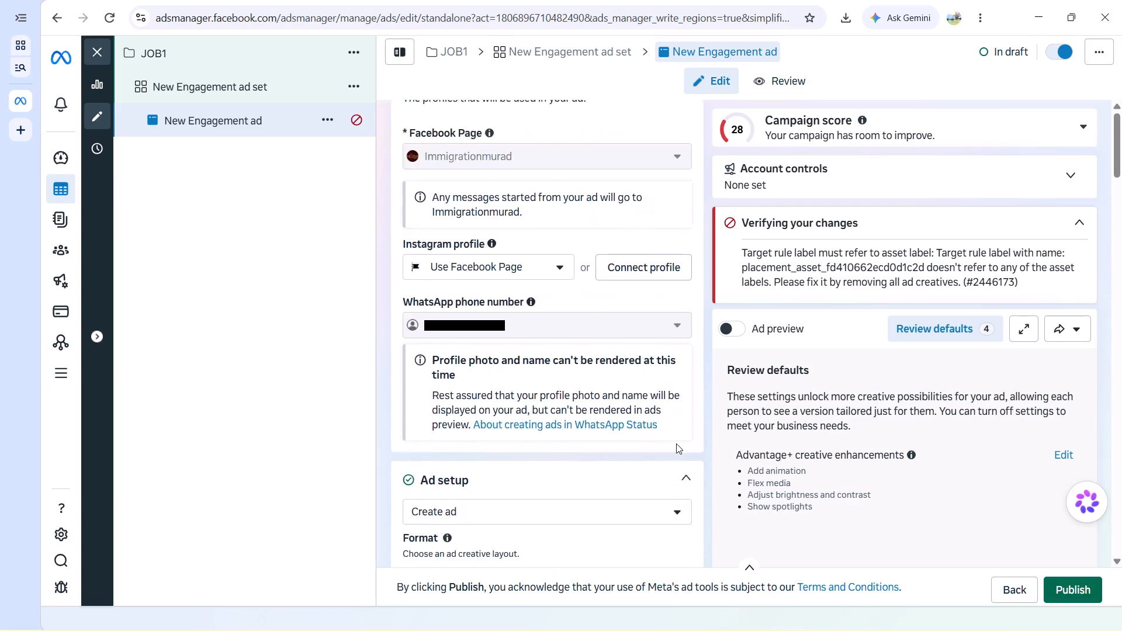
pyautogui.scroll(7, 676, 443)
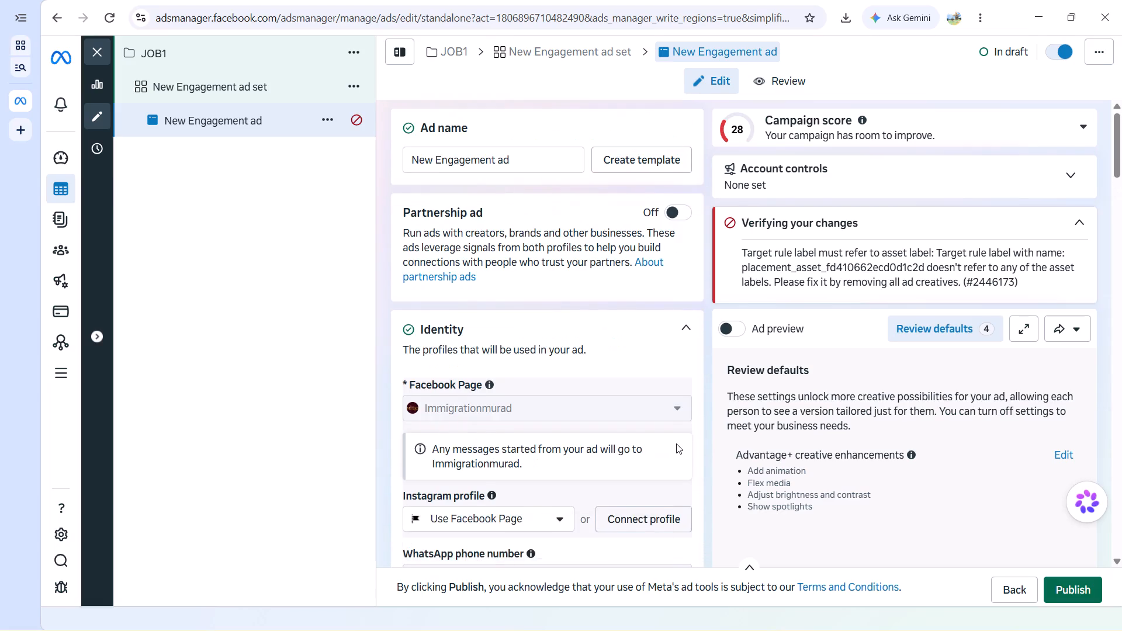
pyautogui.scroll(5, 676, 443)
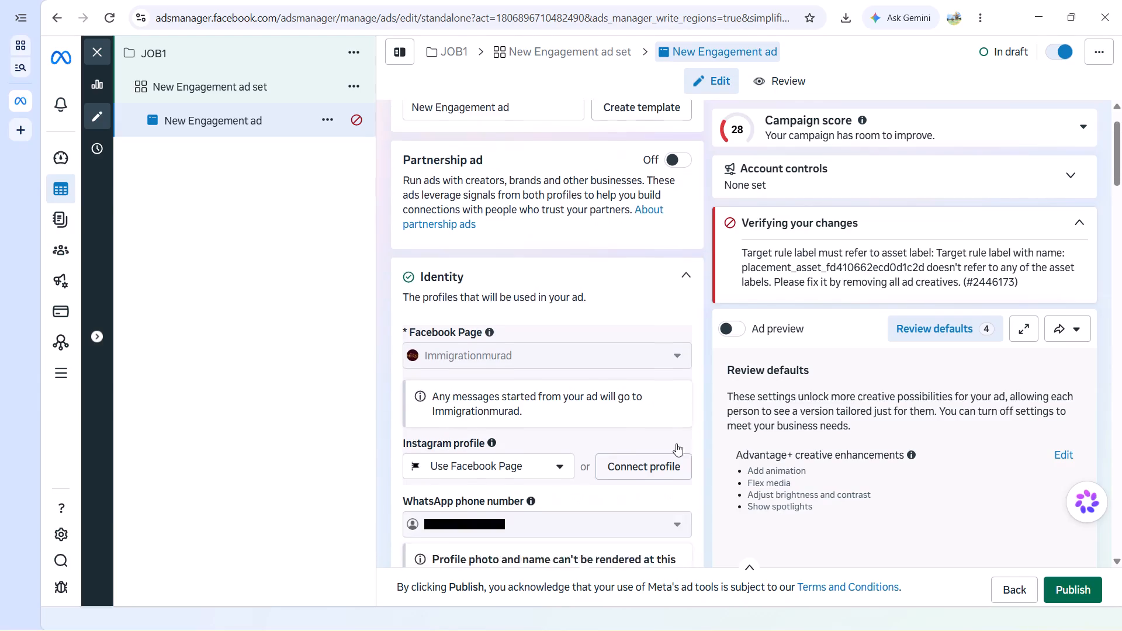
pyautogui.scroll(3, 676, 443)
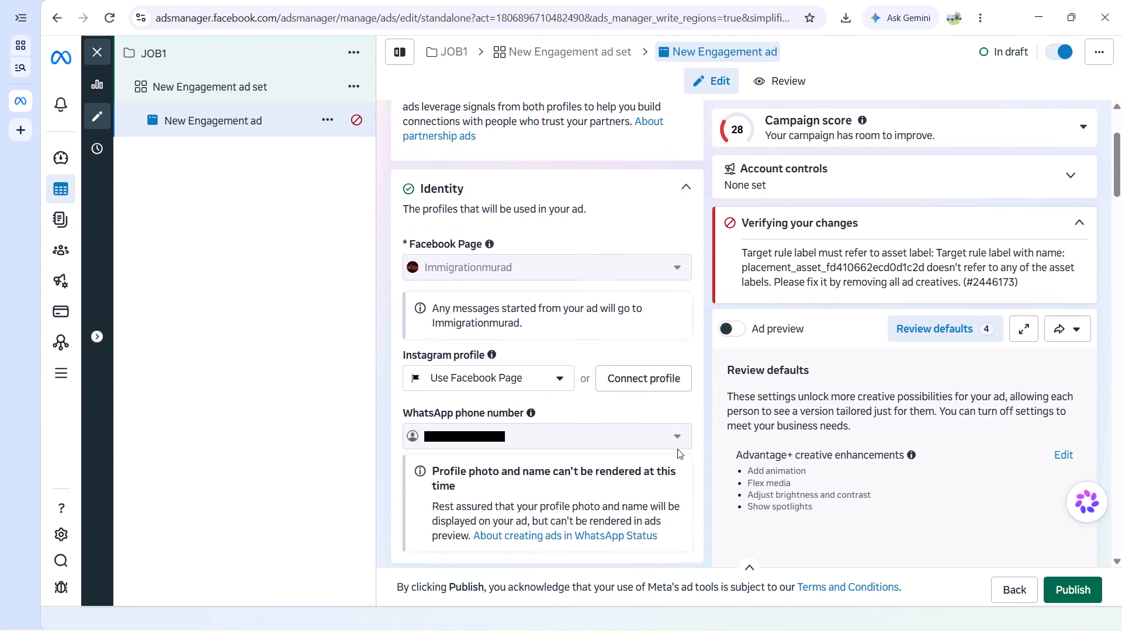
pyautogui.scroll(2, 677, 449)
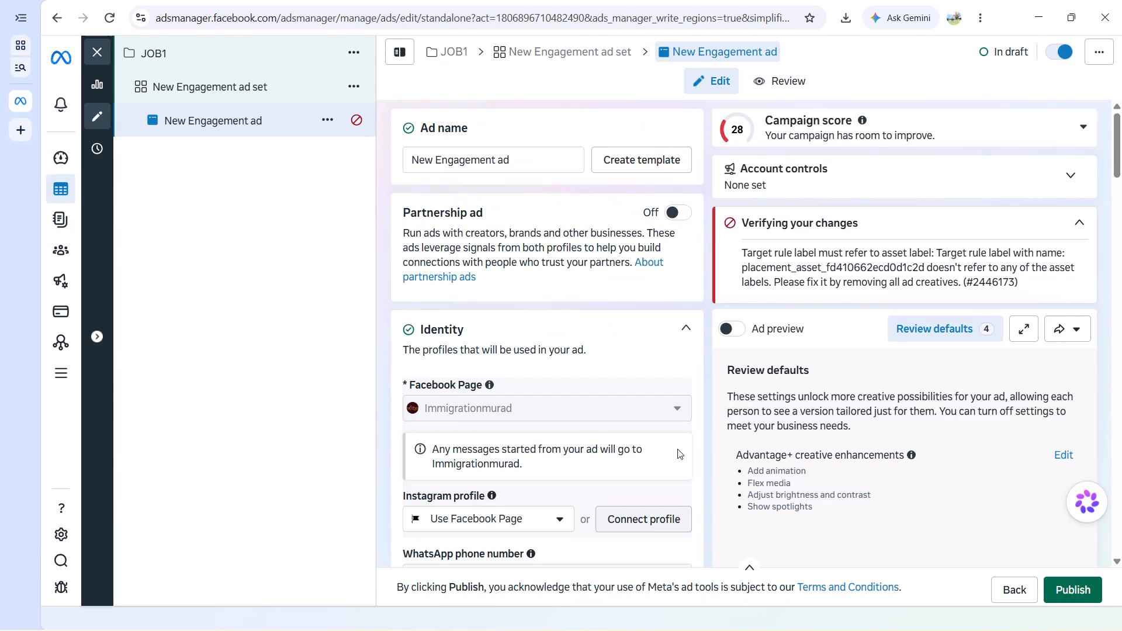